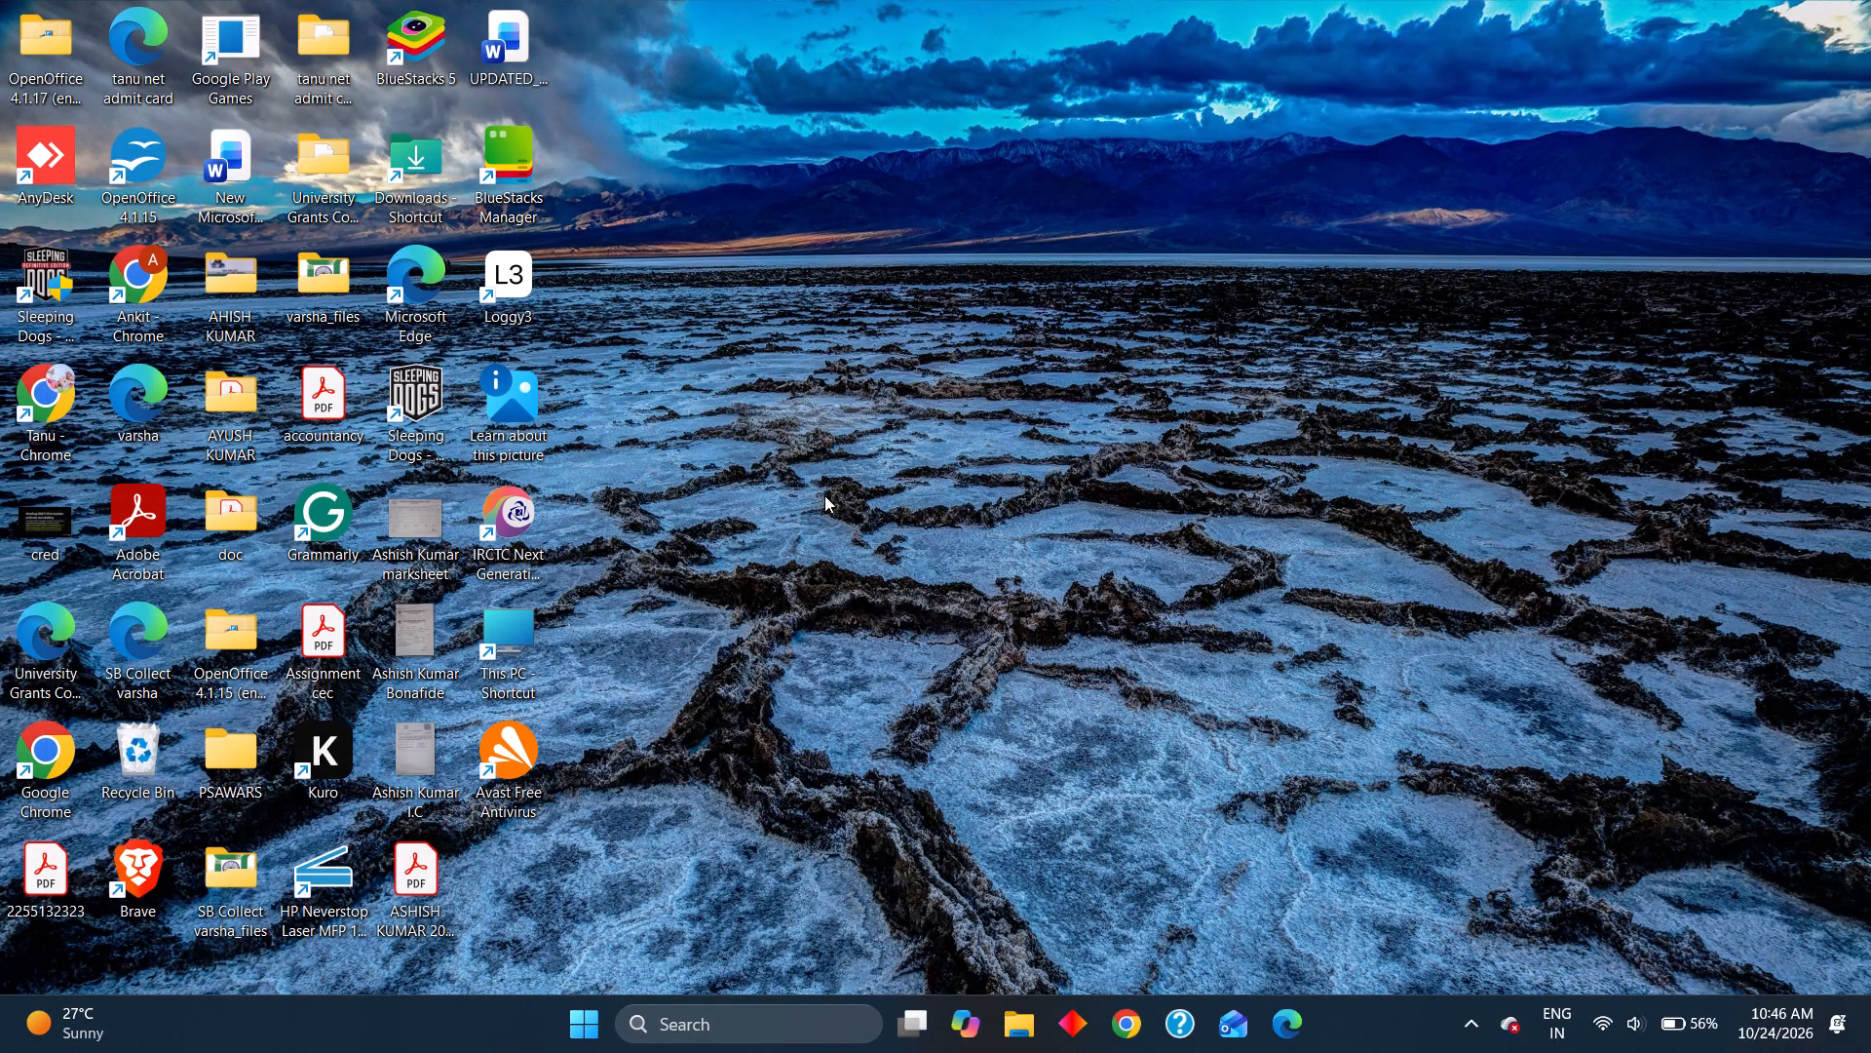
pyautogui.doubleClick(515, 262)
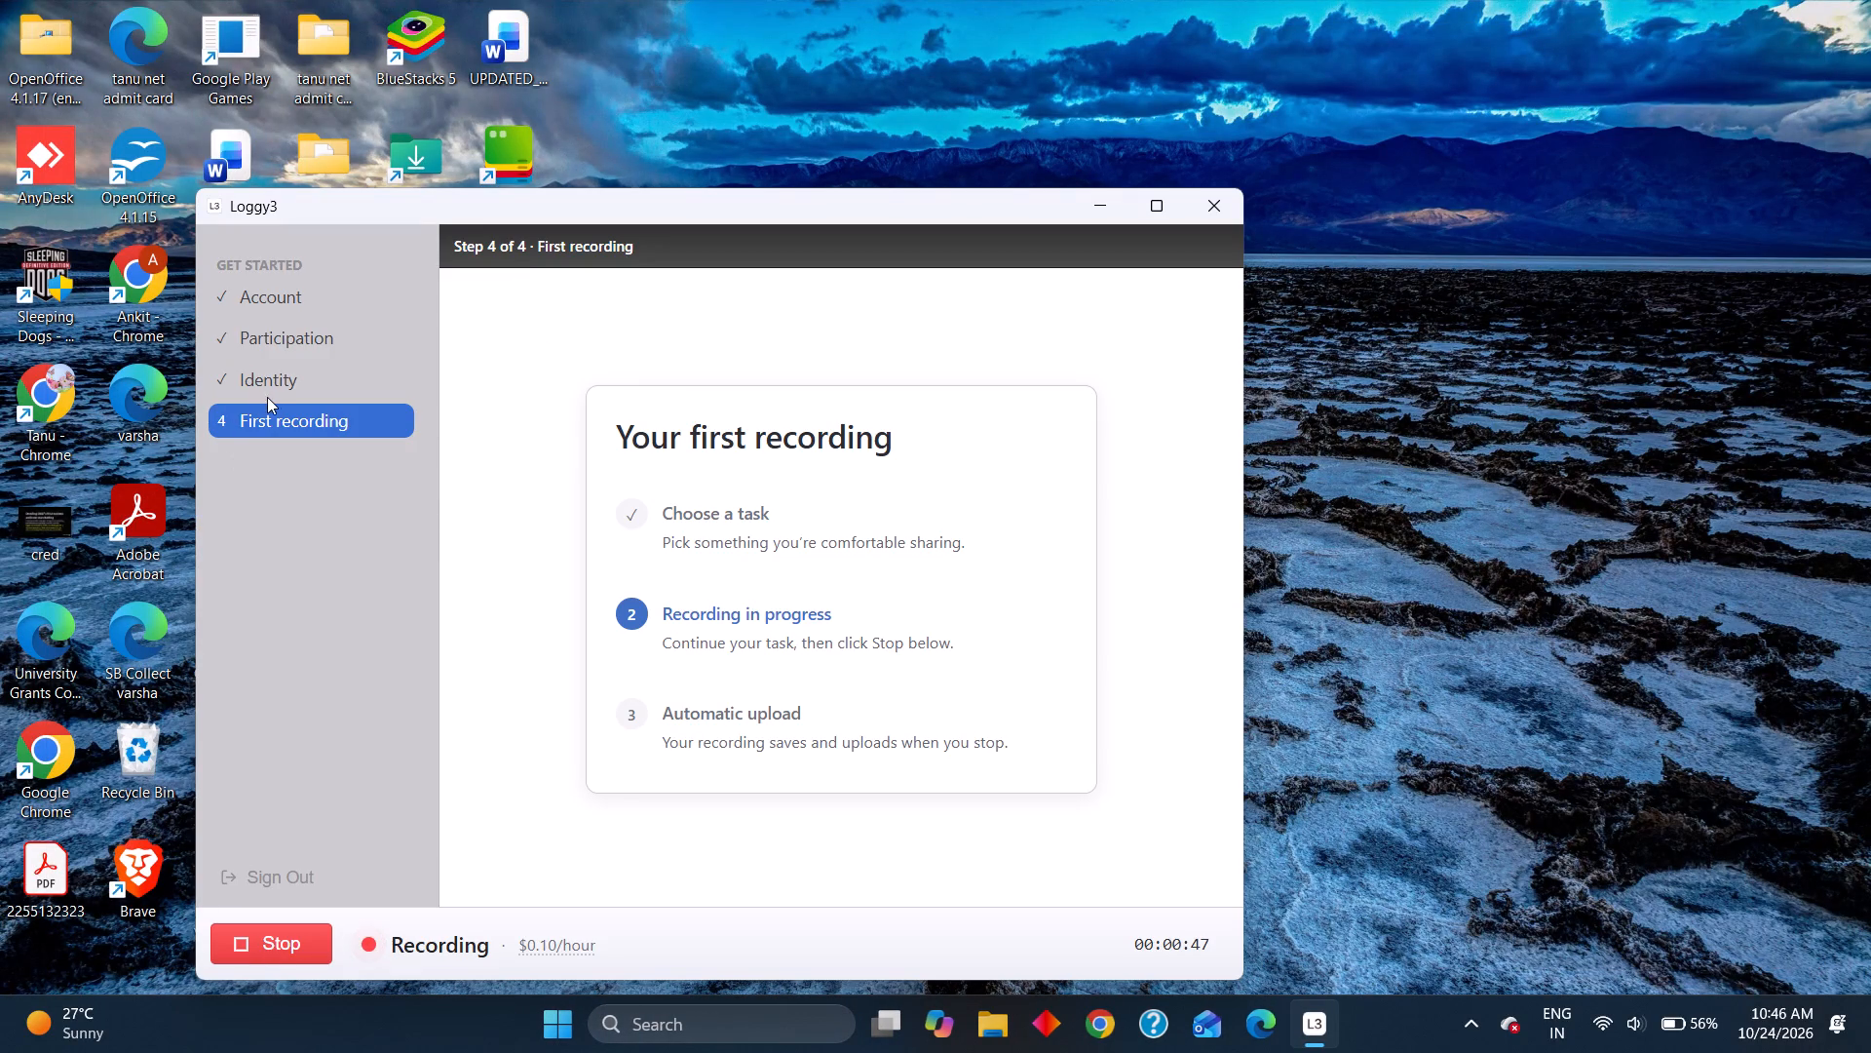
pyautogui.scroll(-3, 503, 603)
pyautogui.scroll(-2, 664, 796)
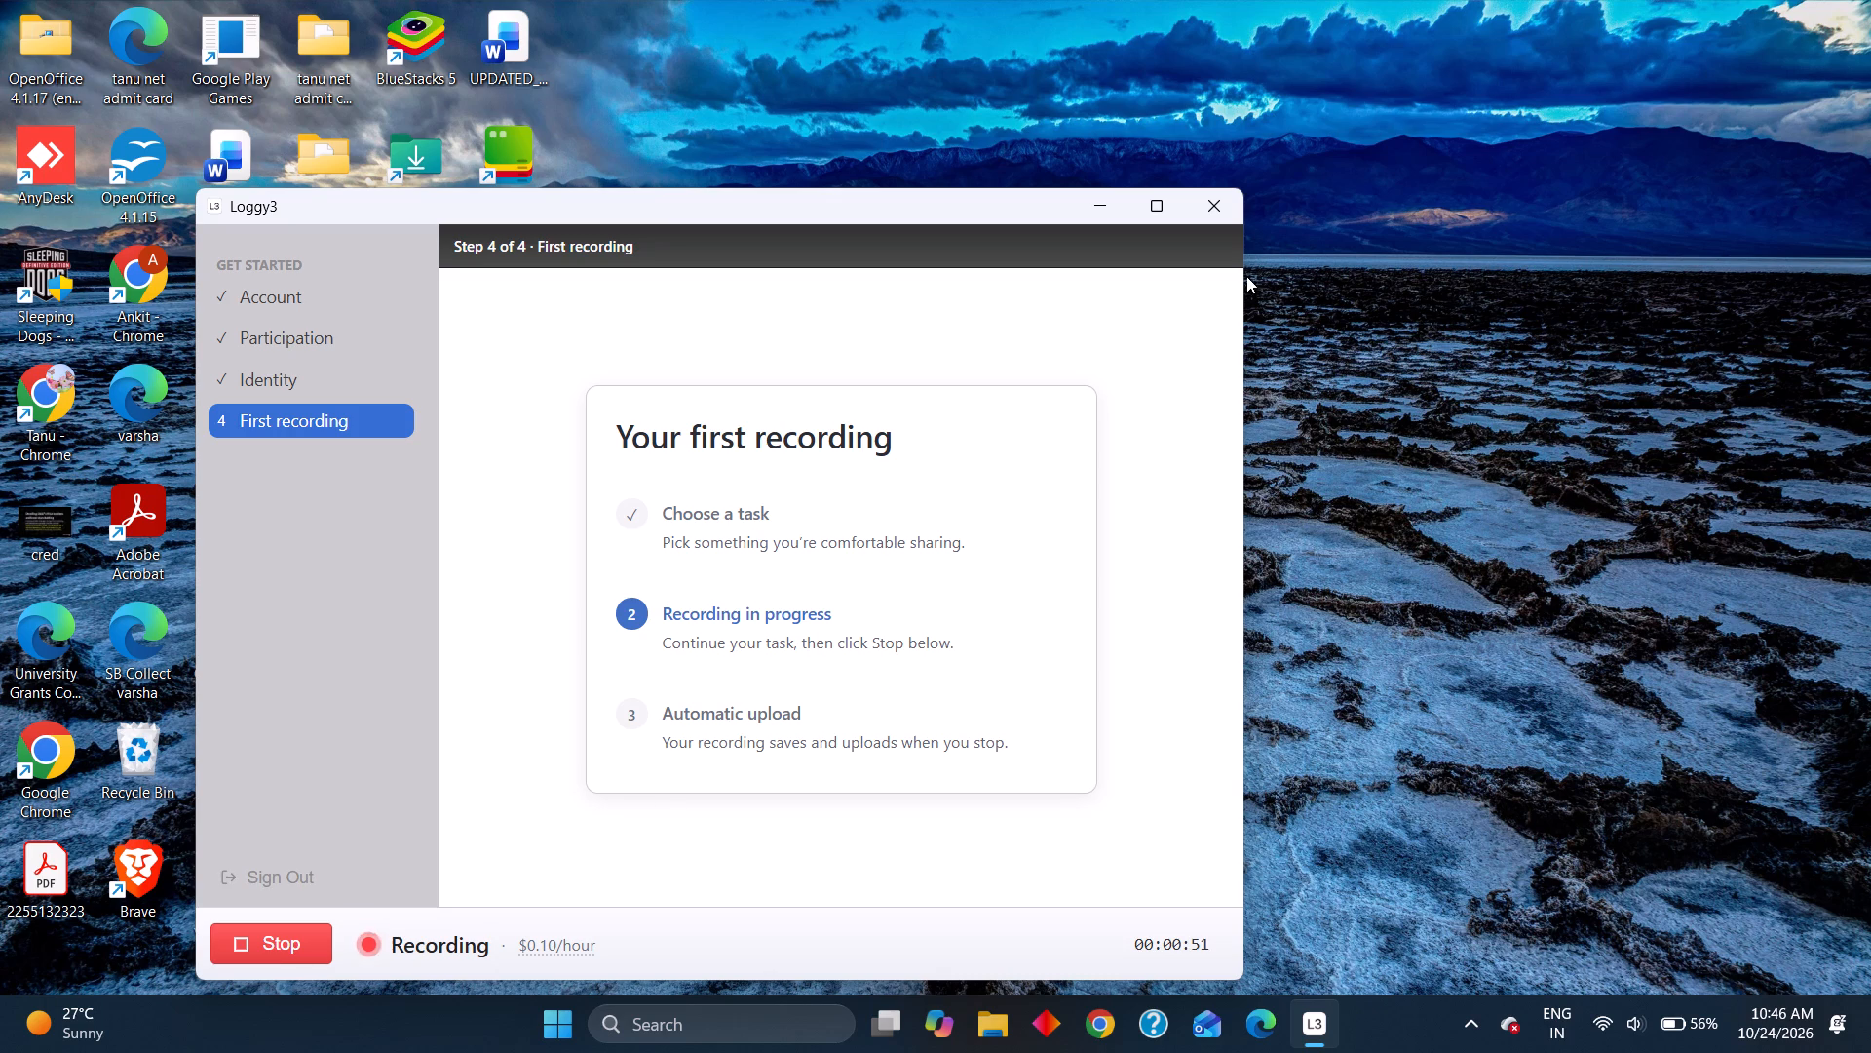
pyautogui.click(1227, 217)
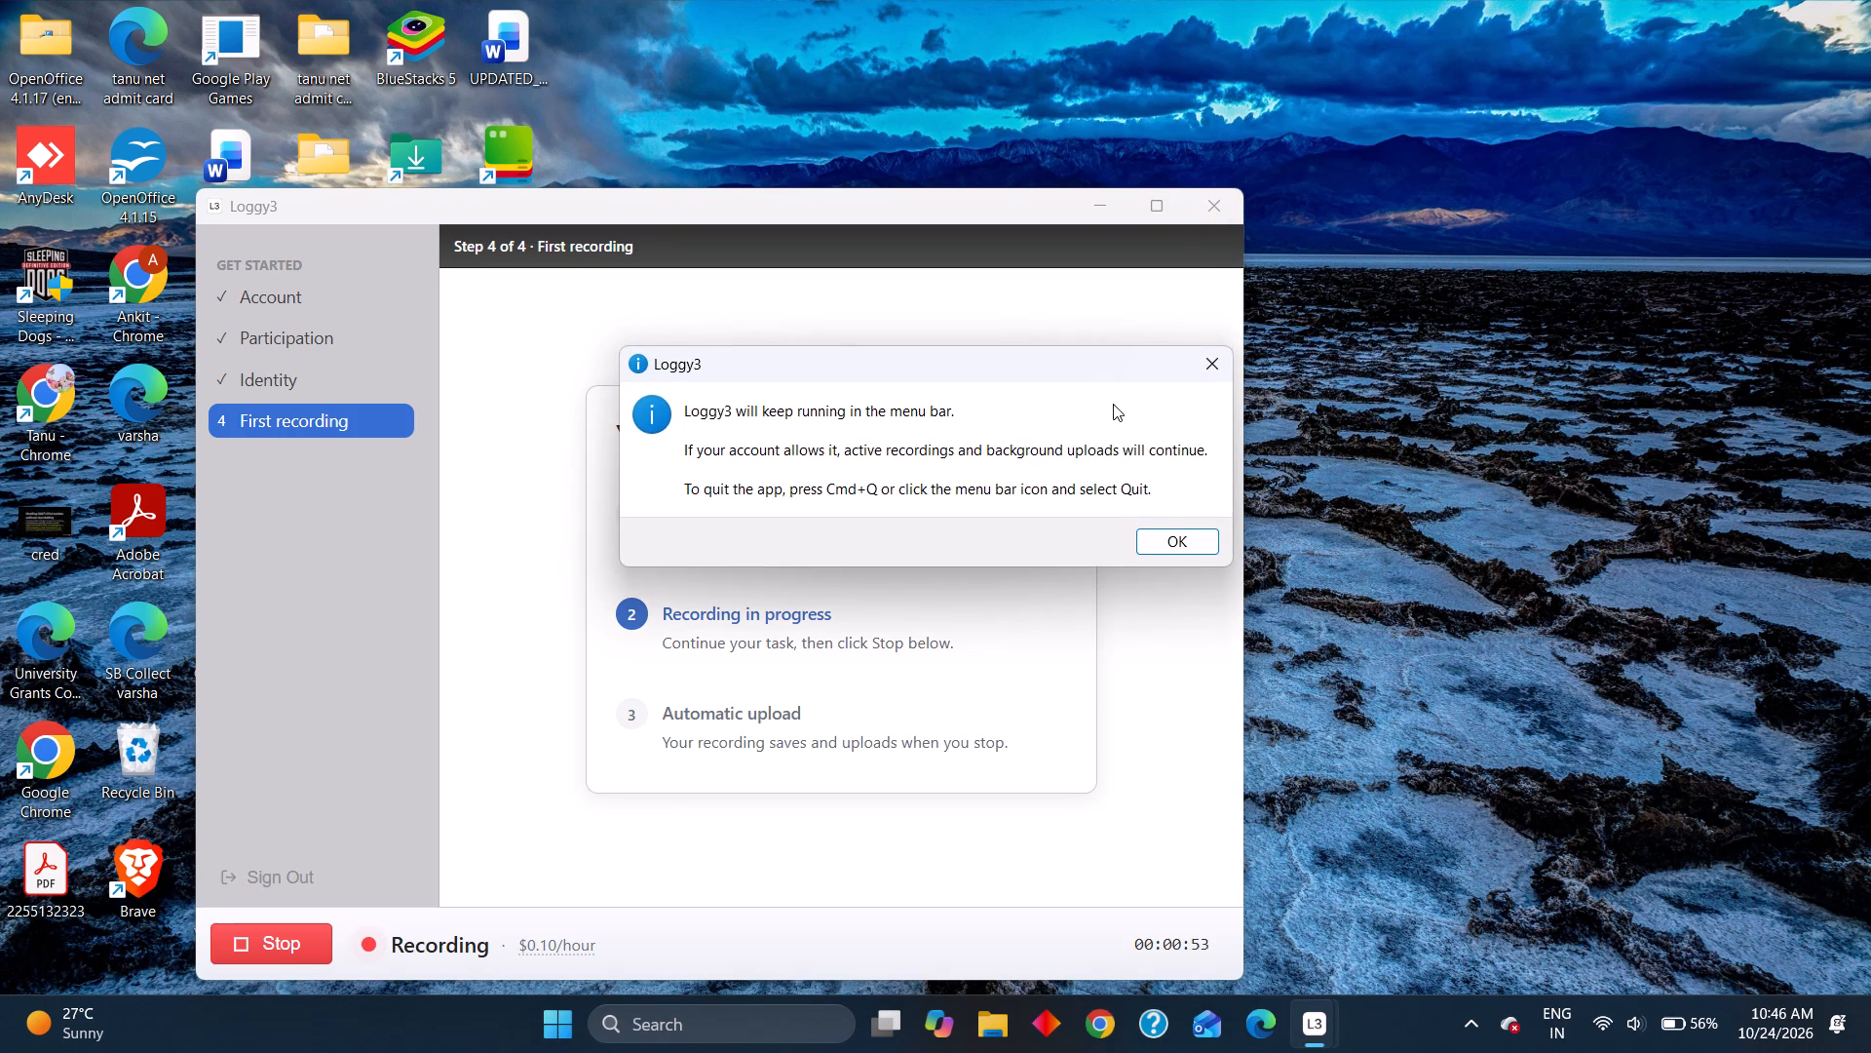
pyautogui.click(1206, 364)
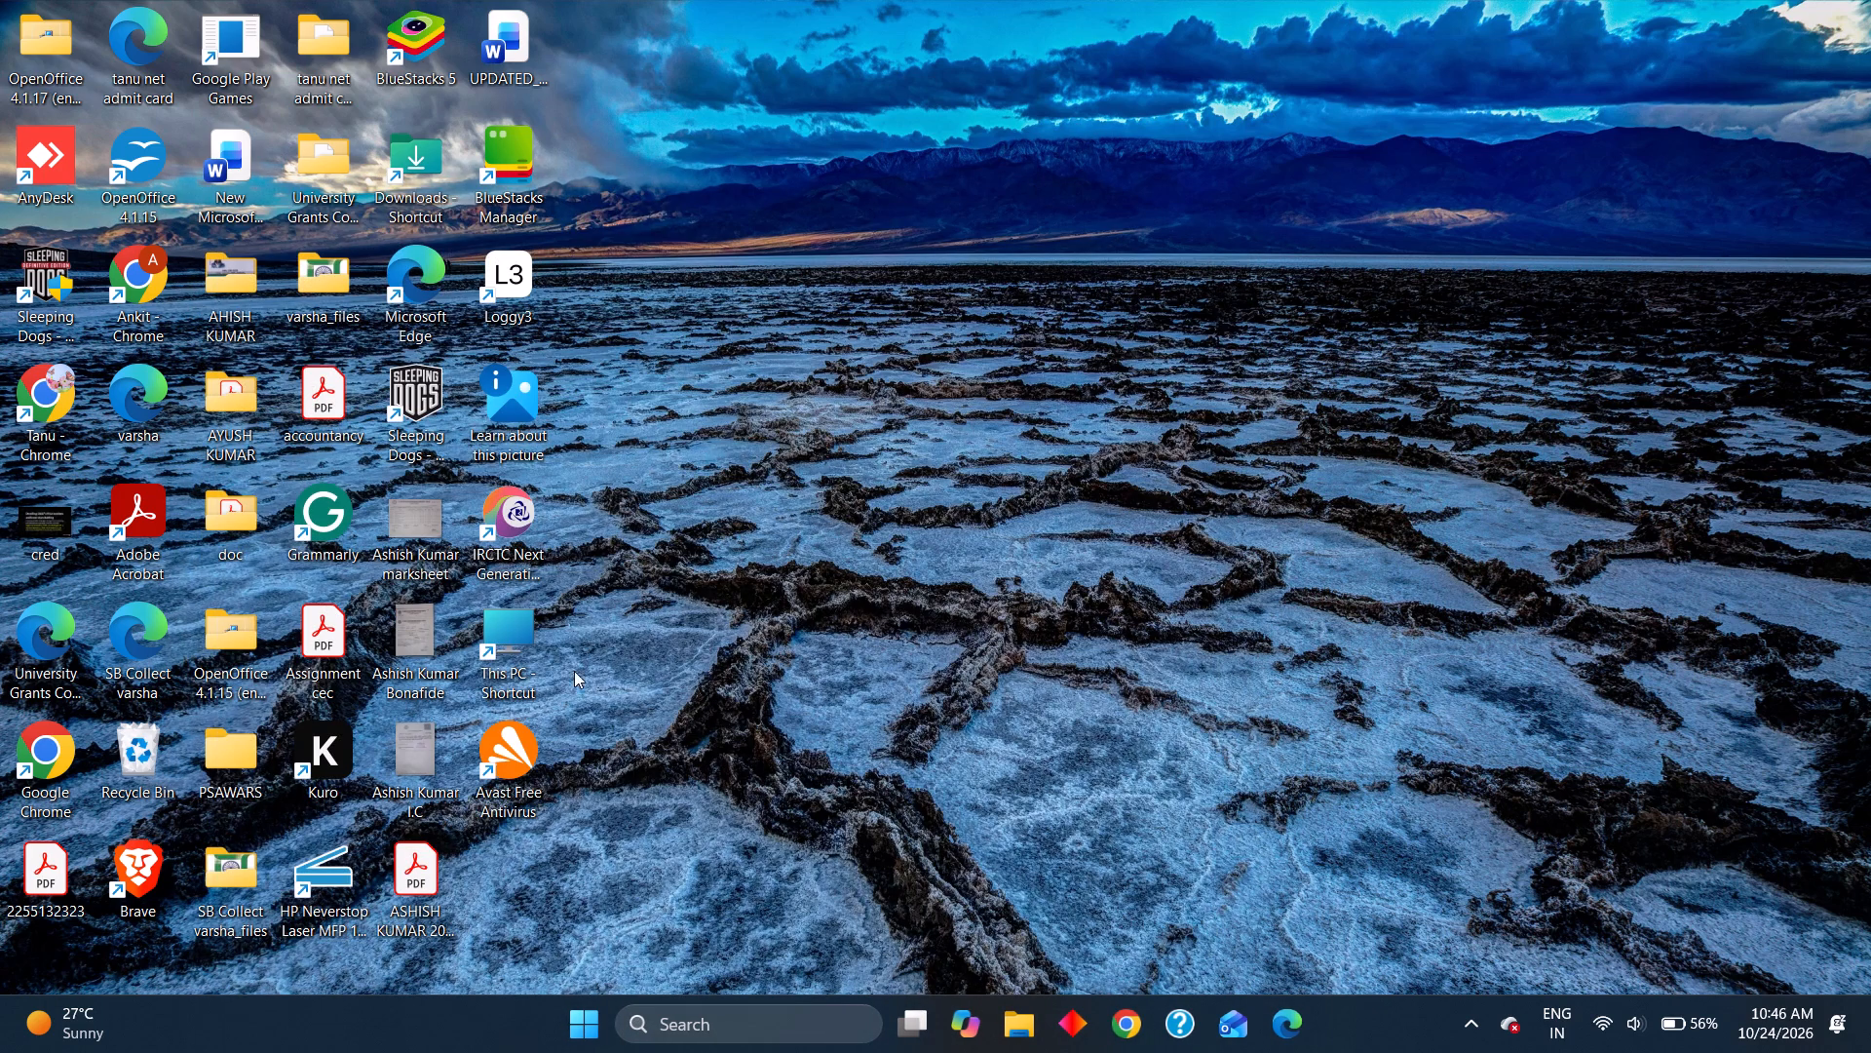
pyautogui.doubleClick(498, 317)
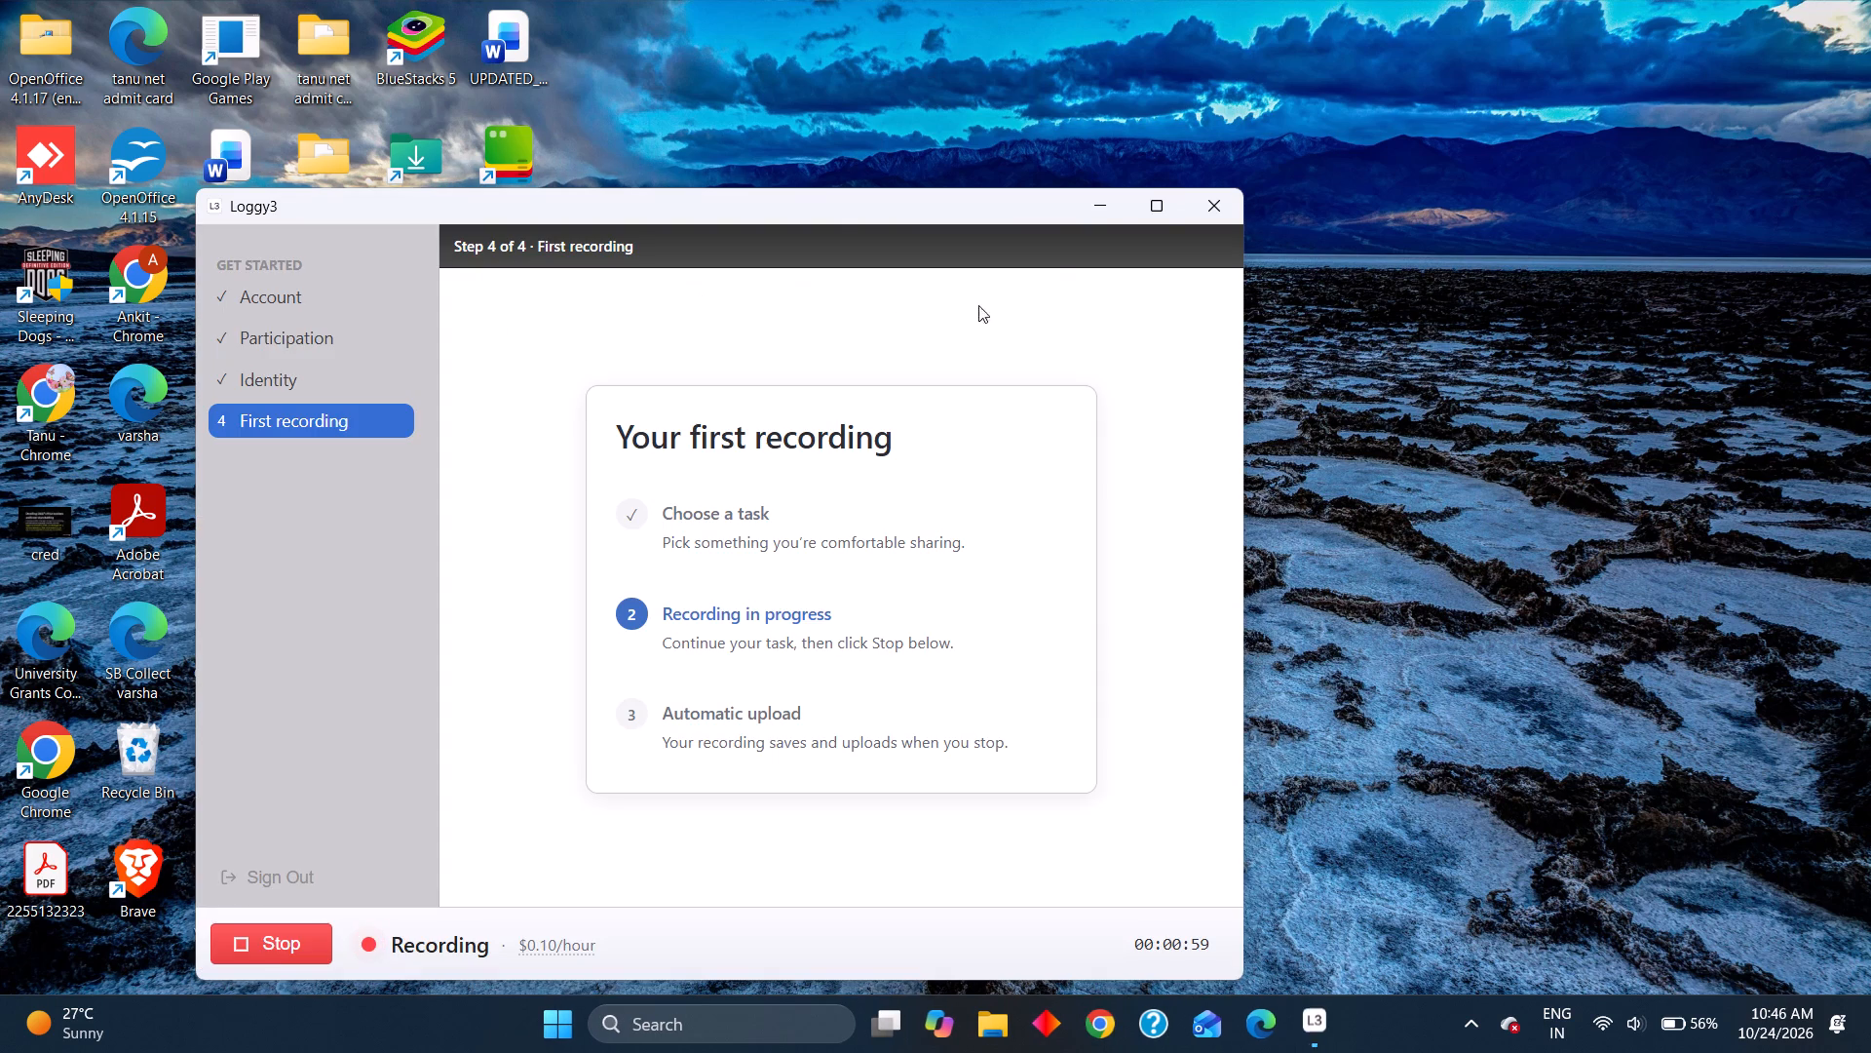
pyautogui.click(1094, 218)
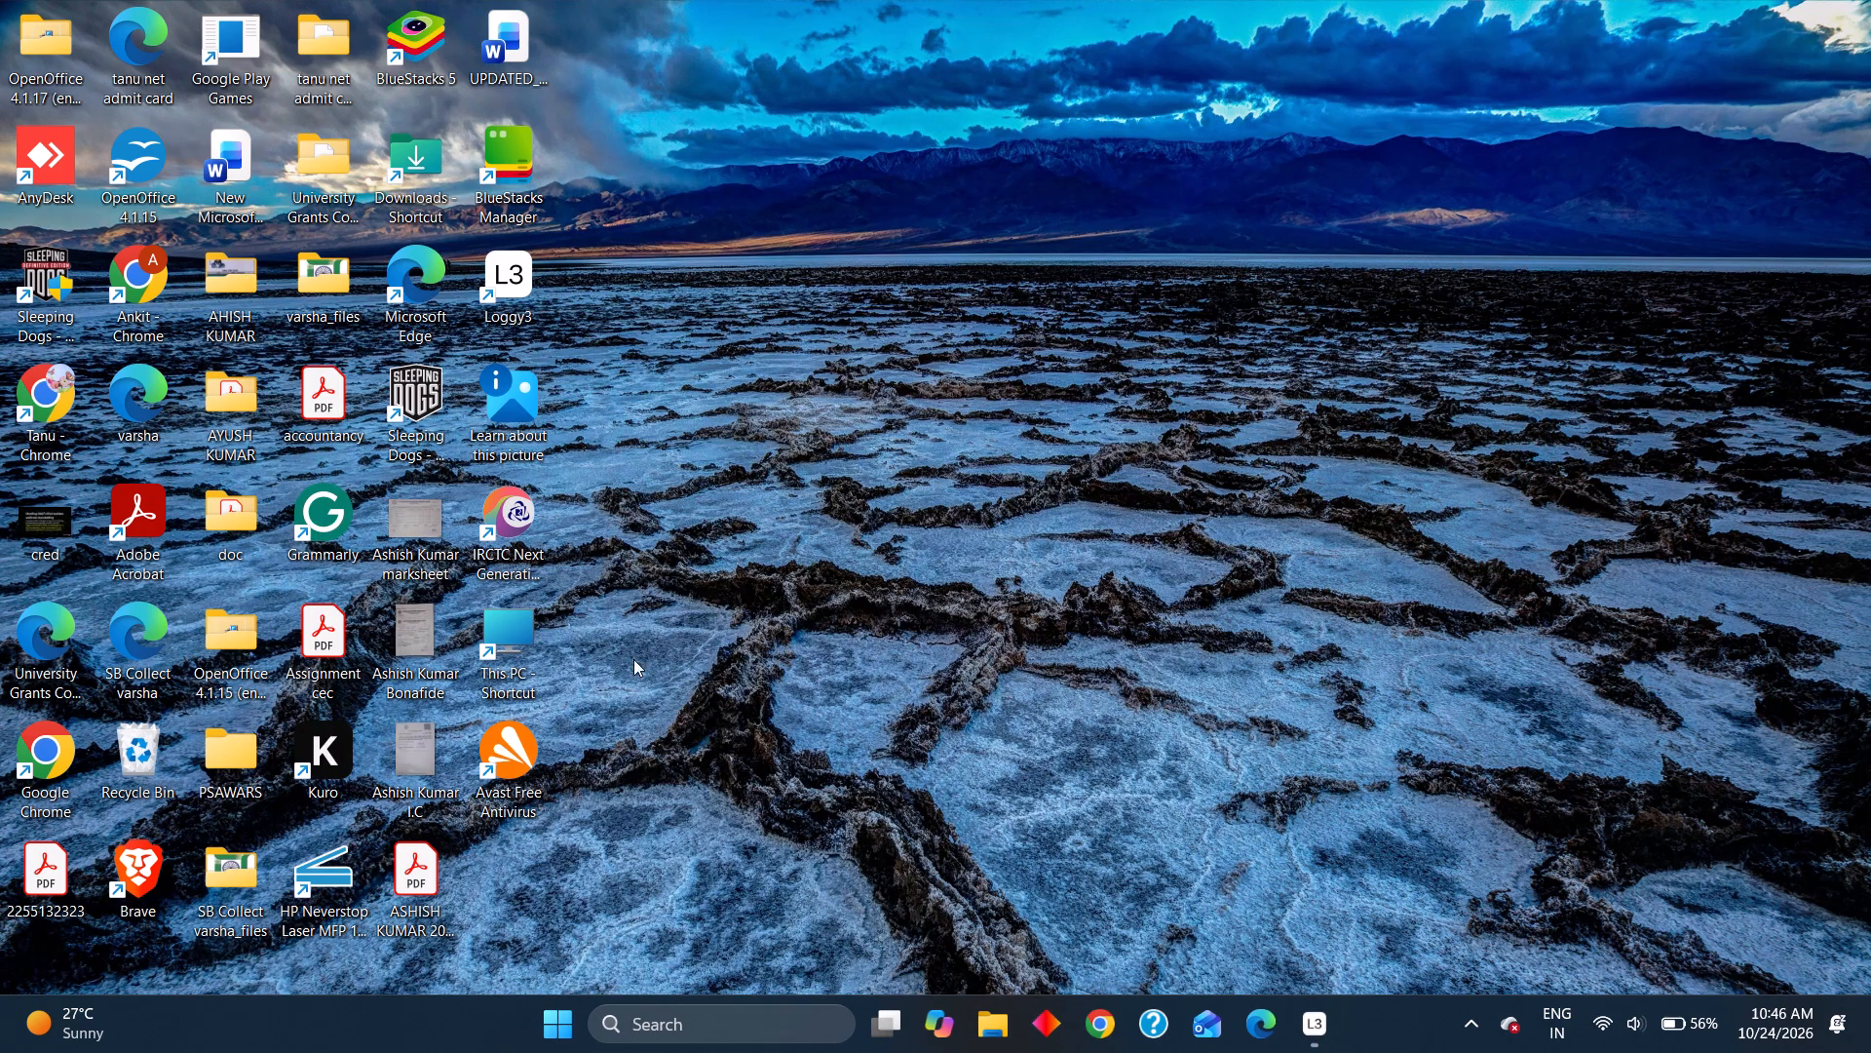
# Launch Microsoft Clipchamp from the recent searches and maximise its window.
pyautogui.click(554, 1047)
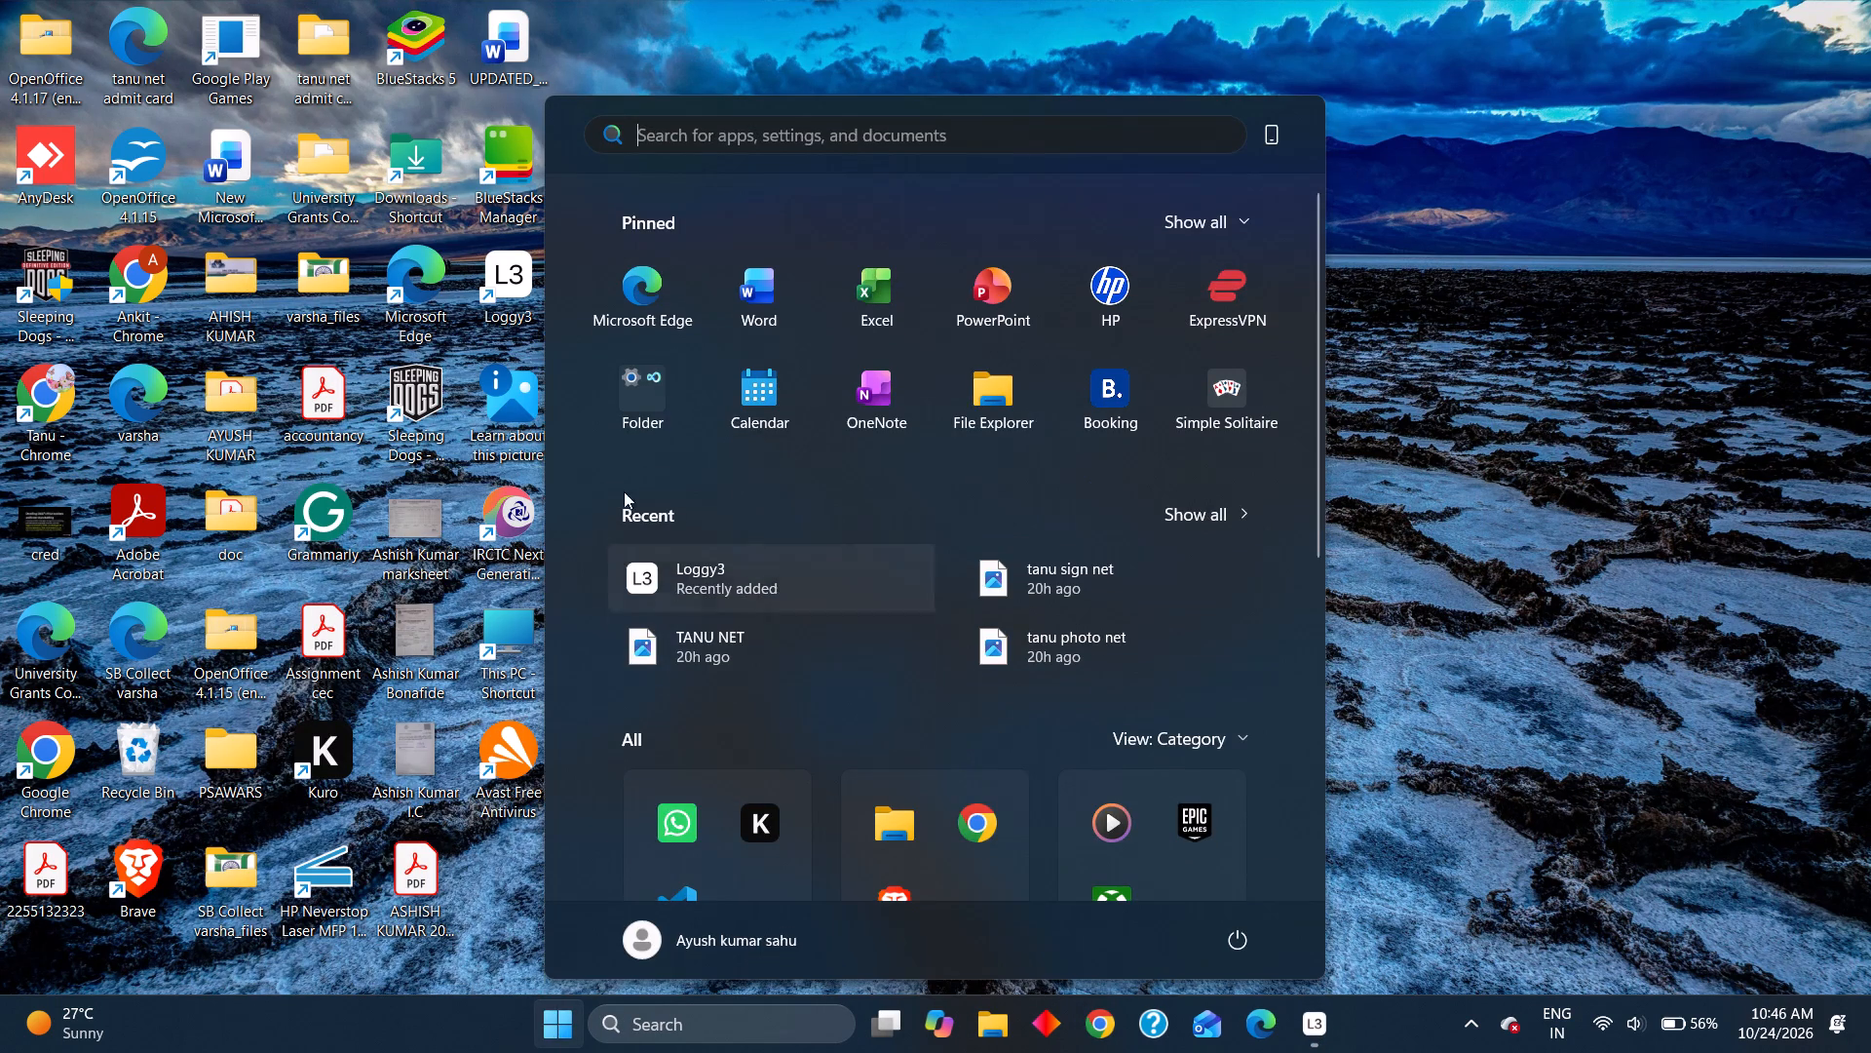
pyautogui.click(783, 143)
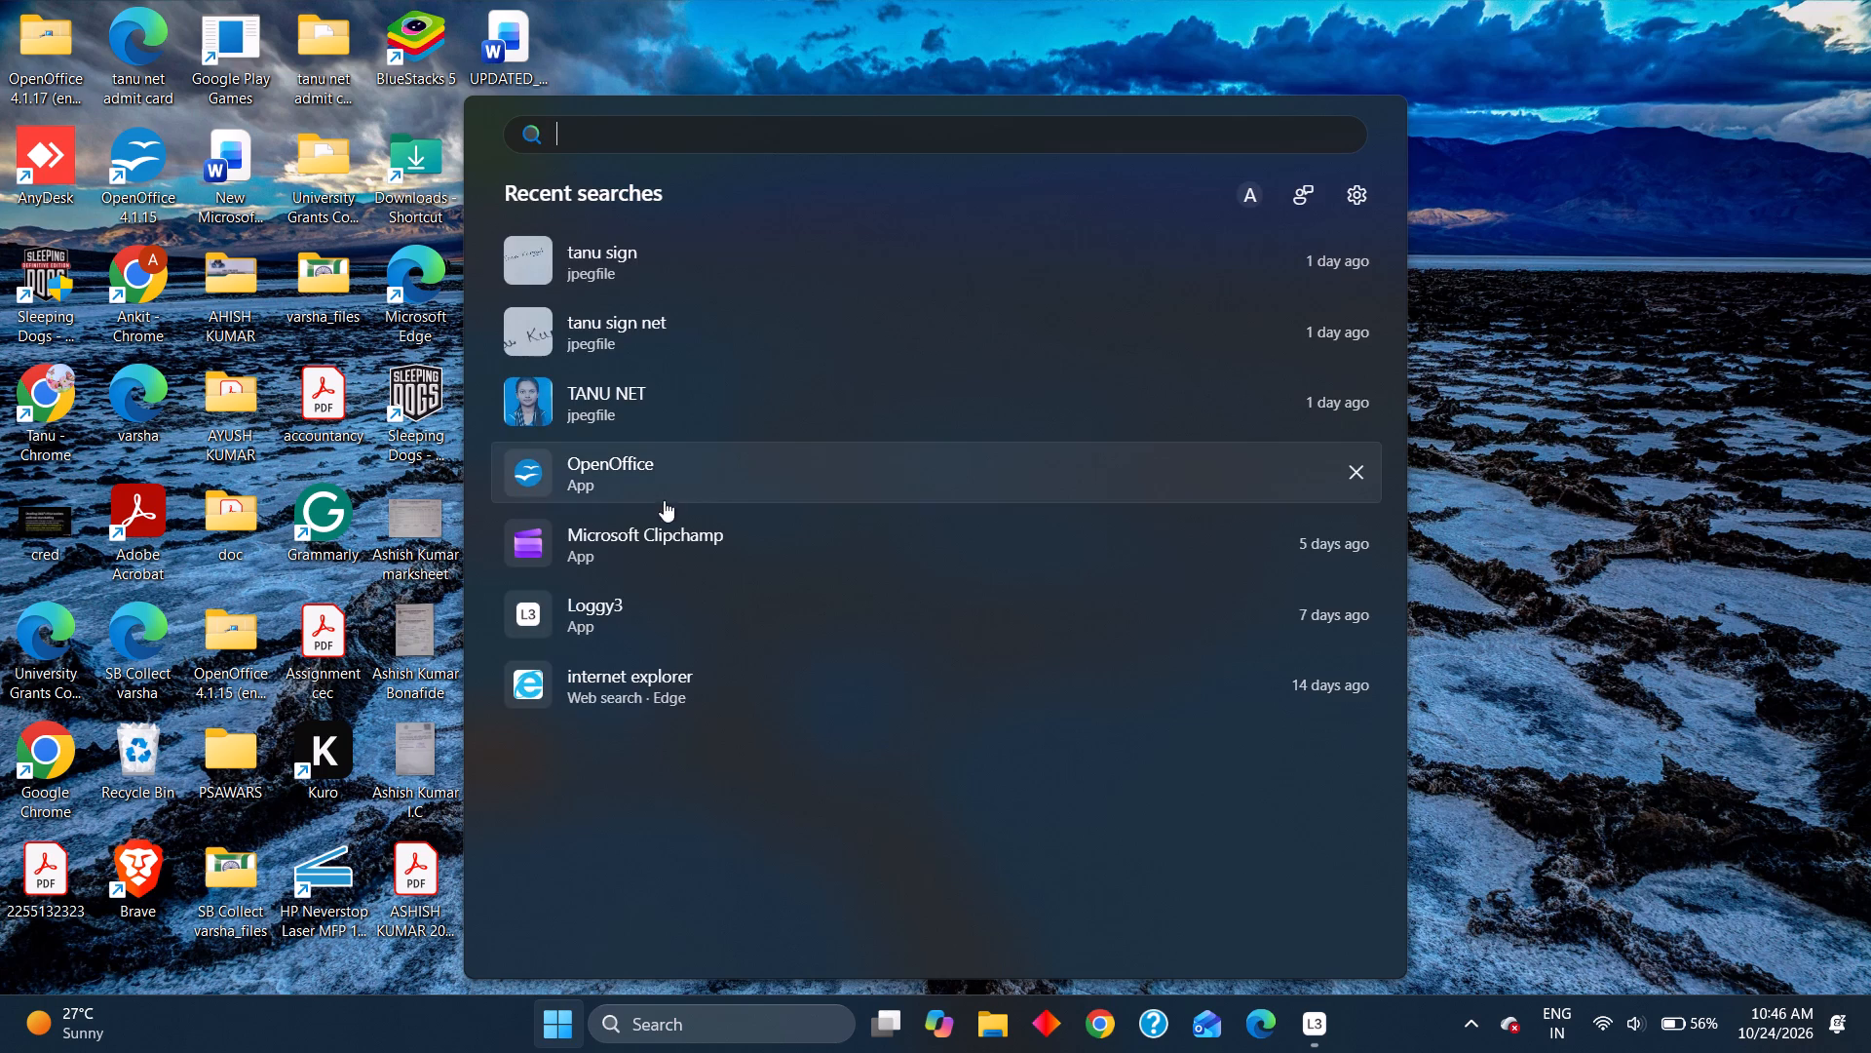
pyautogui.doubleClick(706, 557)
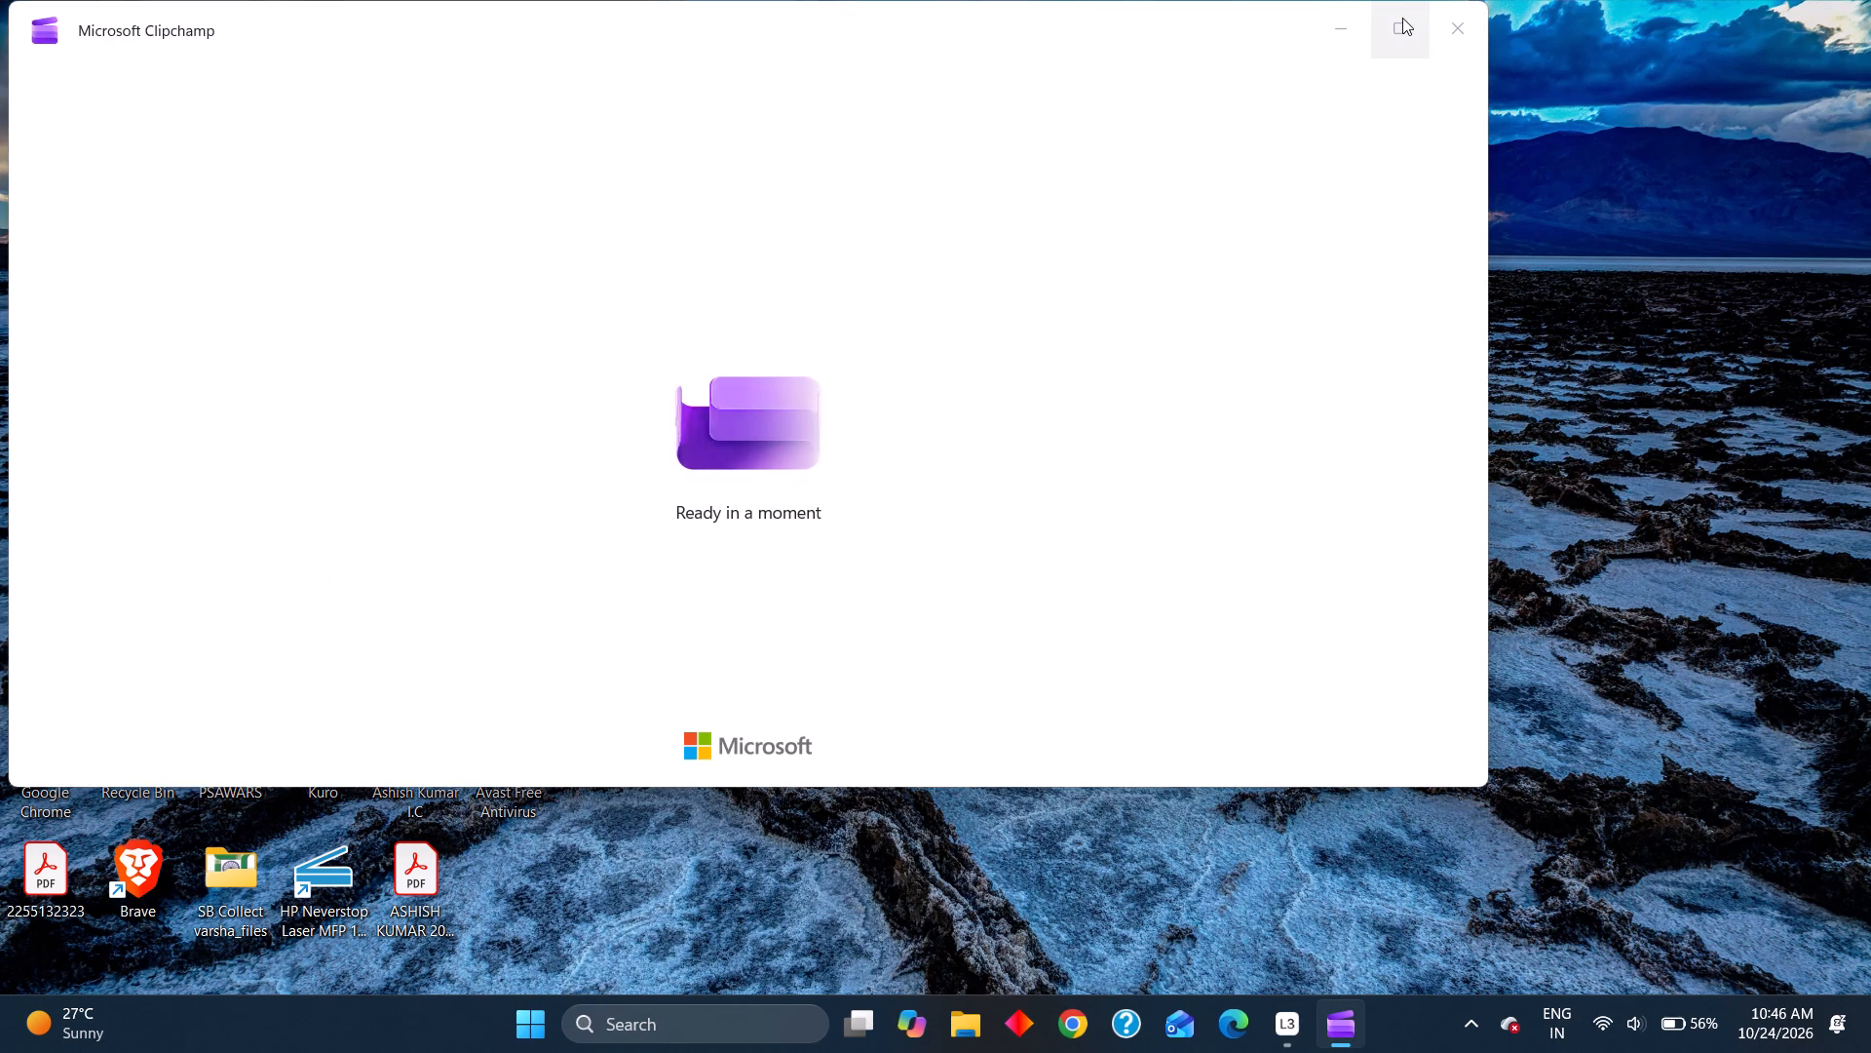
pyautogui.click(1402, 18)
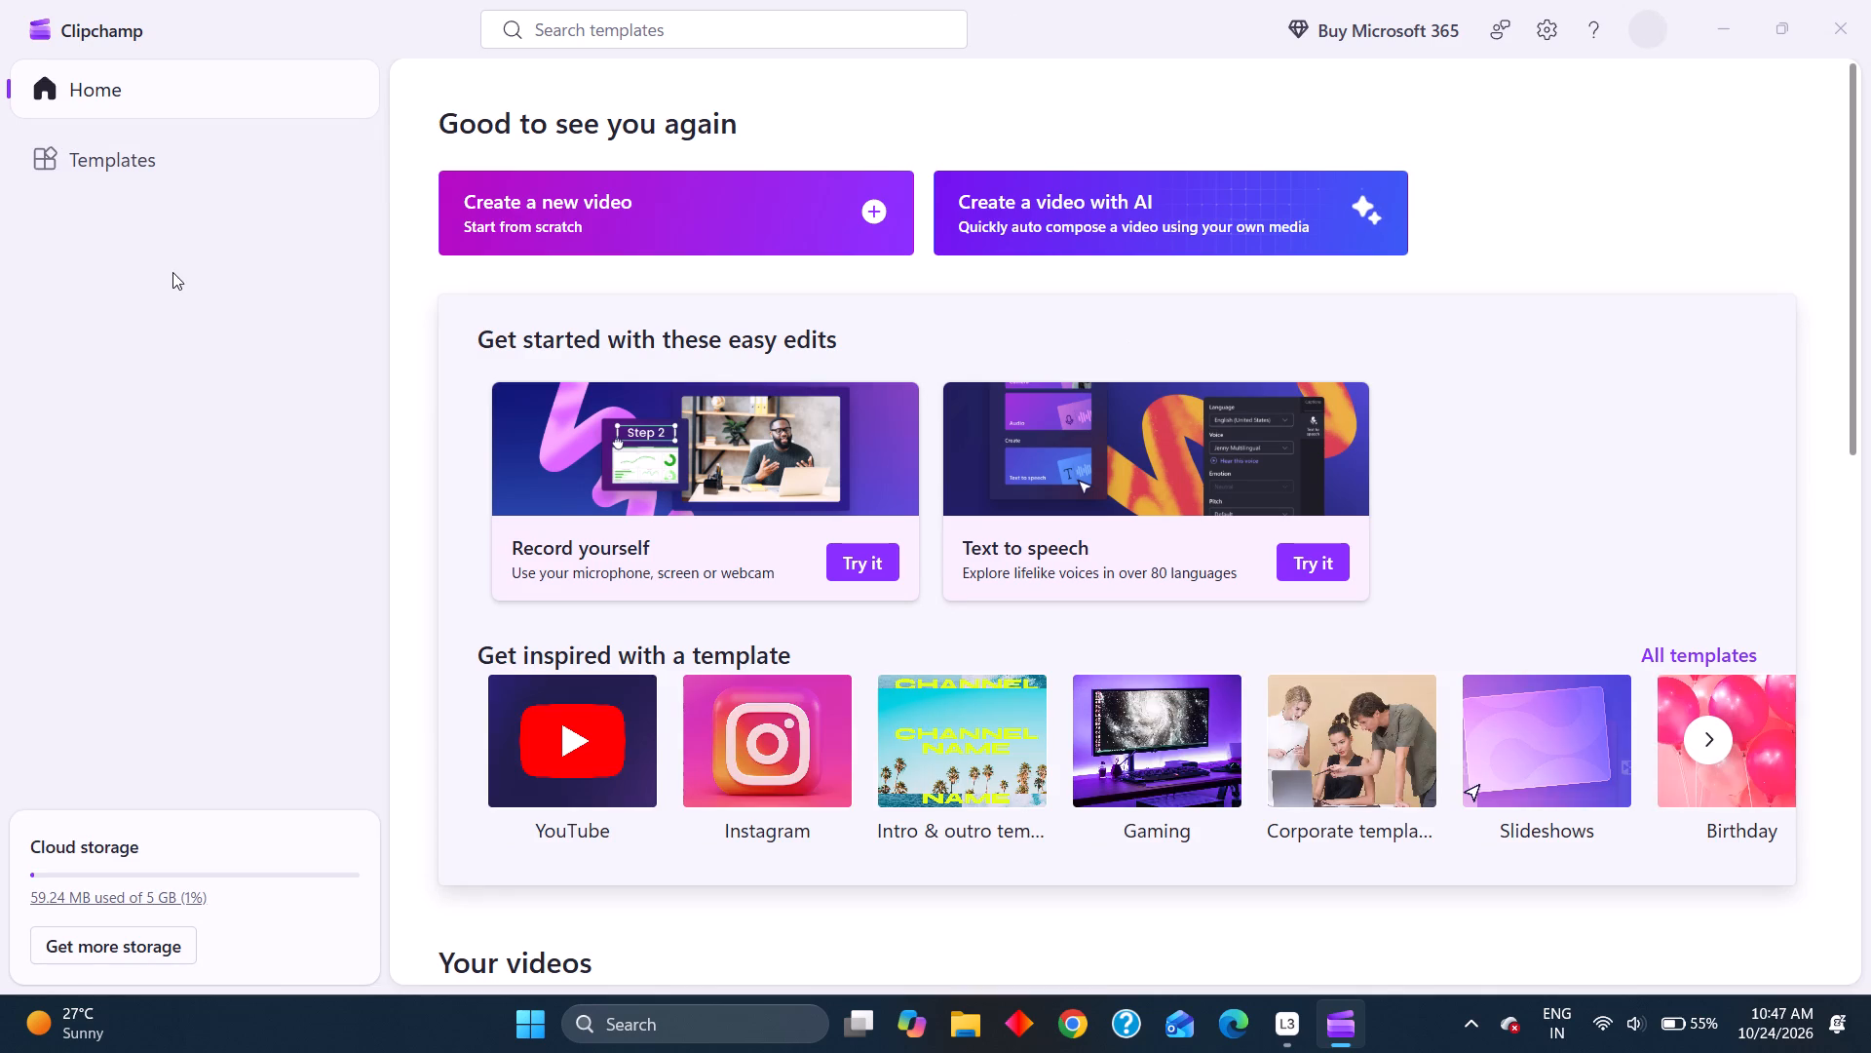
# Create a new video project from scratch.
pyautogui.click(542, 201)
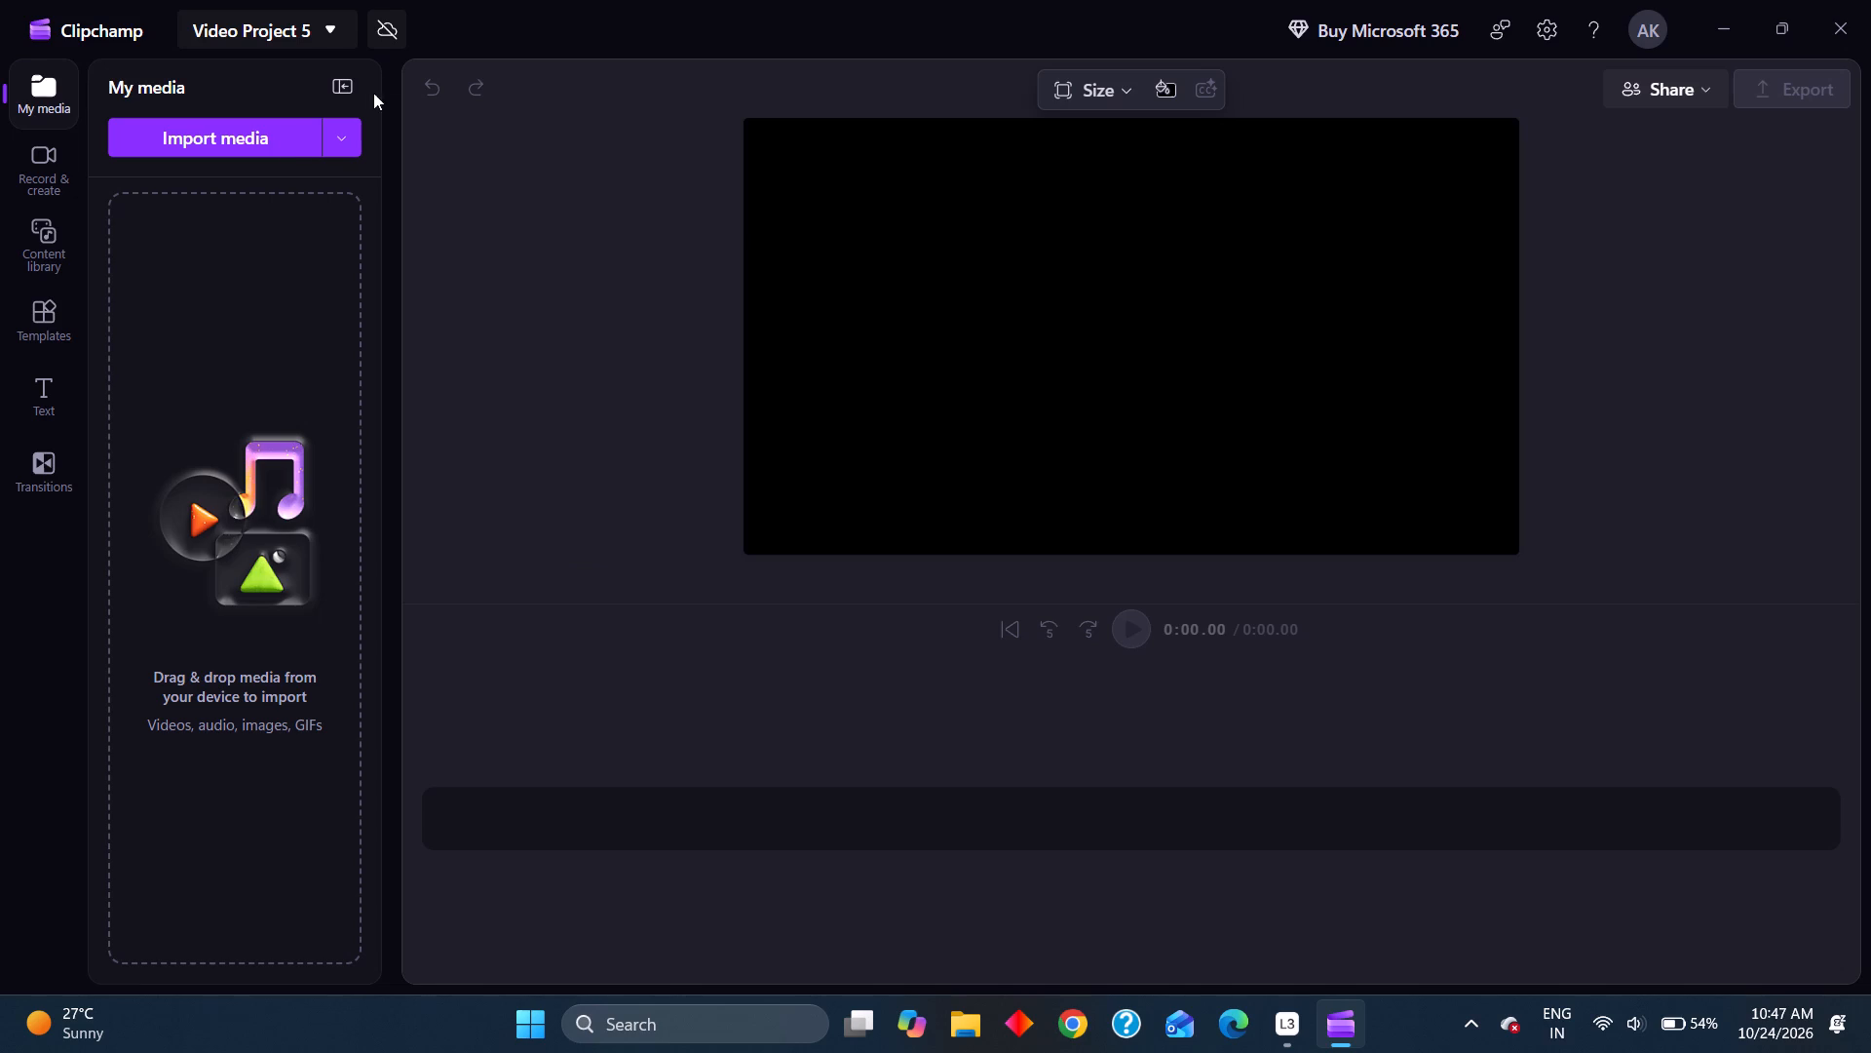
# Import the dog photo 20210627_115446 from the Camera folder into the project's media.
pyautogui.click(281, 145)
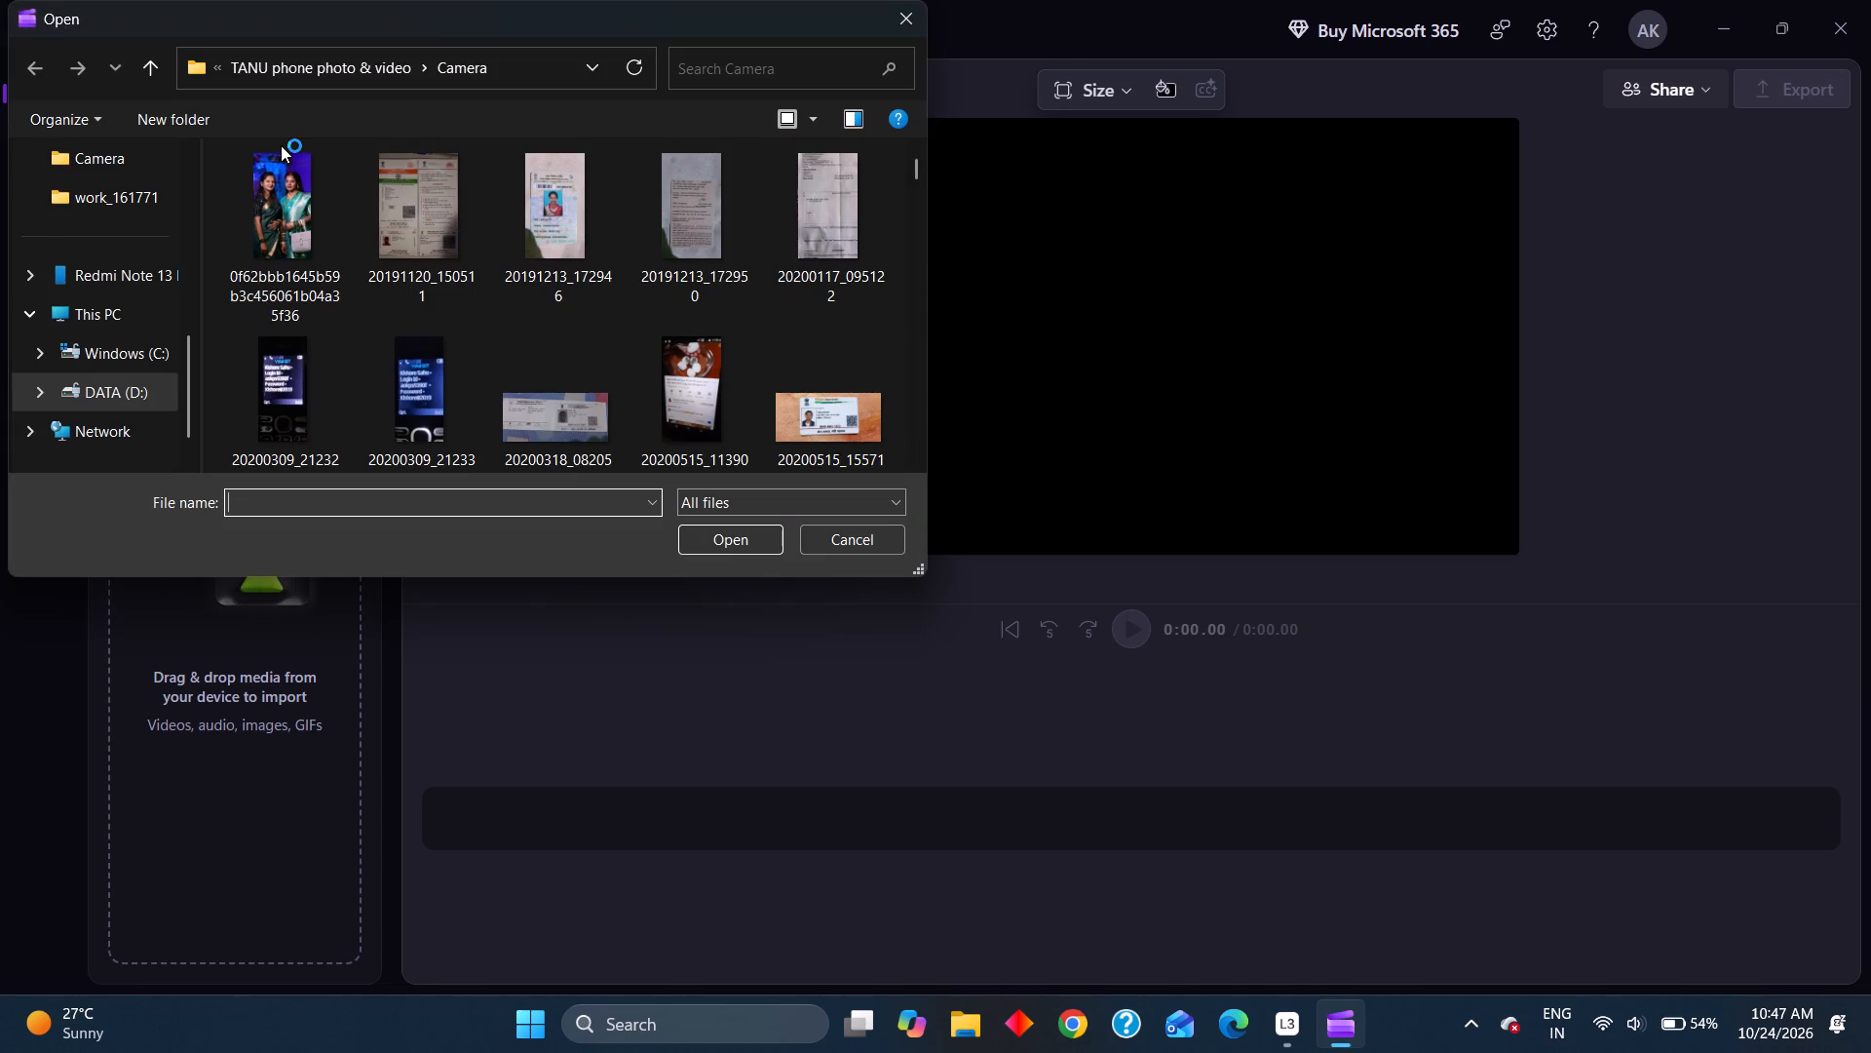
pyautogui.scroll(-3, 516, 289)
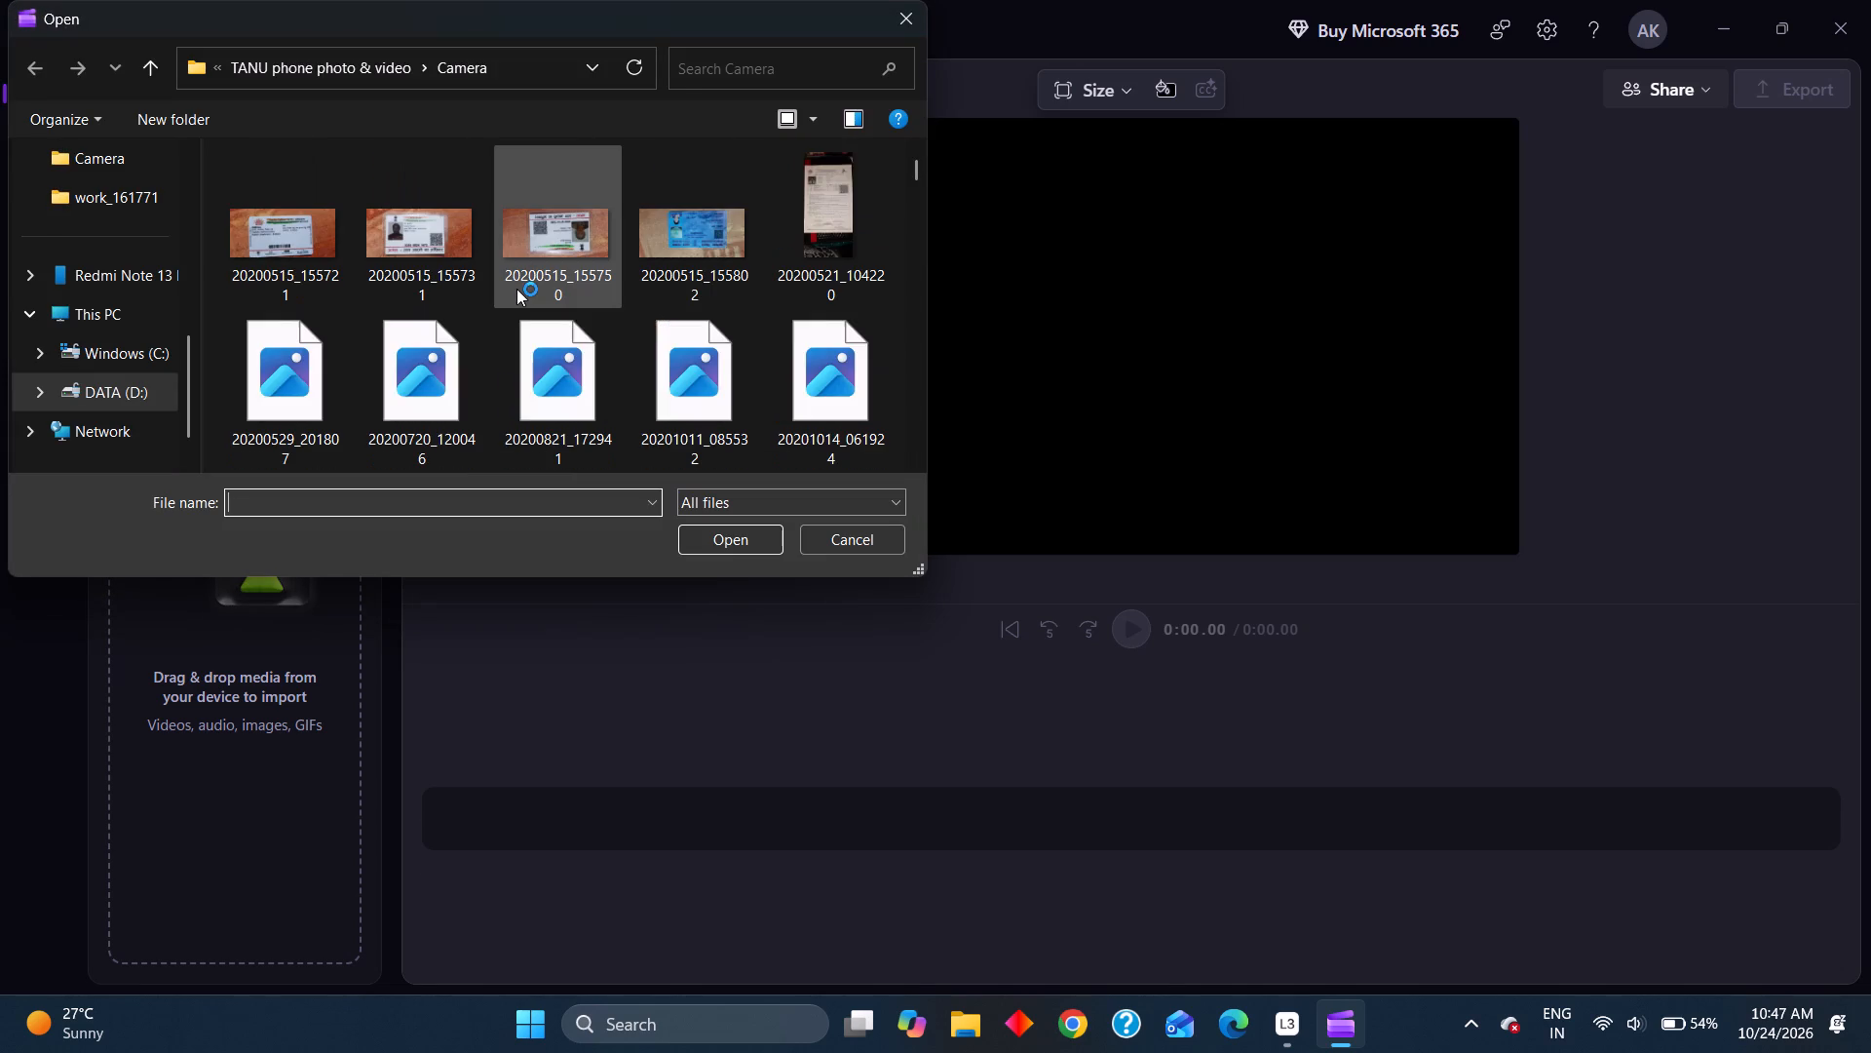
pyautogui.scroll(-3, 516, 289)
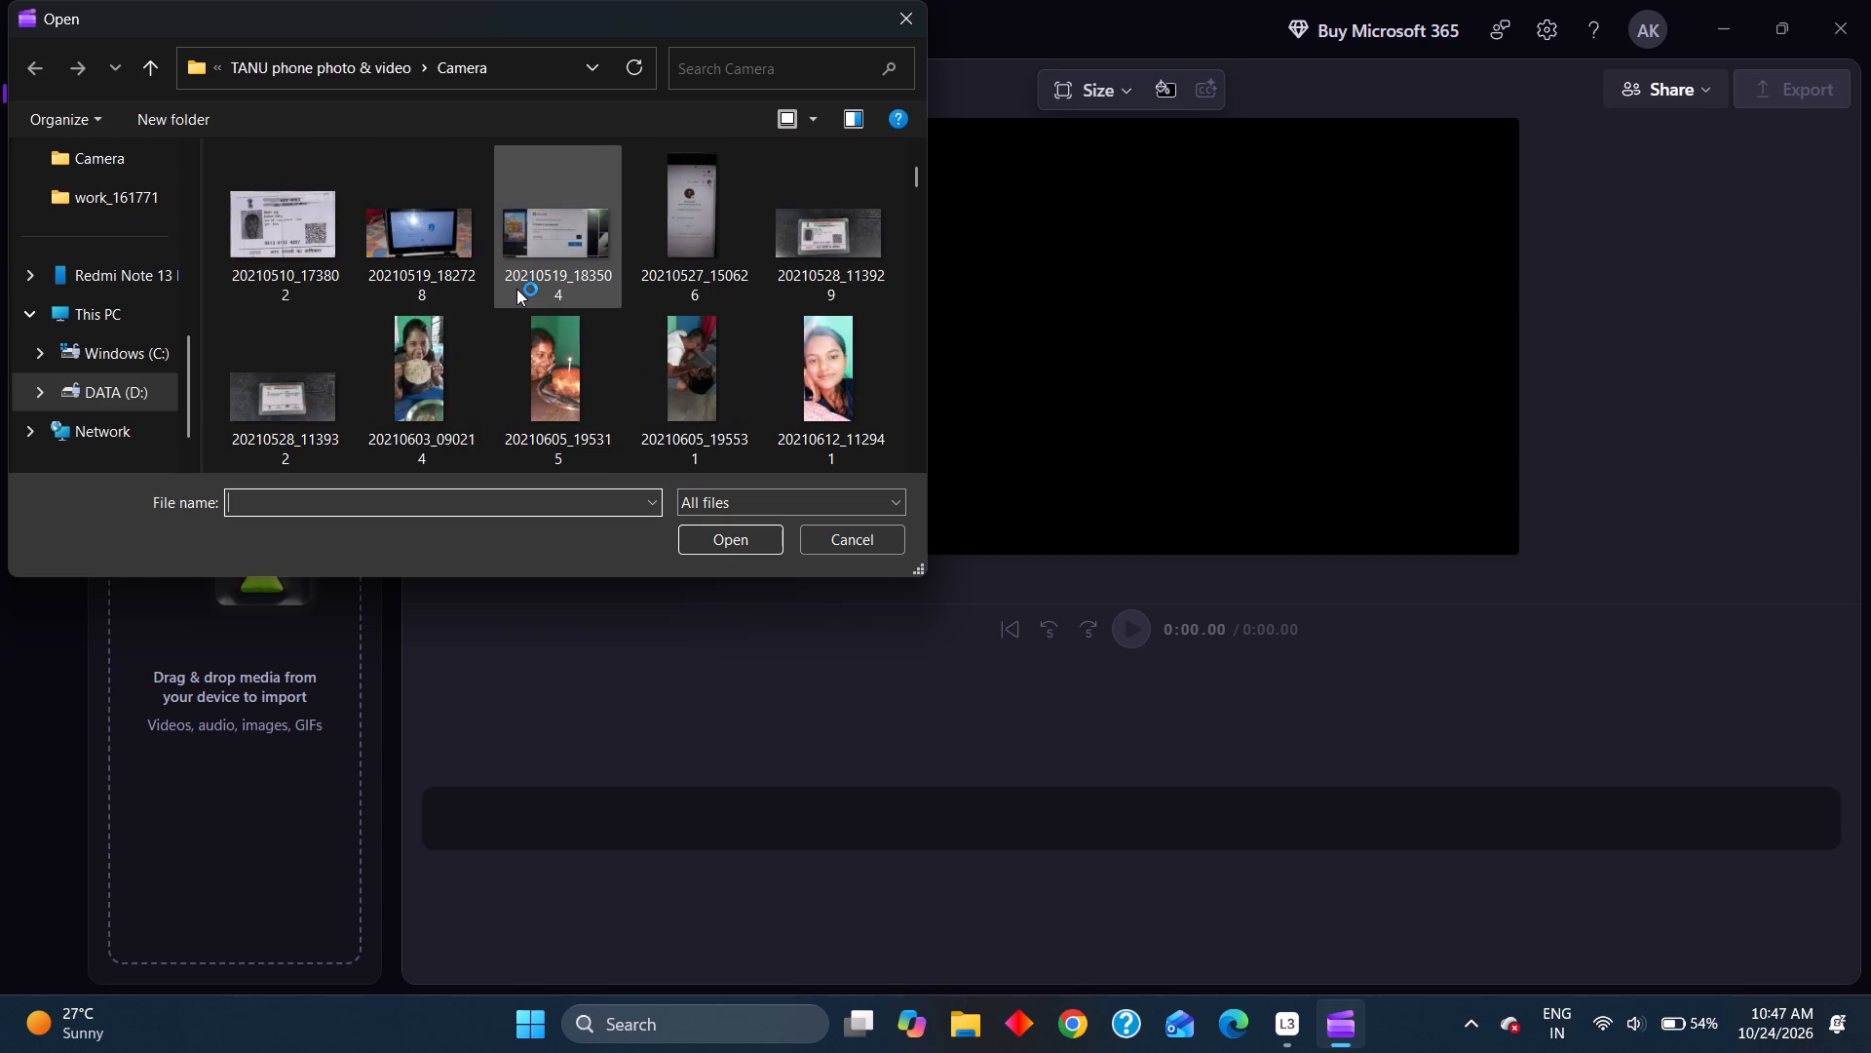
pyautogui.scroll(-2, 516, 289)
pyautogui.scroll(1, 516, 289)
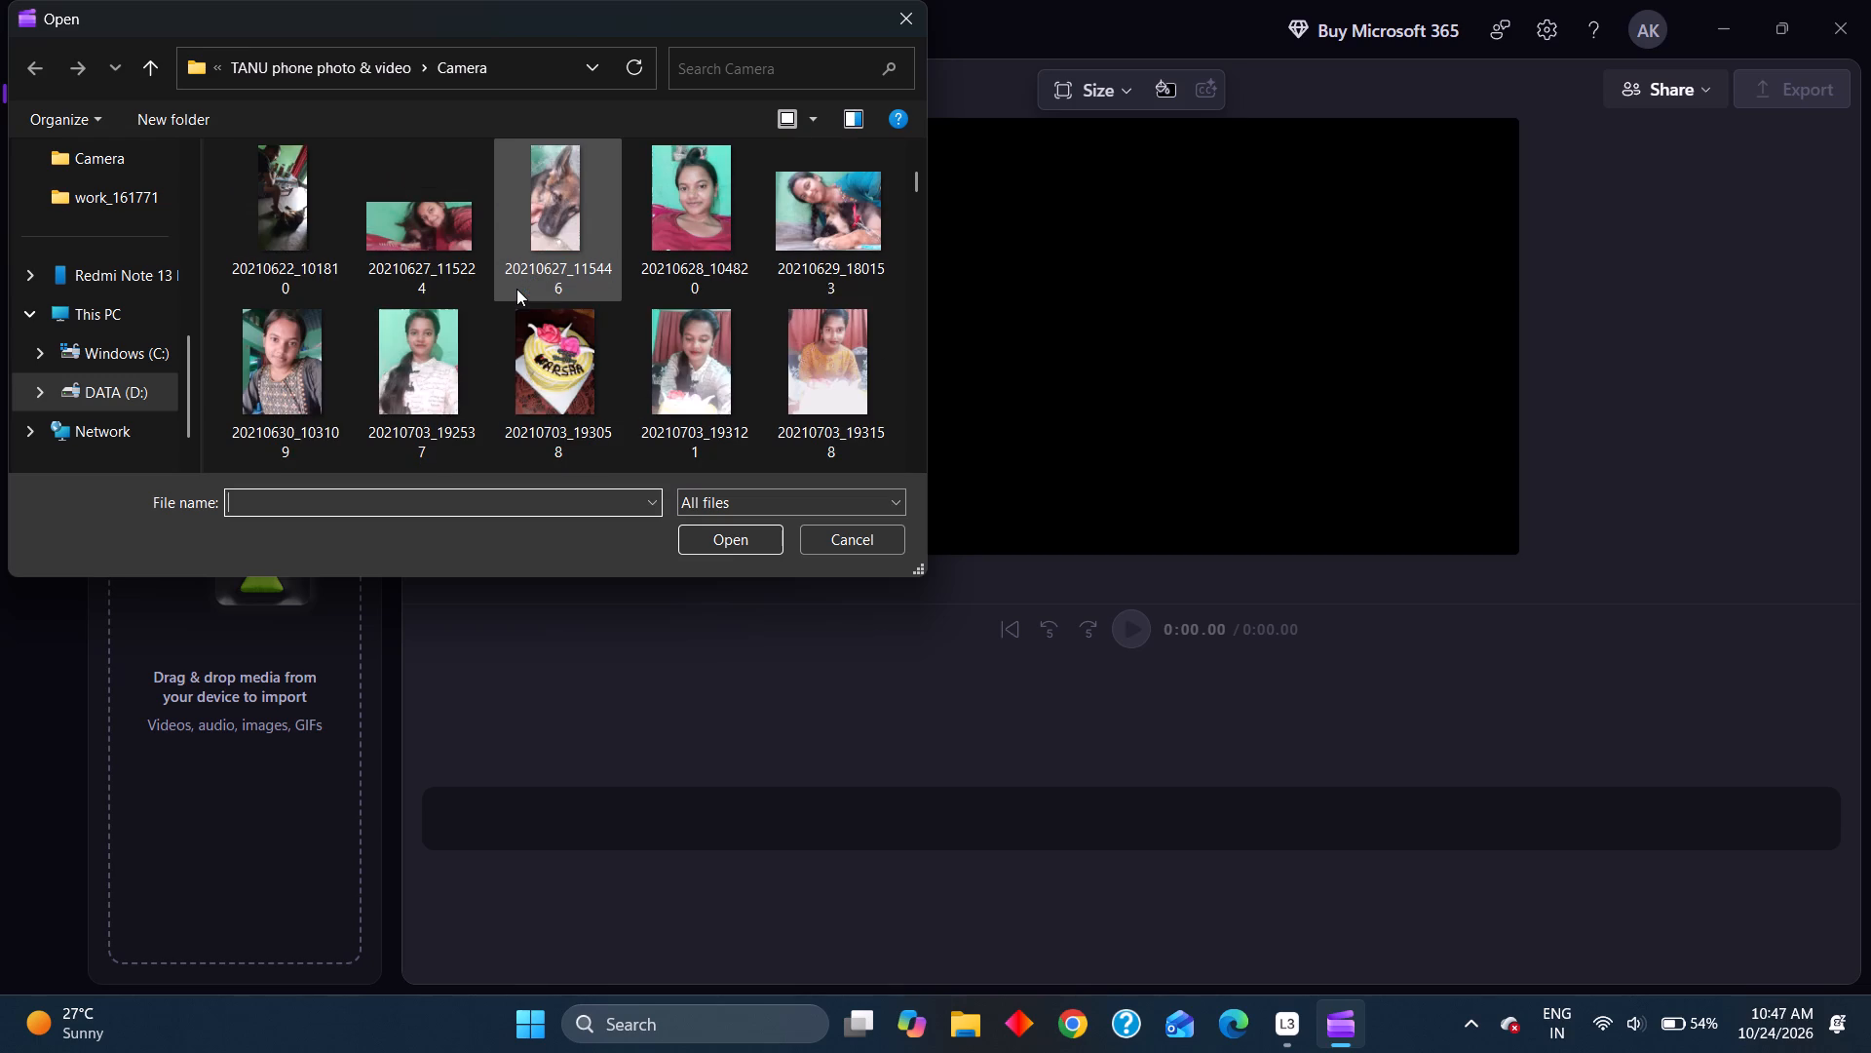
pyautogui.doubleClick(549, 210)
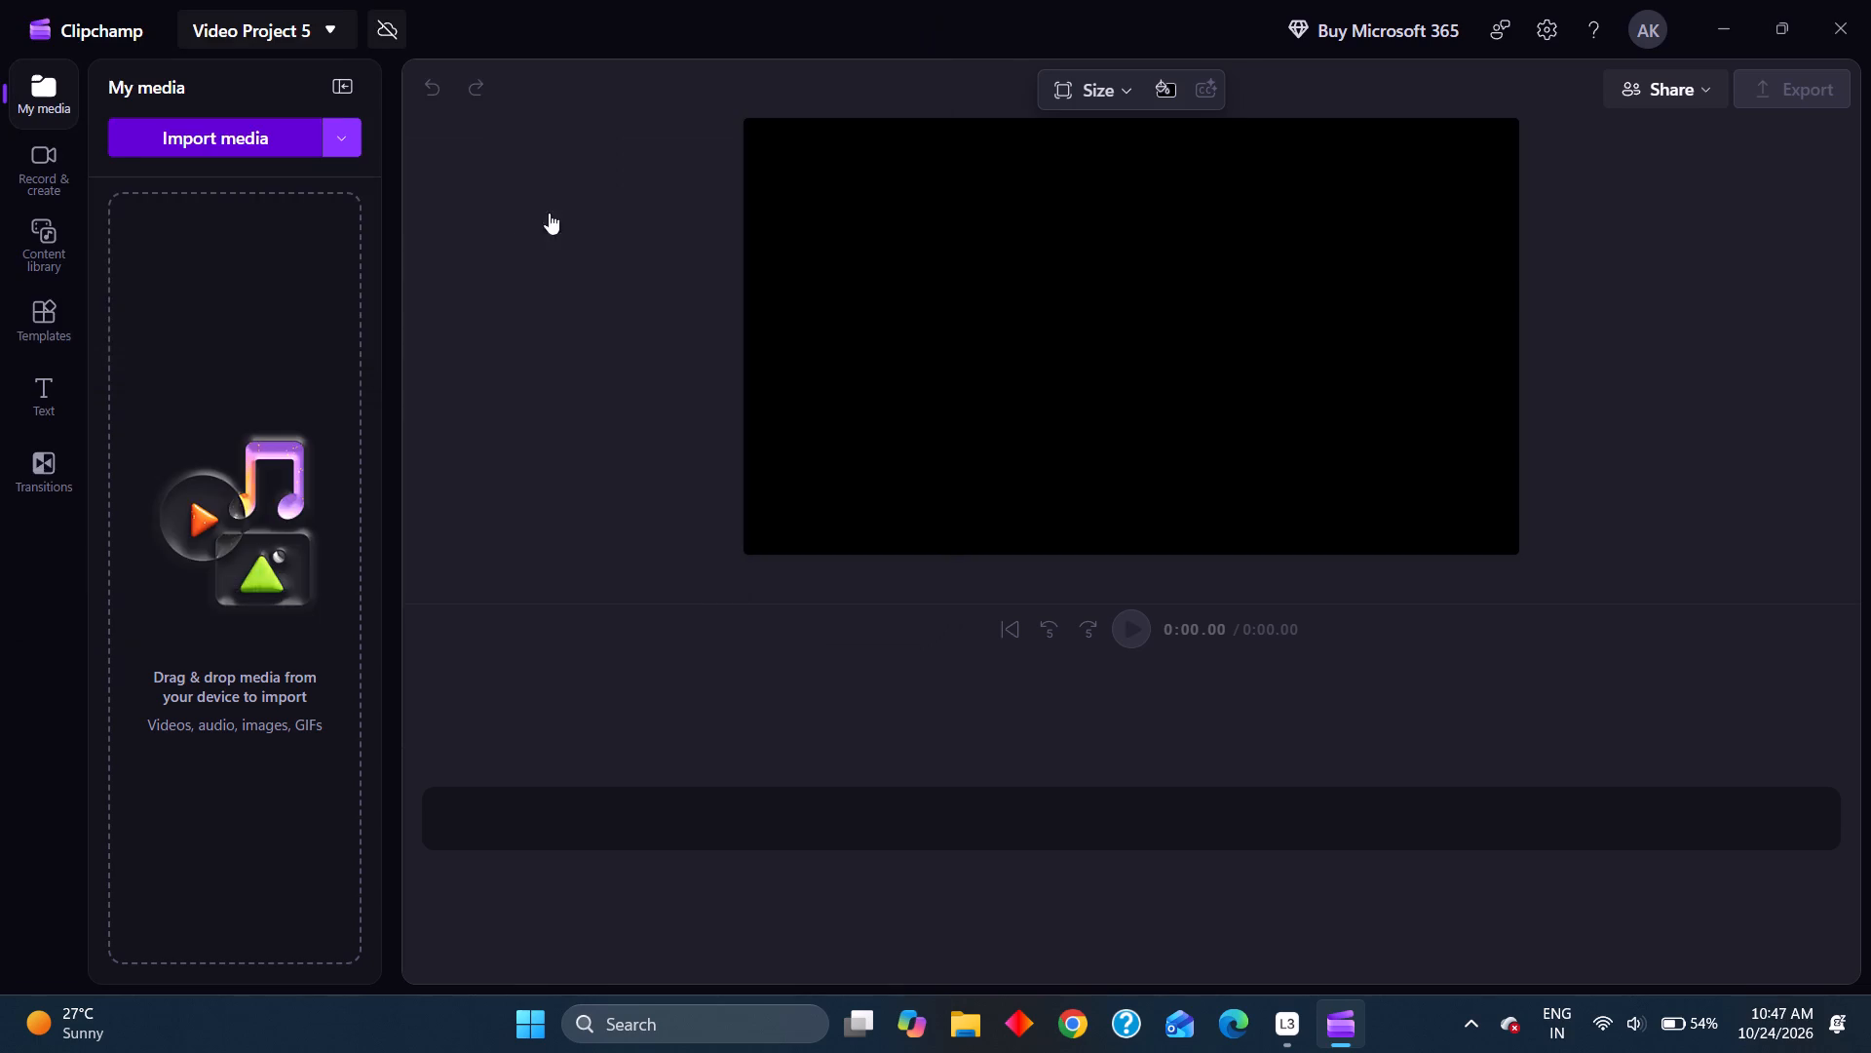
# Import the dog photo 20210828_073438 from the Camera folder into the project's media.
pyautogui.click(269, 146)
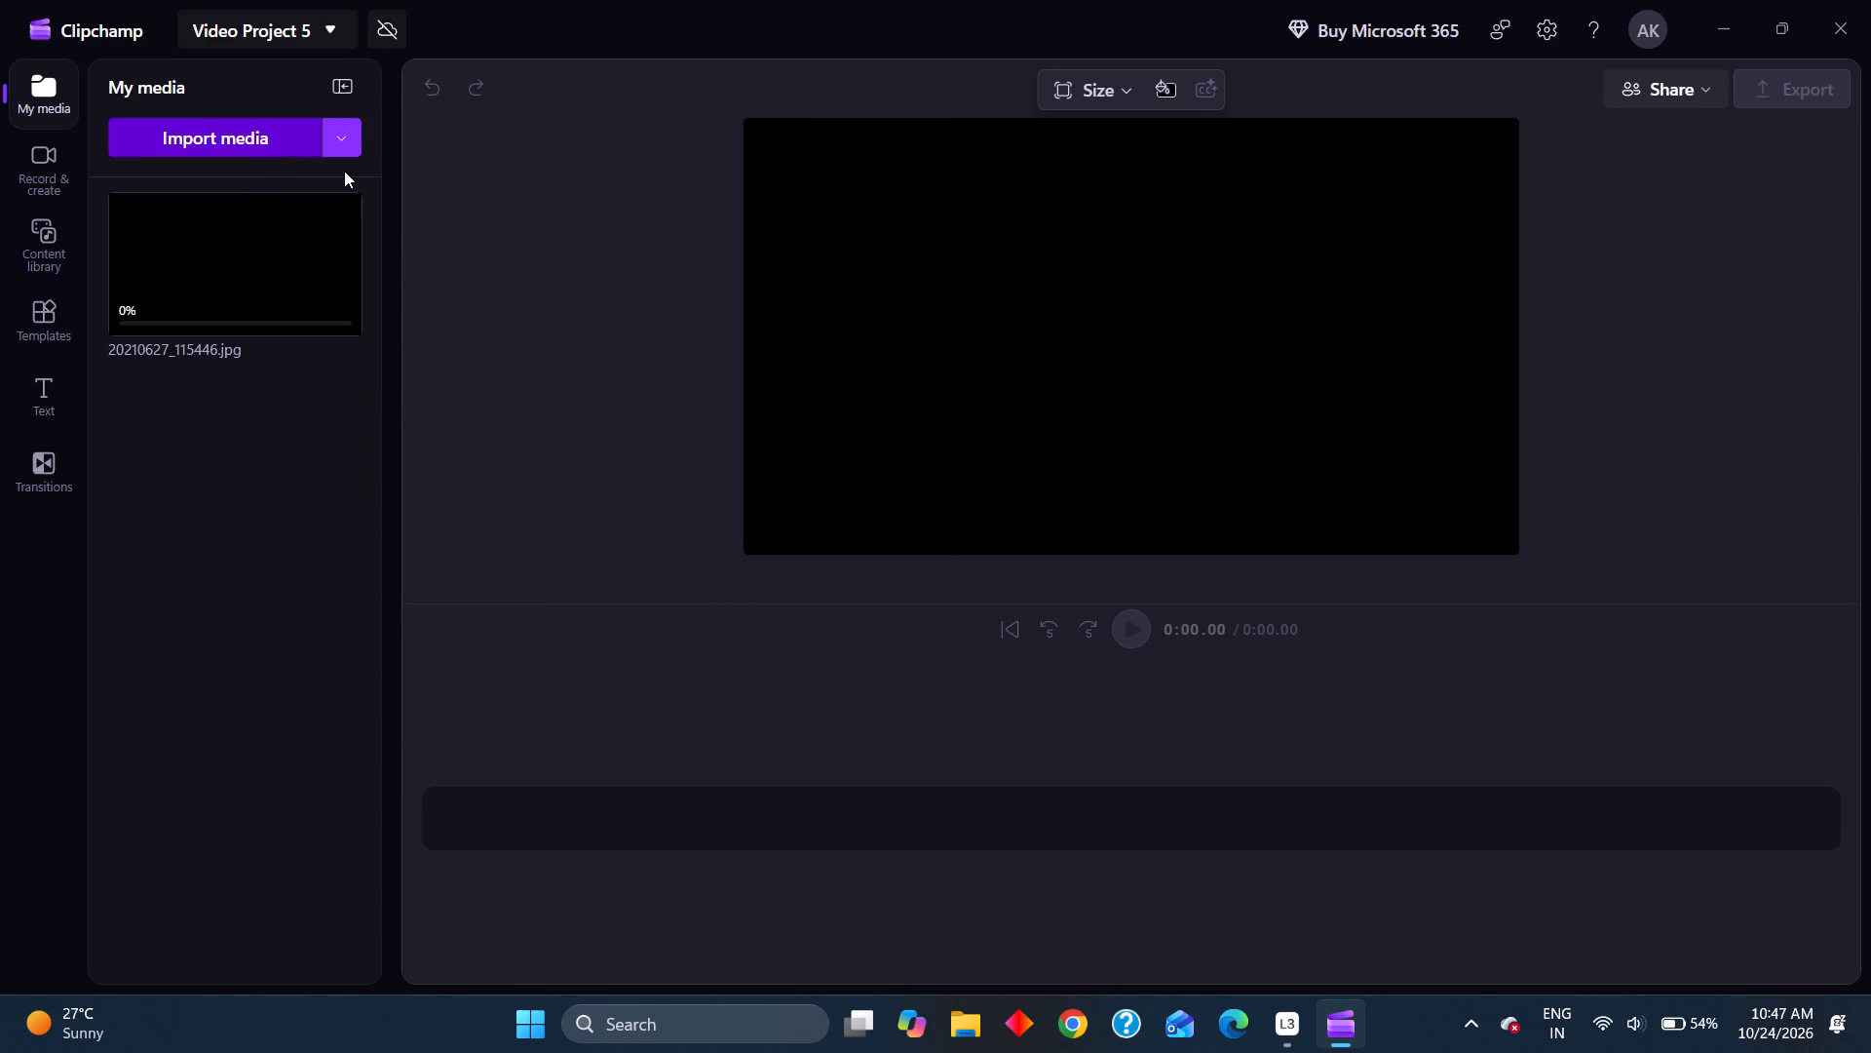
pyautogui.scroll(-14, 657, 357)
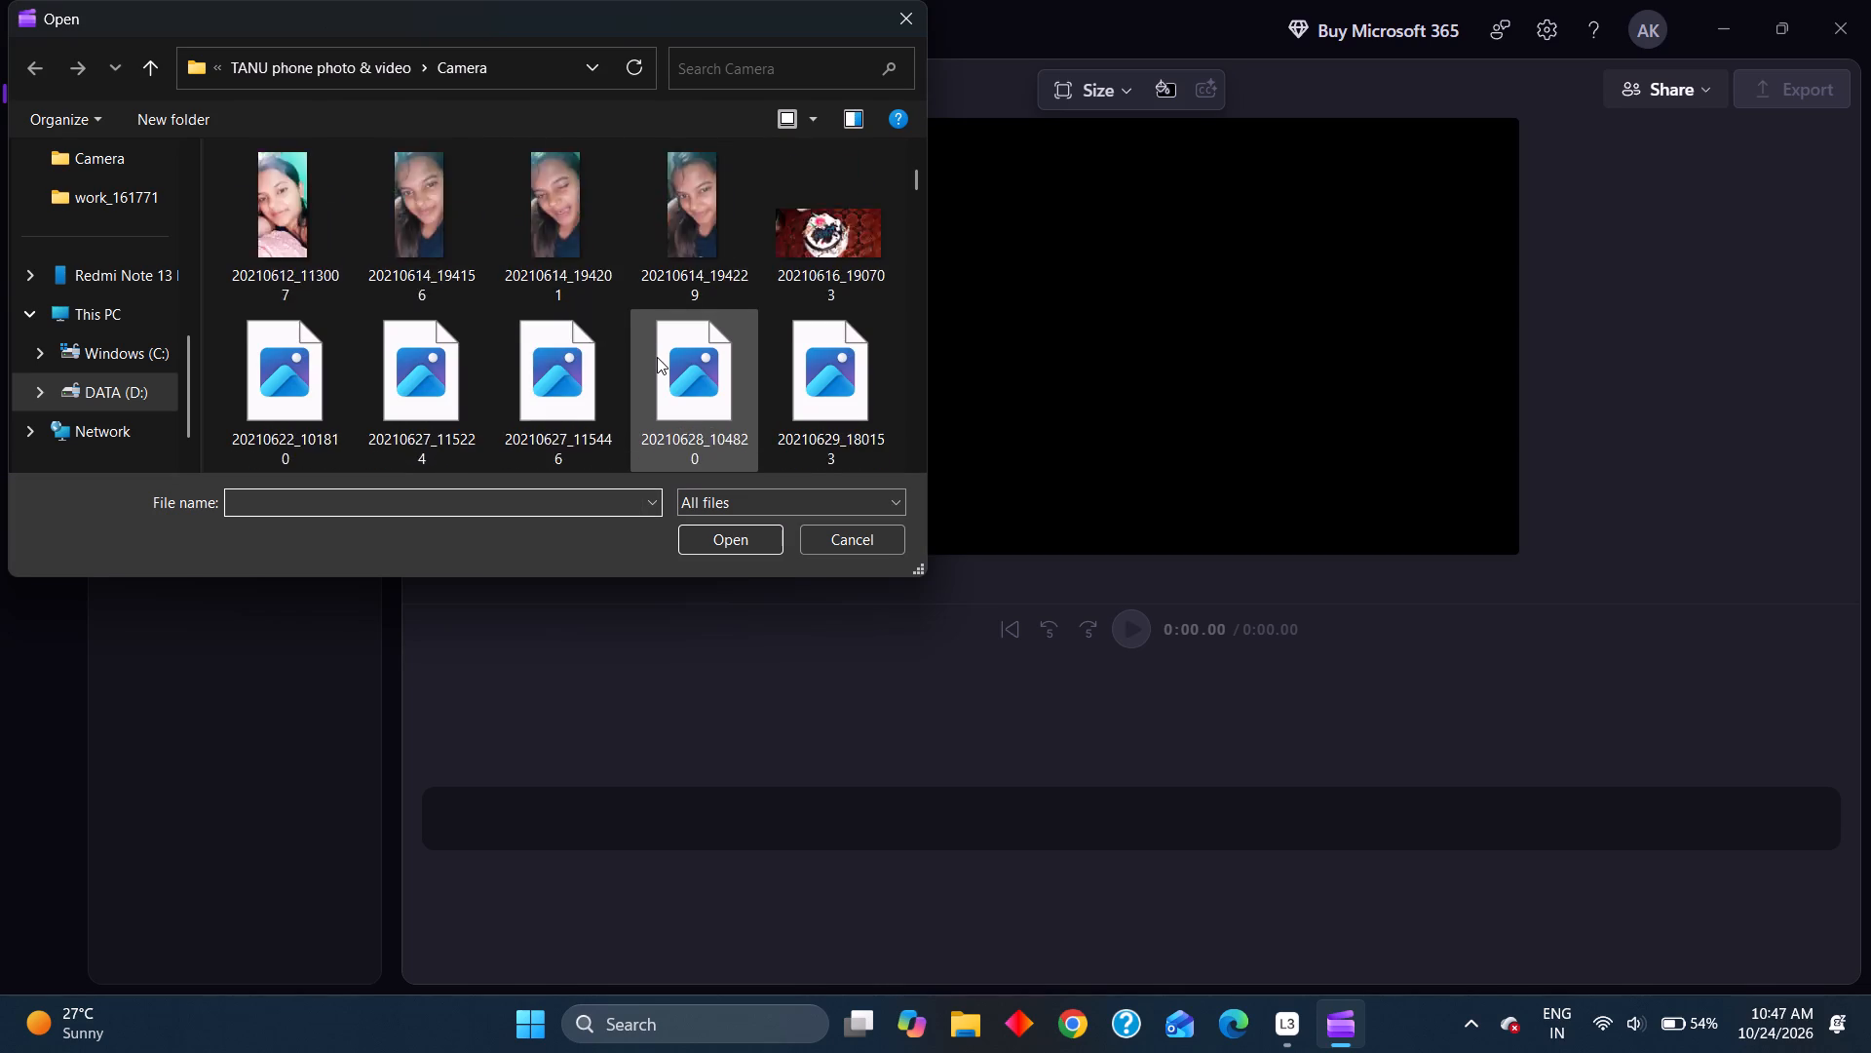
pyautogui.scroll(-1, 657, 357)
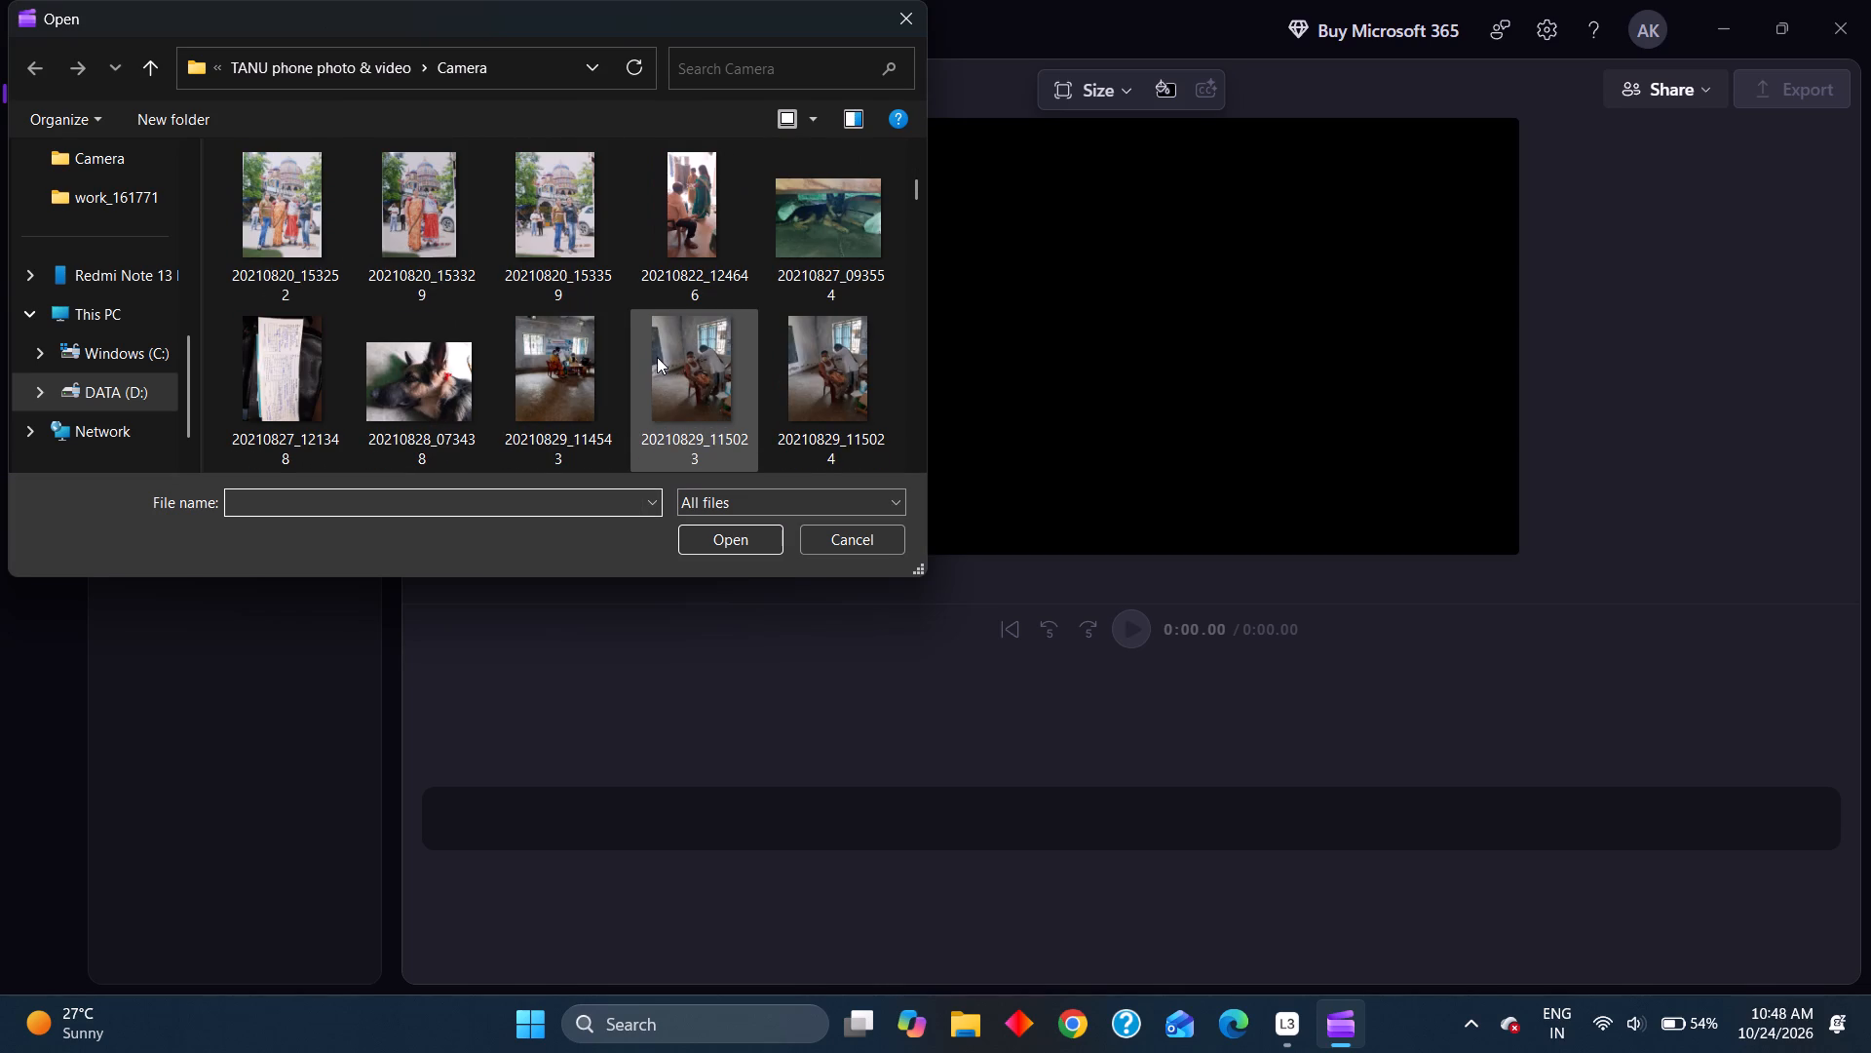
pyautogui.scroll(-1, 657, 357)
pyautogui.doubleClick(427, 339)
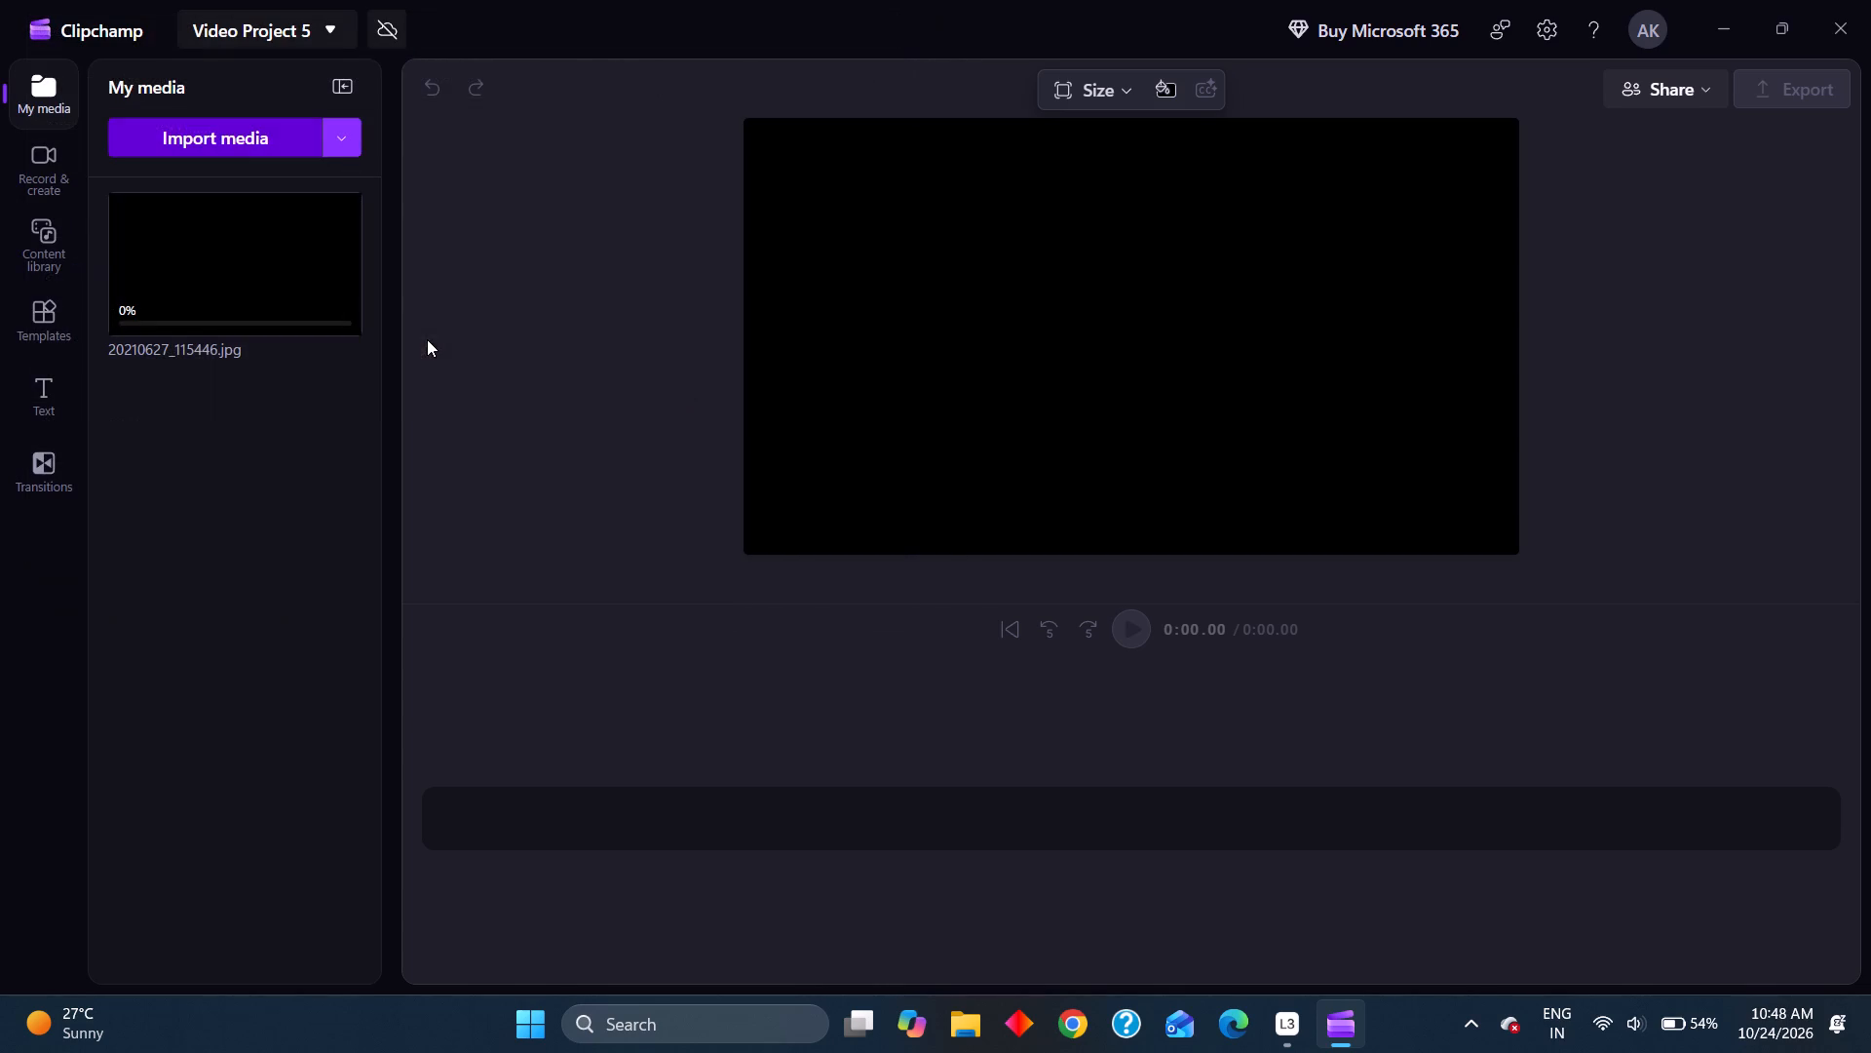
# Import the dog photo 20210830_152129 from the Camera folder into the project's media.
pyautogui.click(295, 131)
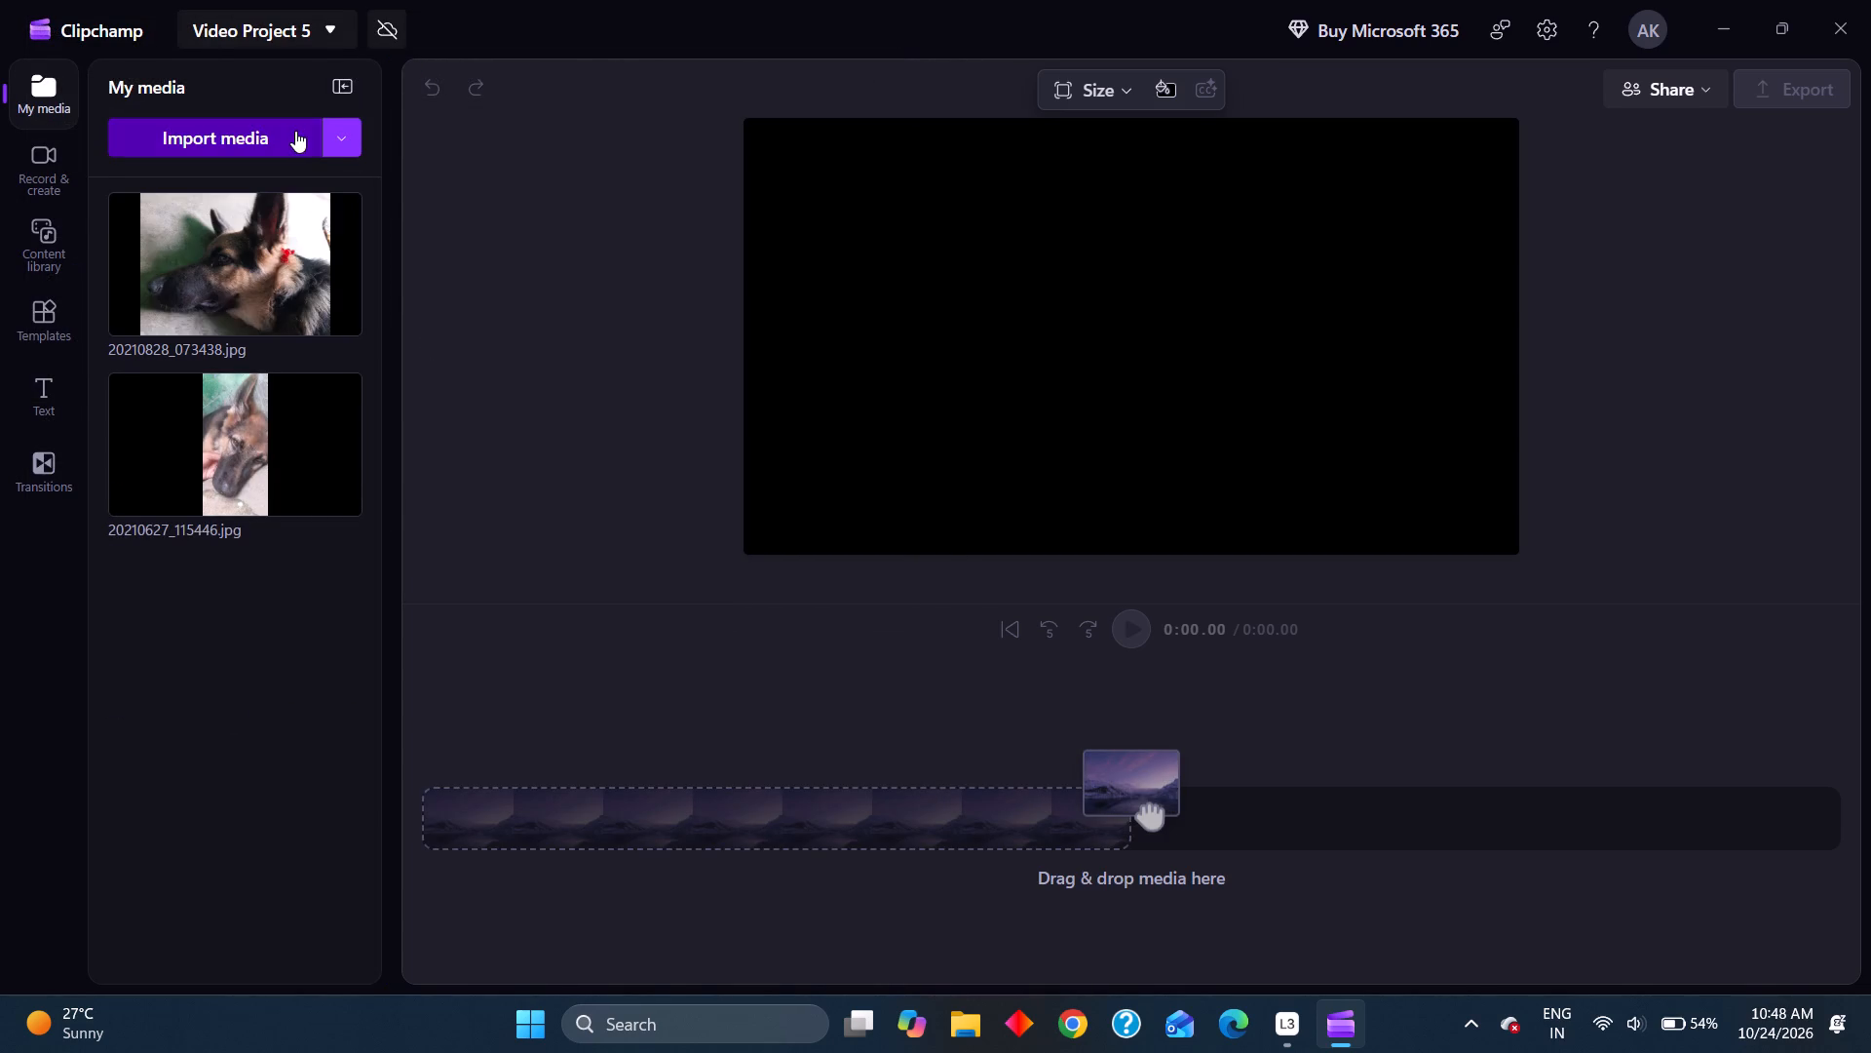
pyautogui.scroll(-2, 535, 366)
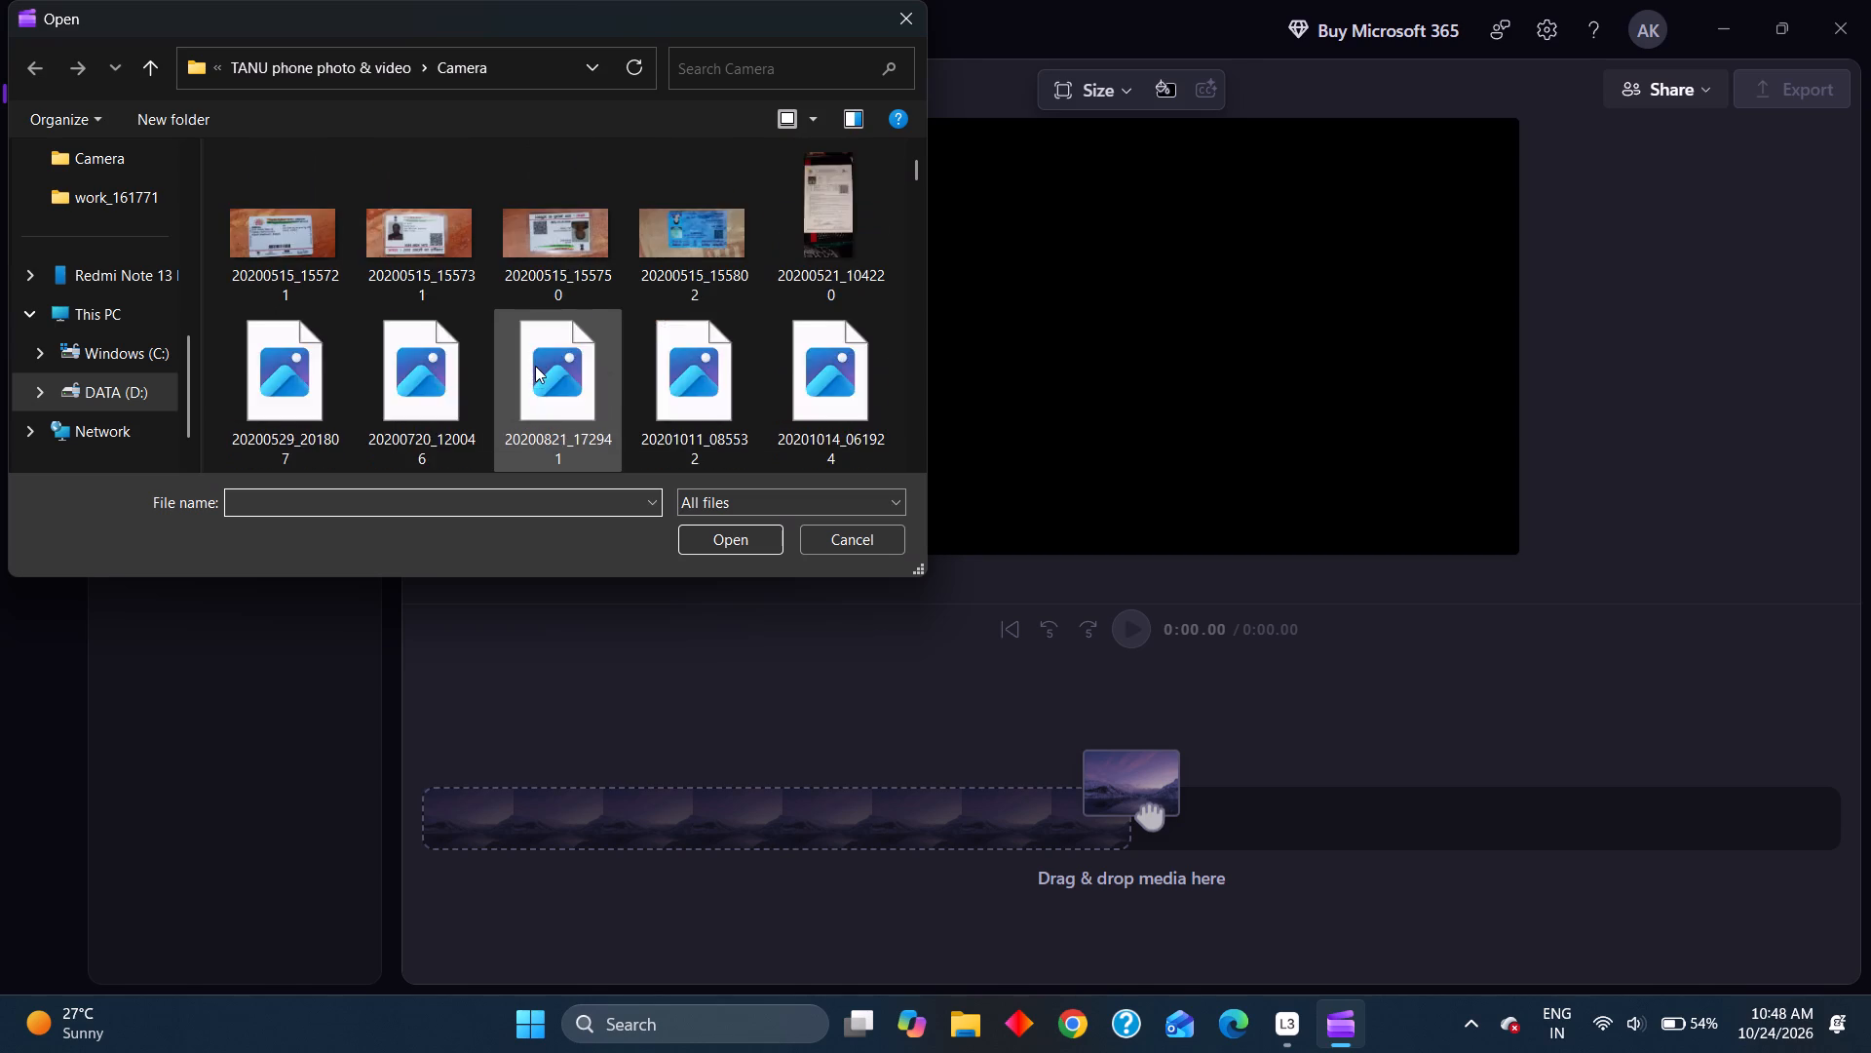
pyautogui.scroll(-9, 535, 366)
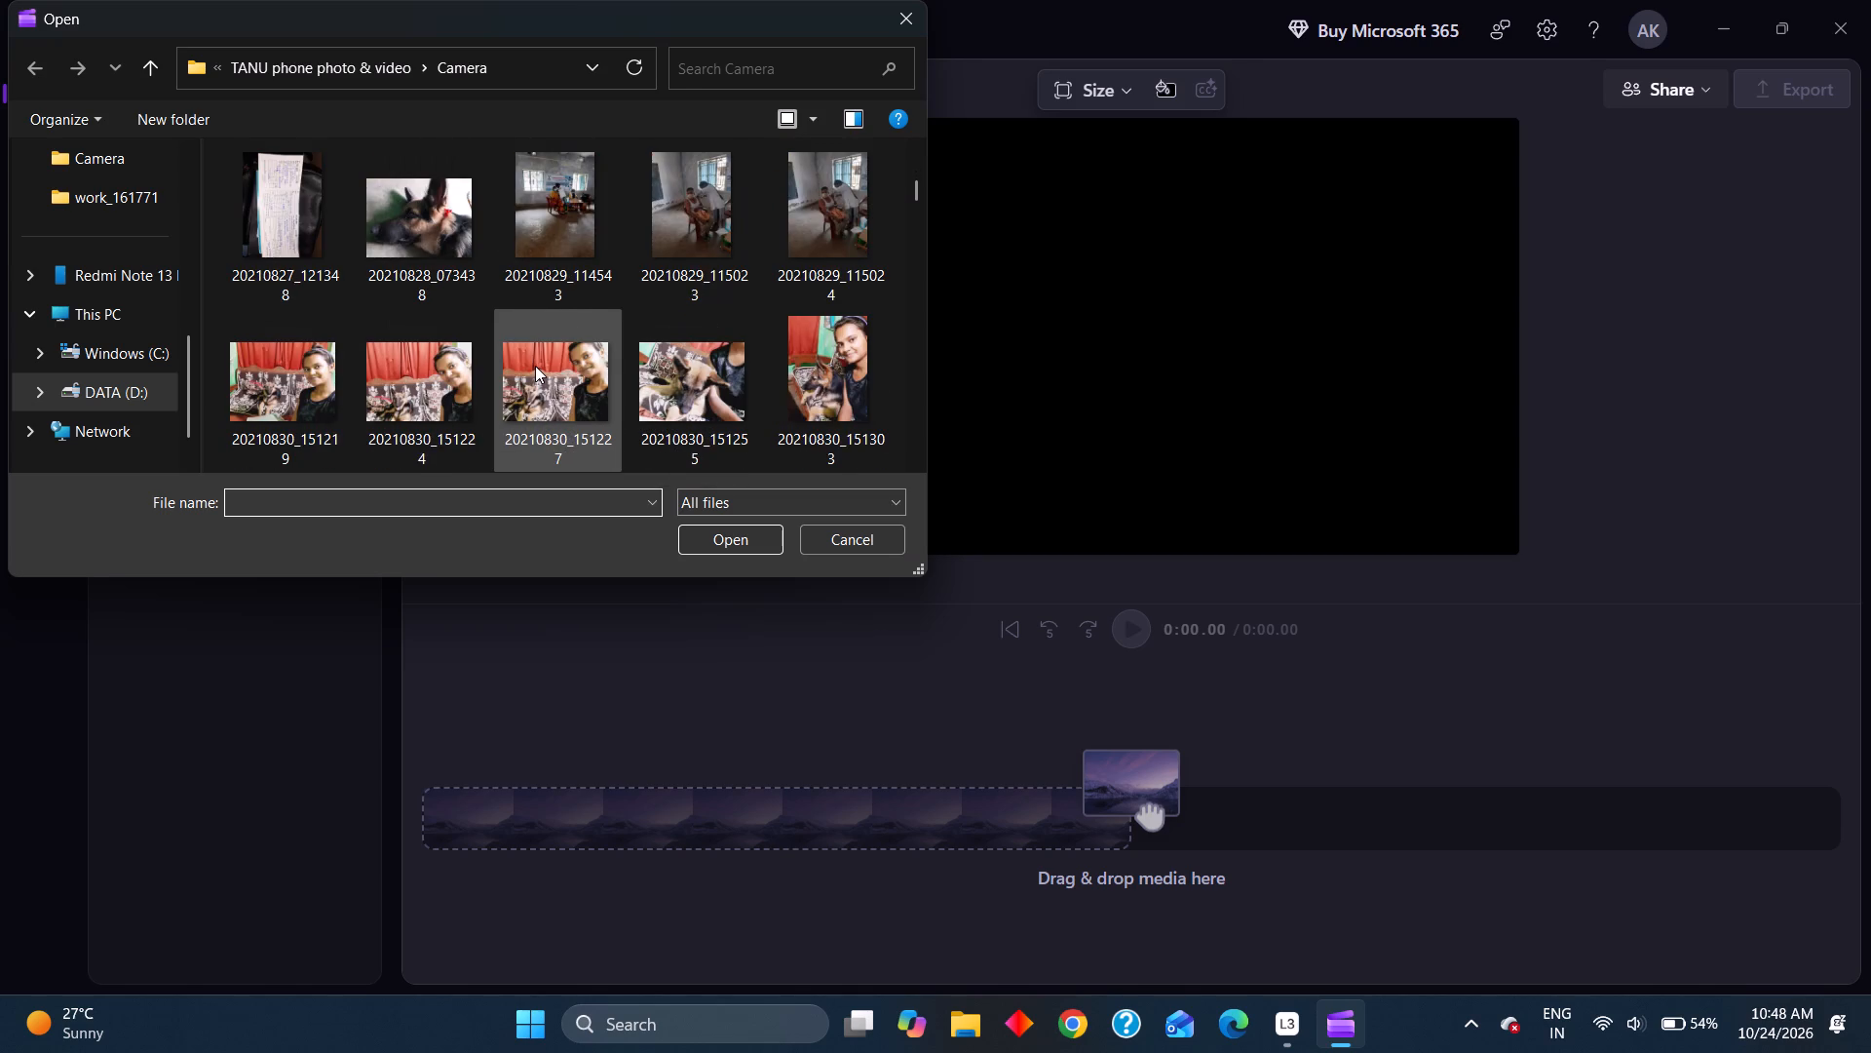
pyautogui.scroll(-2, 535, 366)
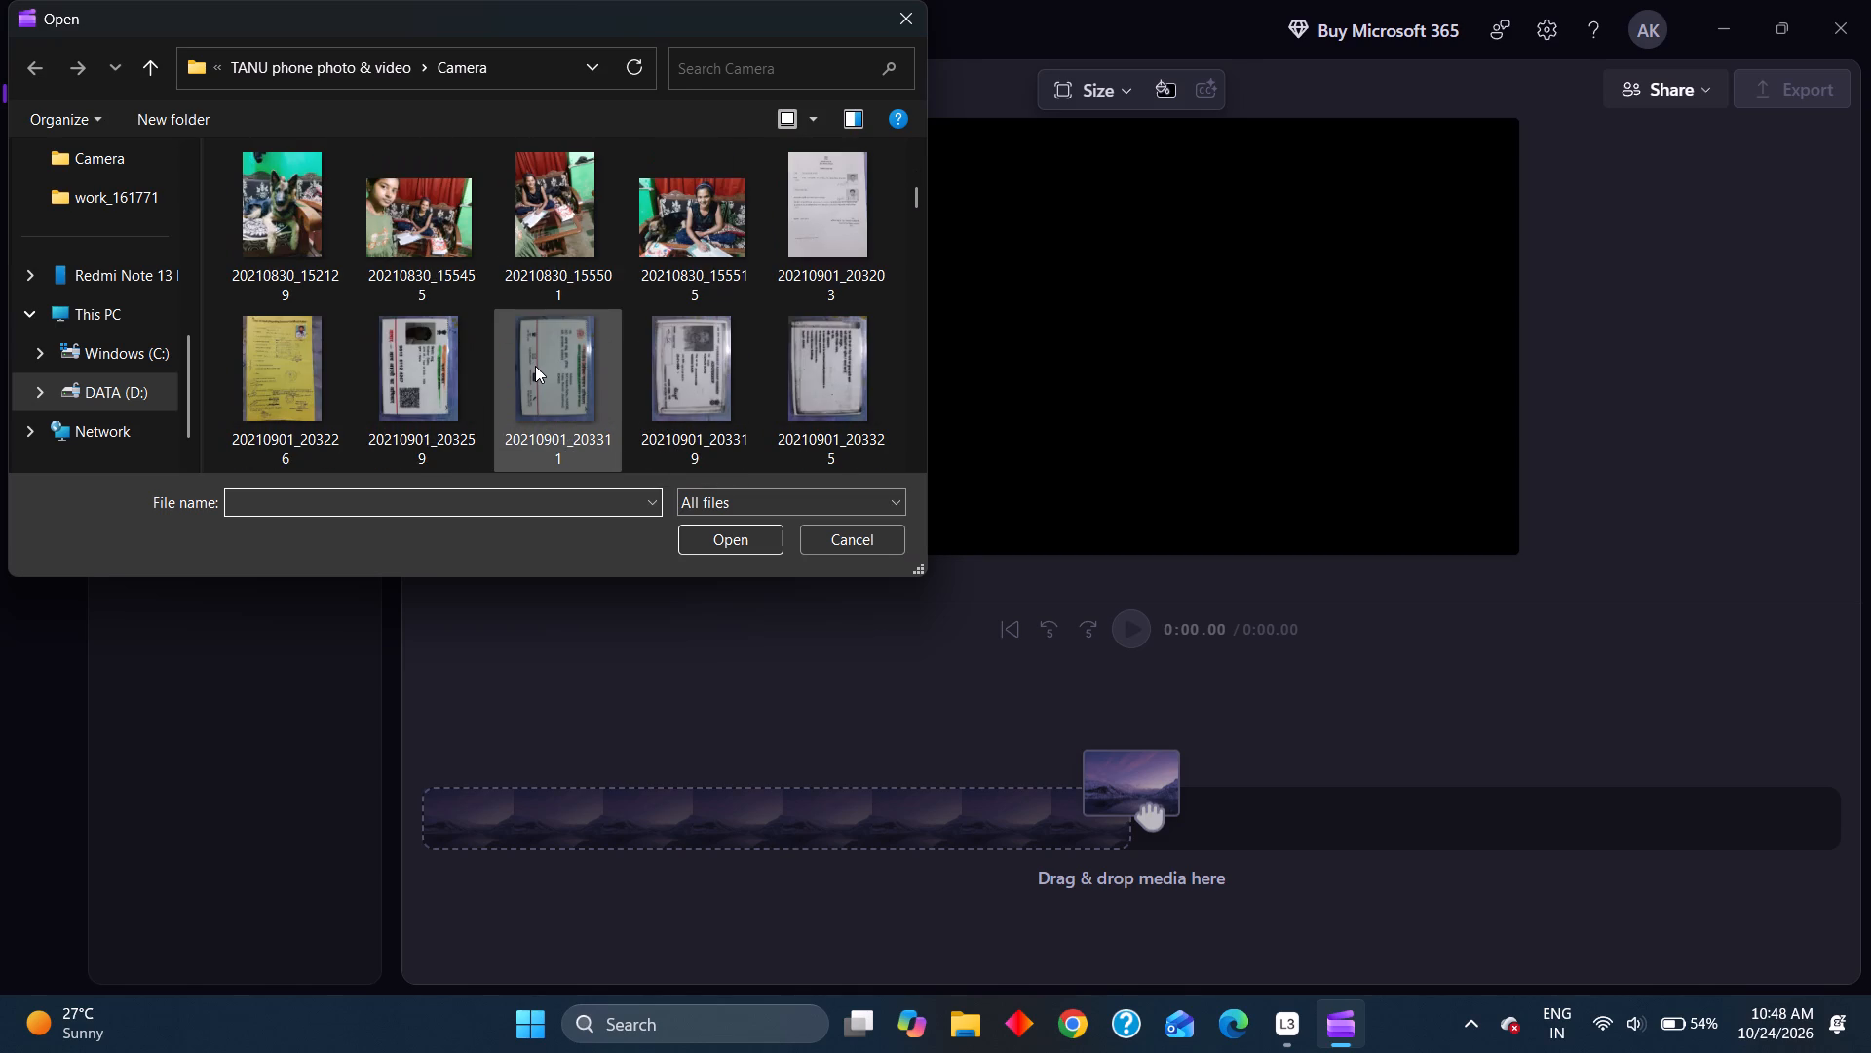
pyautogui.scroll(-2, 535, 366)
pyautogui.scroll(1, 535, 366)
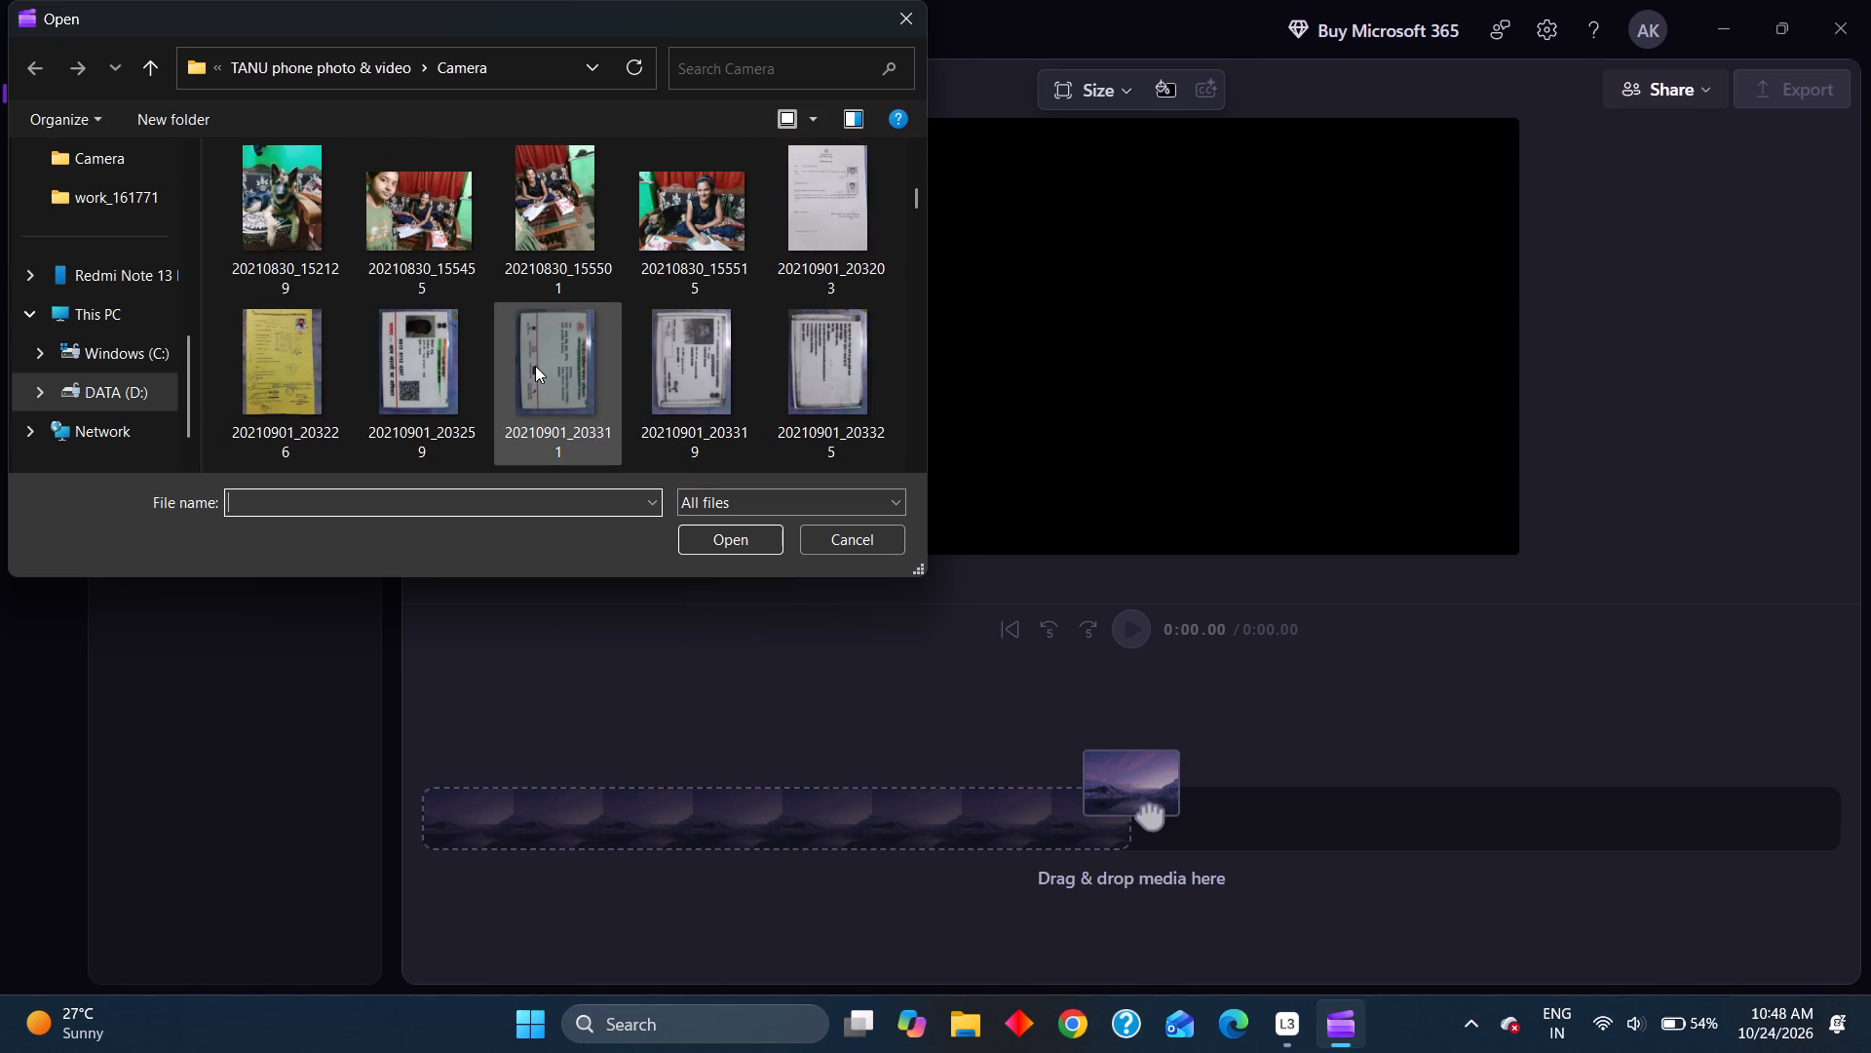
pyautogui.doubleClick(254, 215)
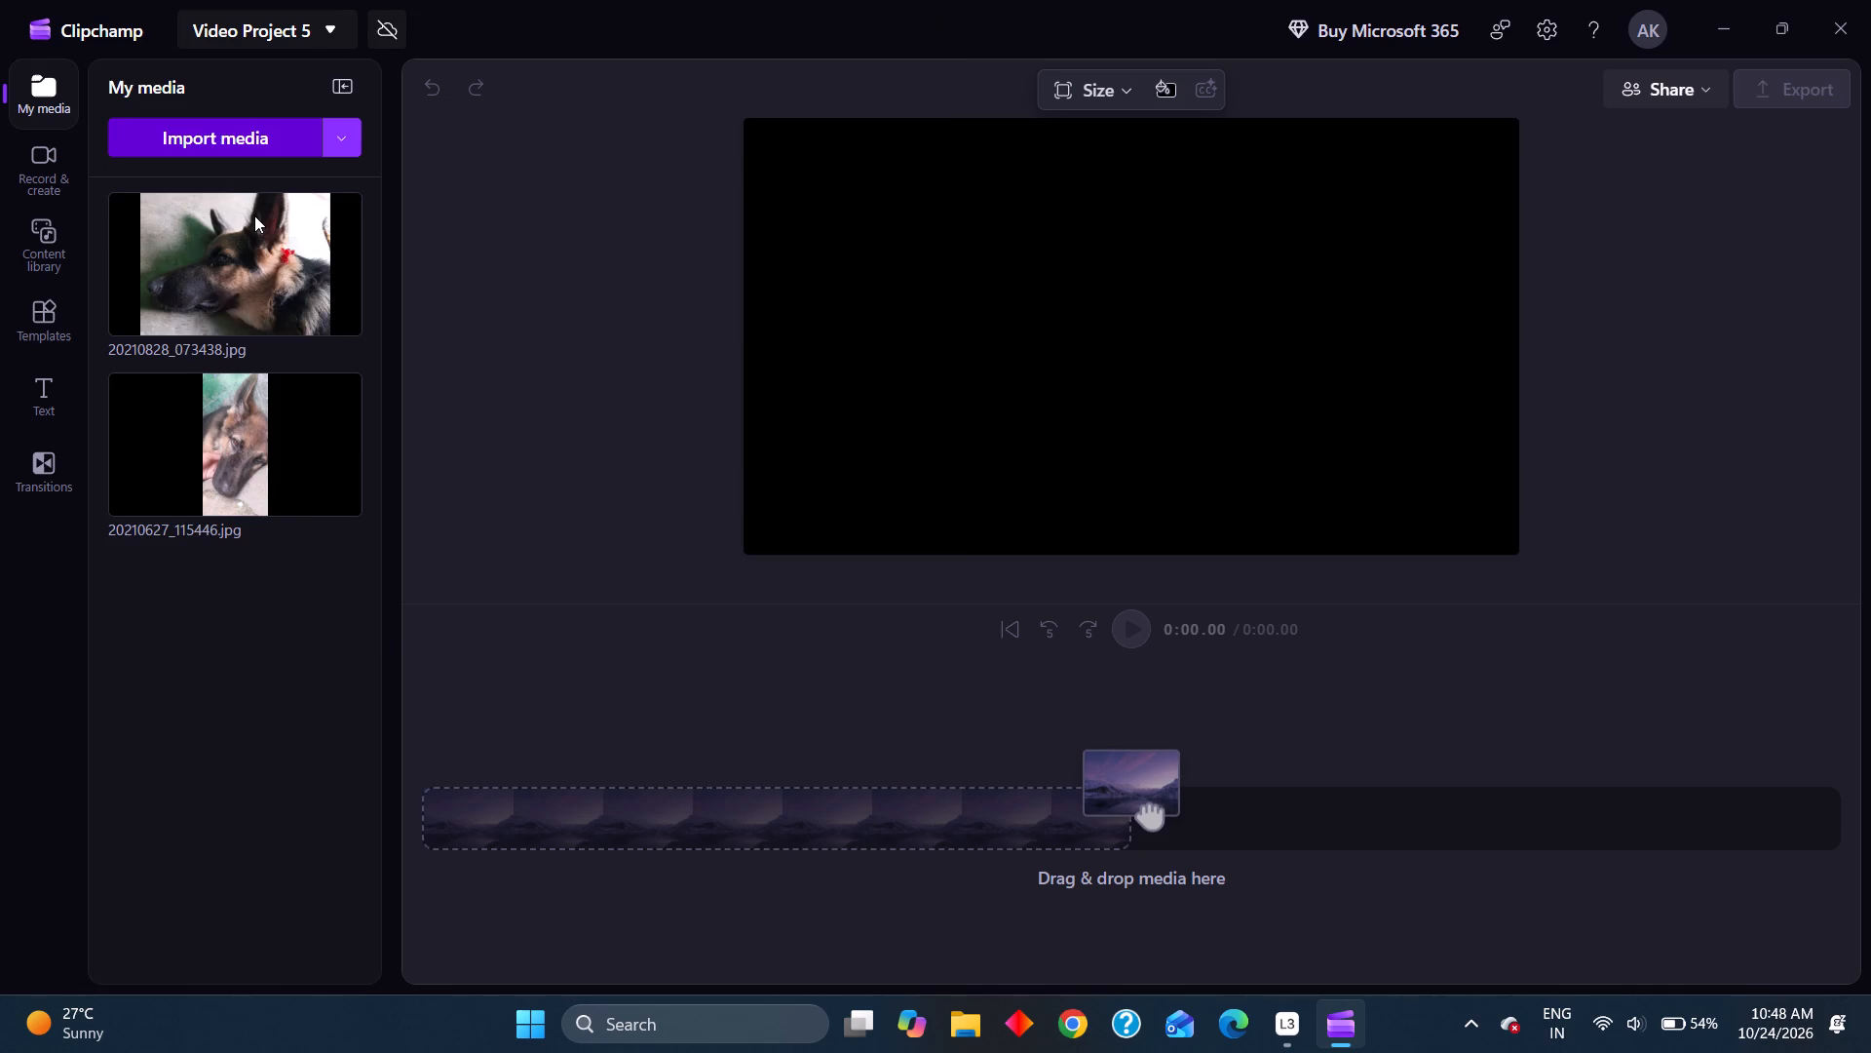
# Import the dog photo 20211202_144353 from the Camera folder into the project's media.
pyautogui.click(271, 149)
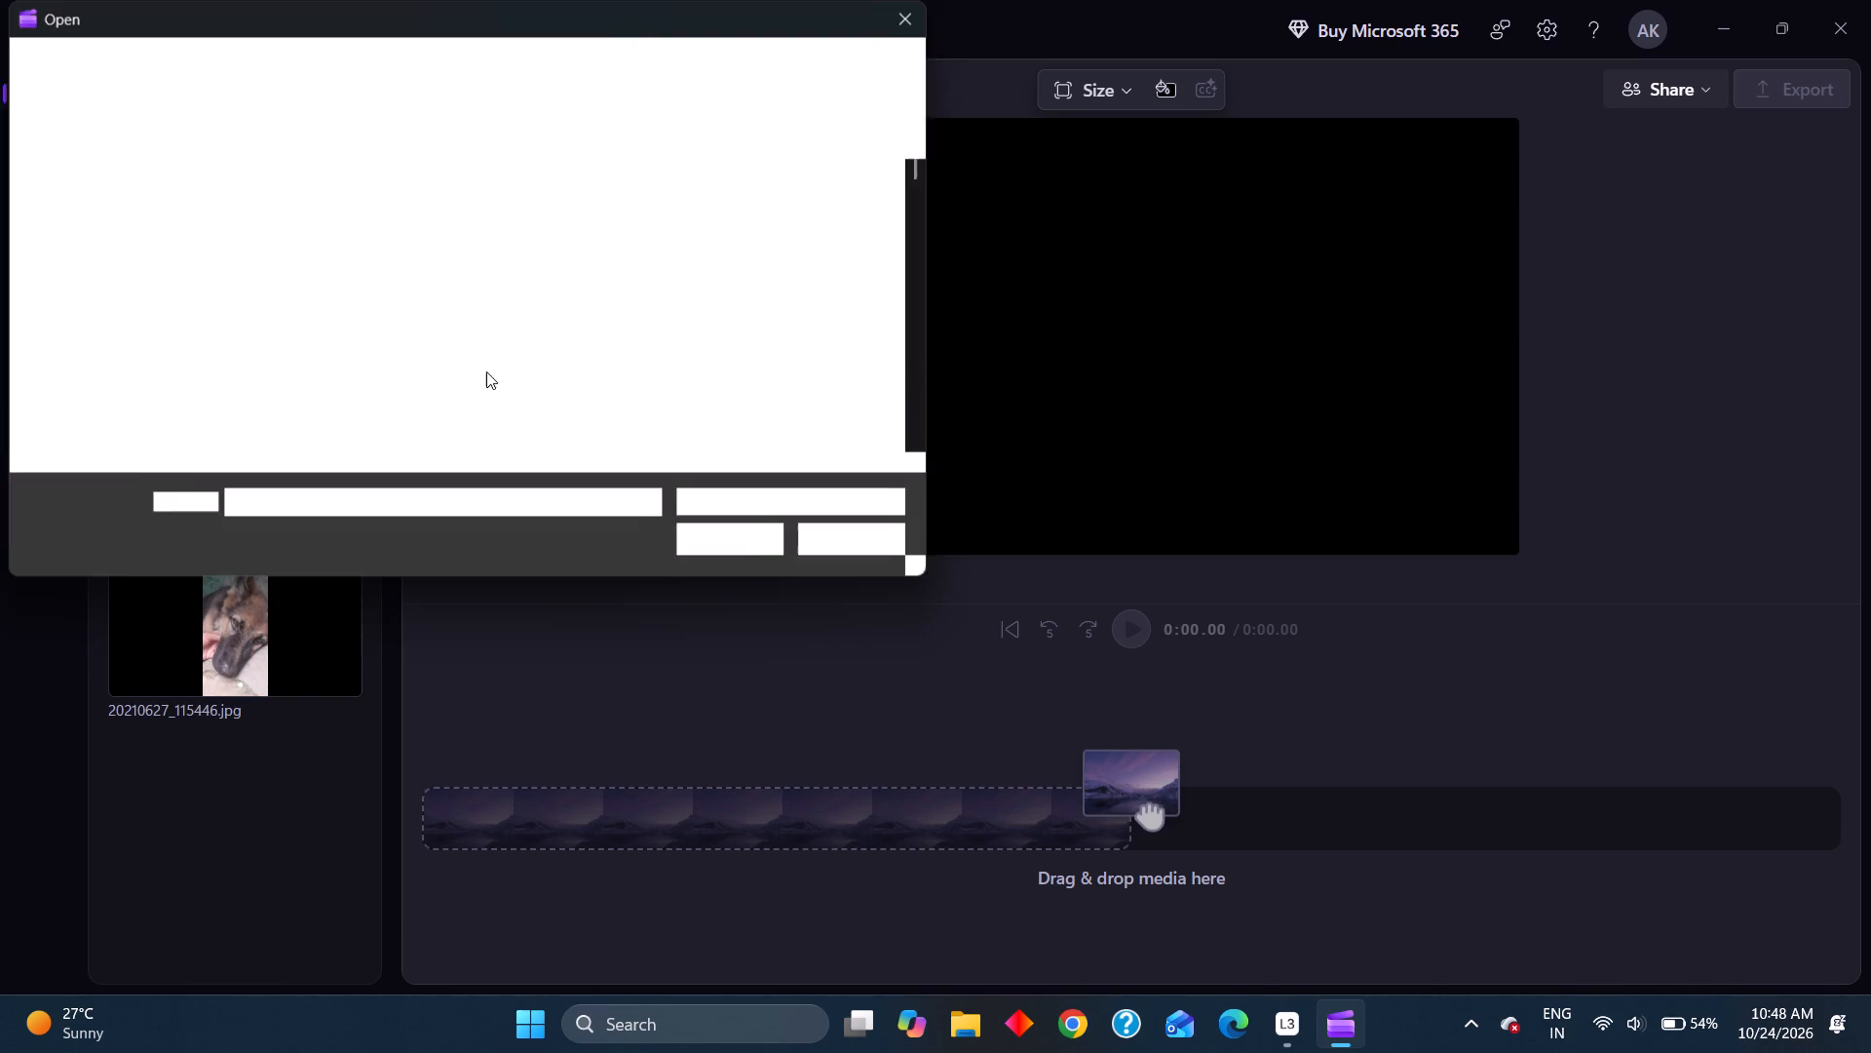
pyautogui.scroll(-9, 486, 371)
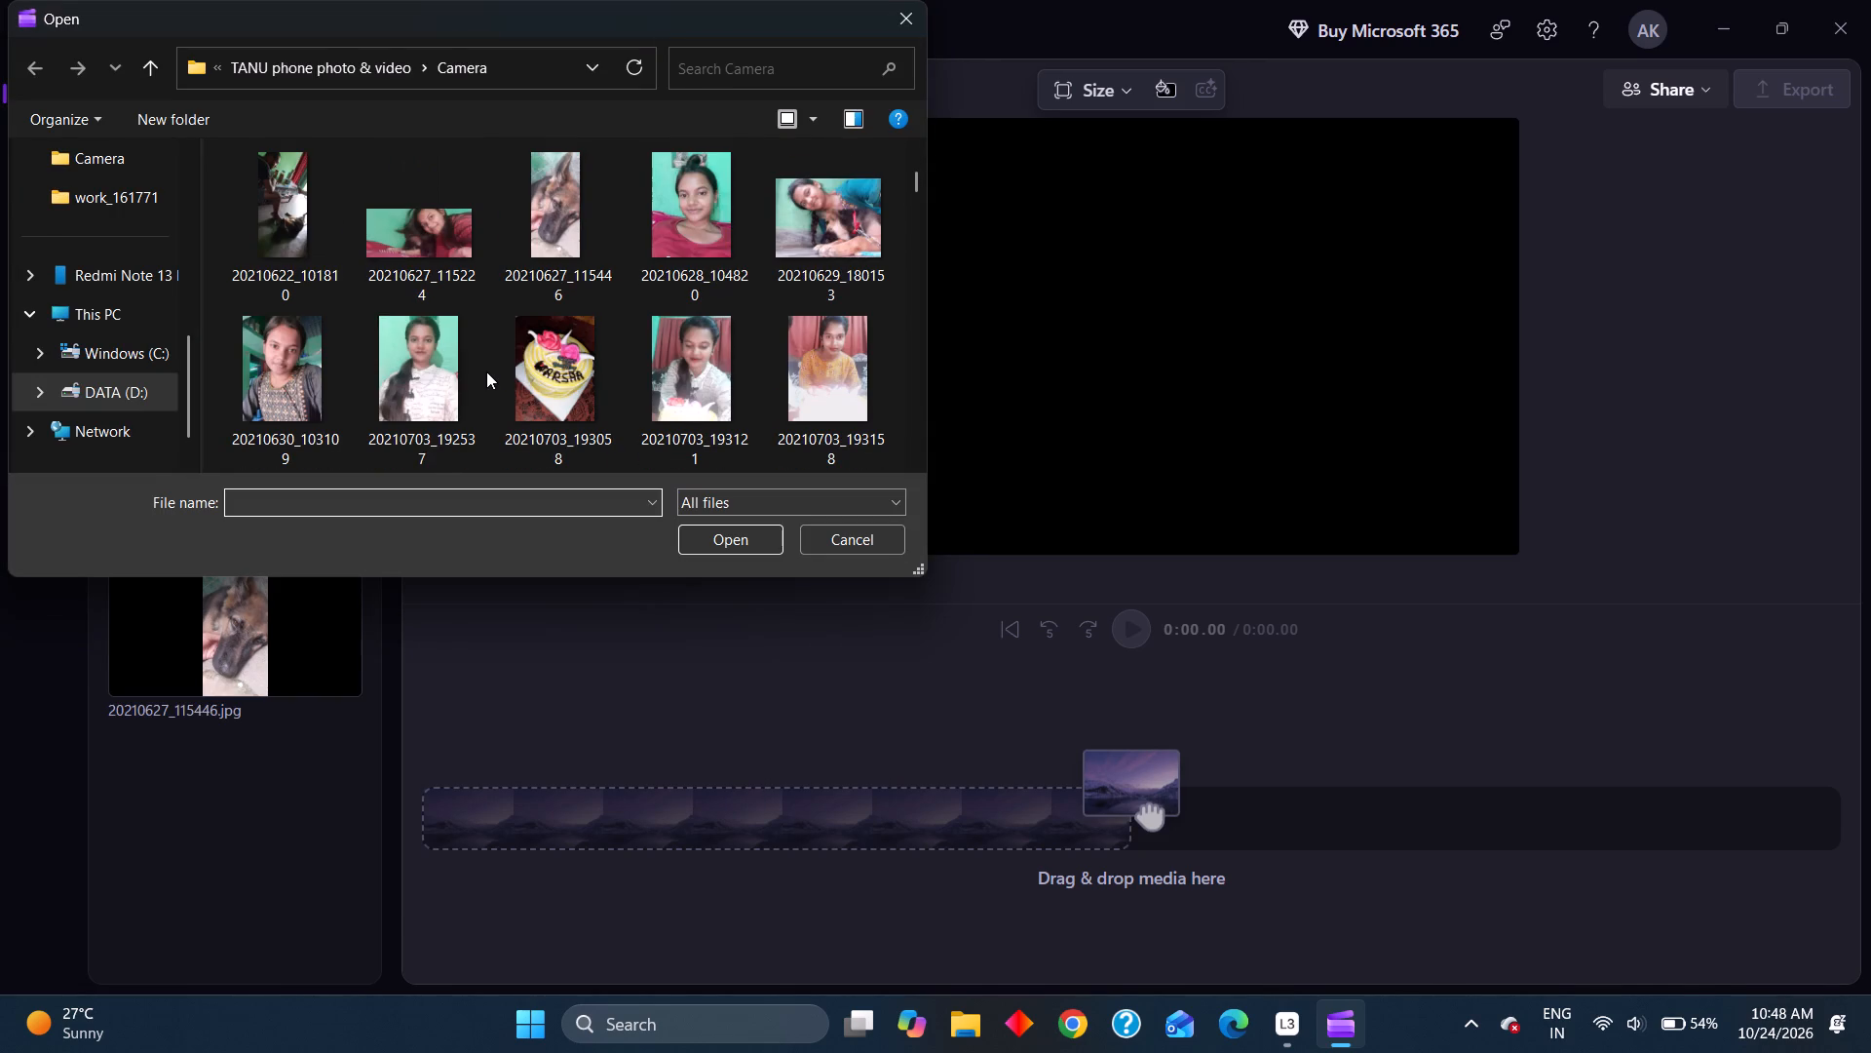
pyautogui.click(486, 371)
pyautogui.scroll(-10, 486, 371)
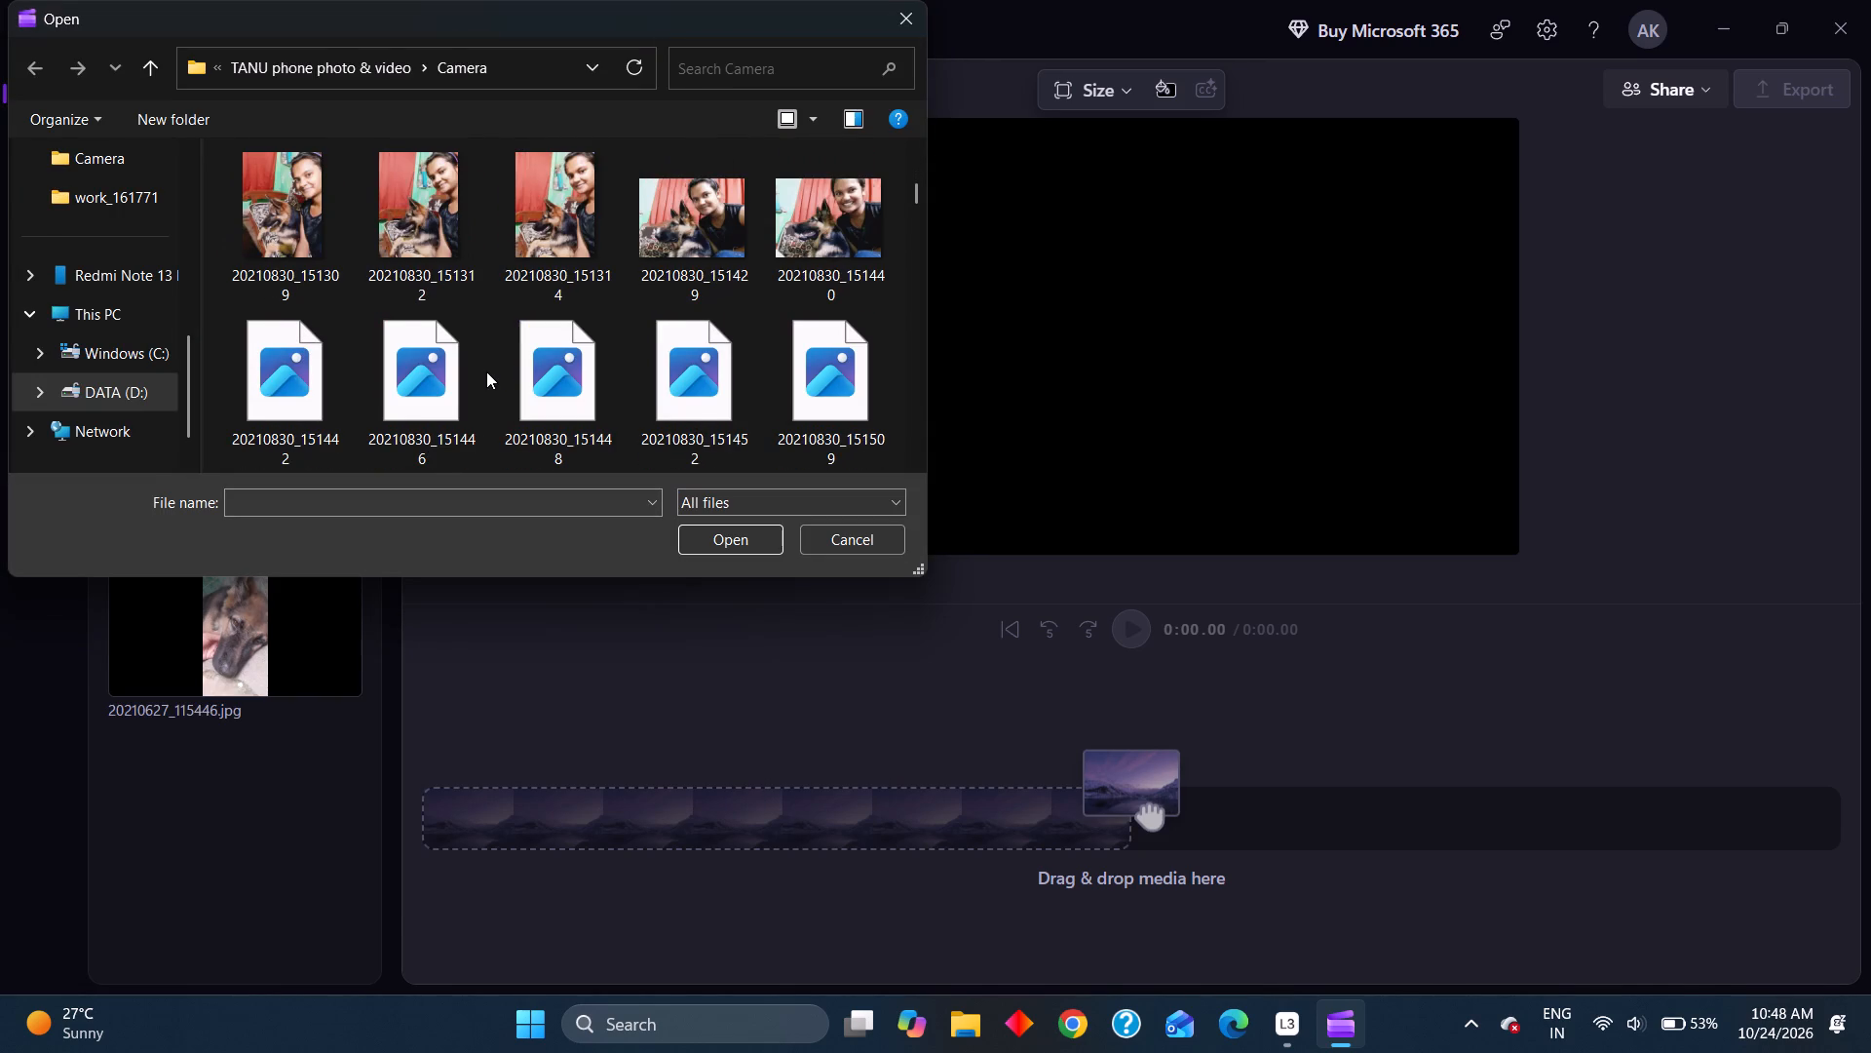
pyautogui.scroll(-2, 486, 371)
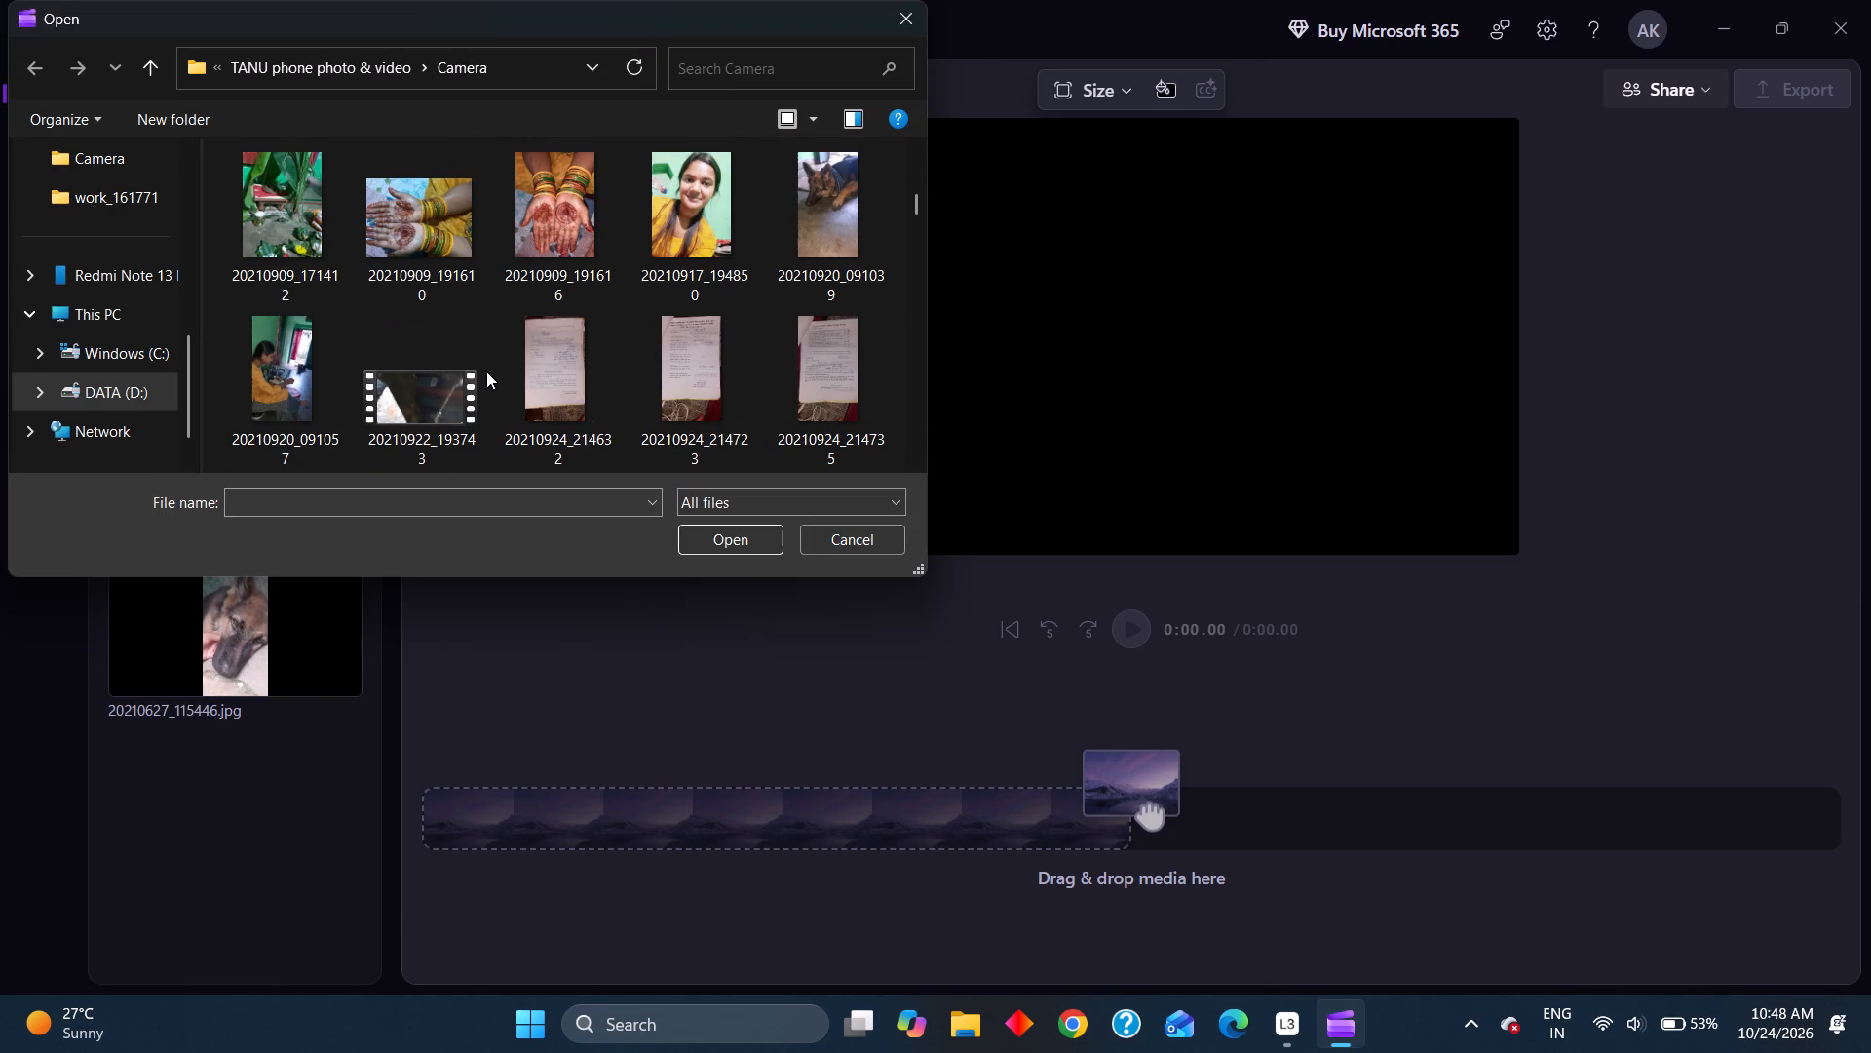
pyautogui.scroll(-3, 486, 371)
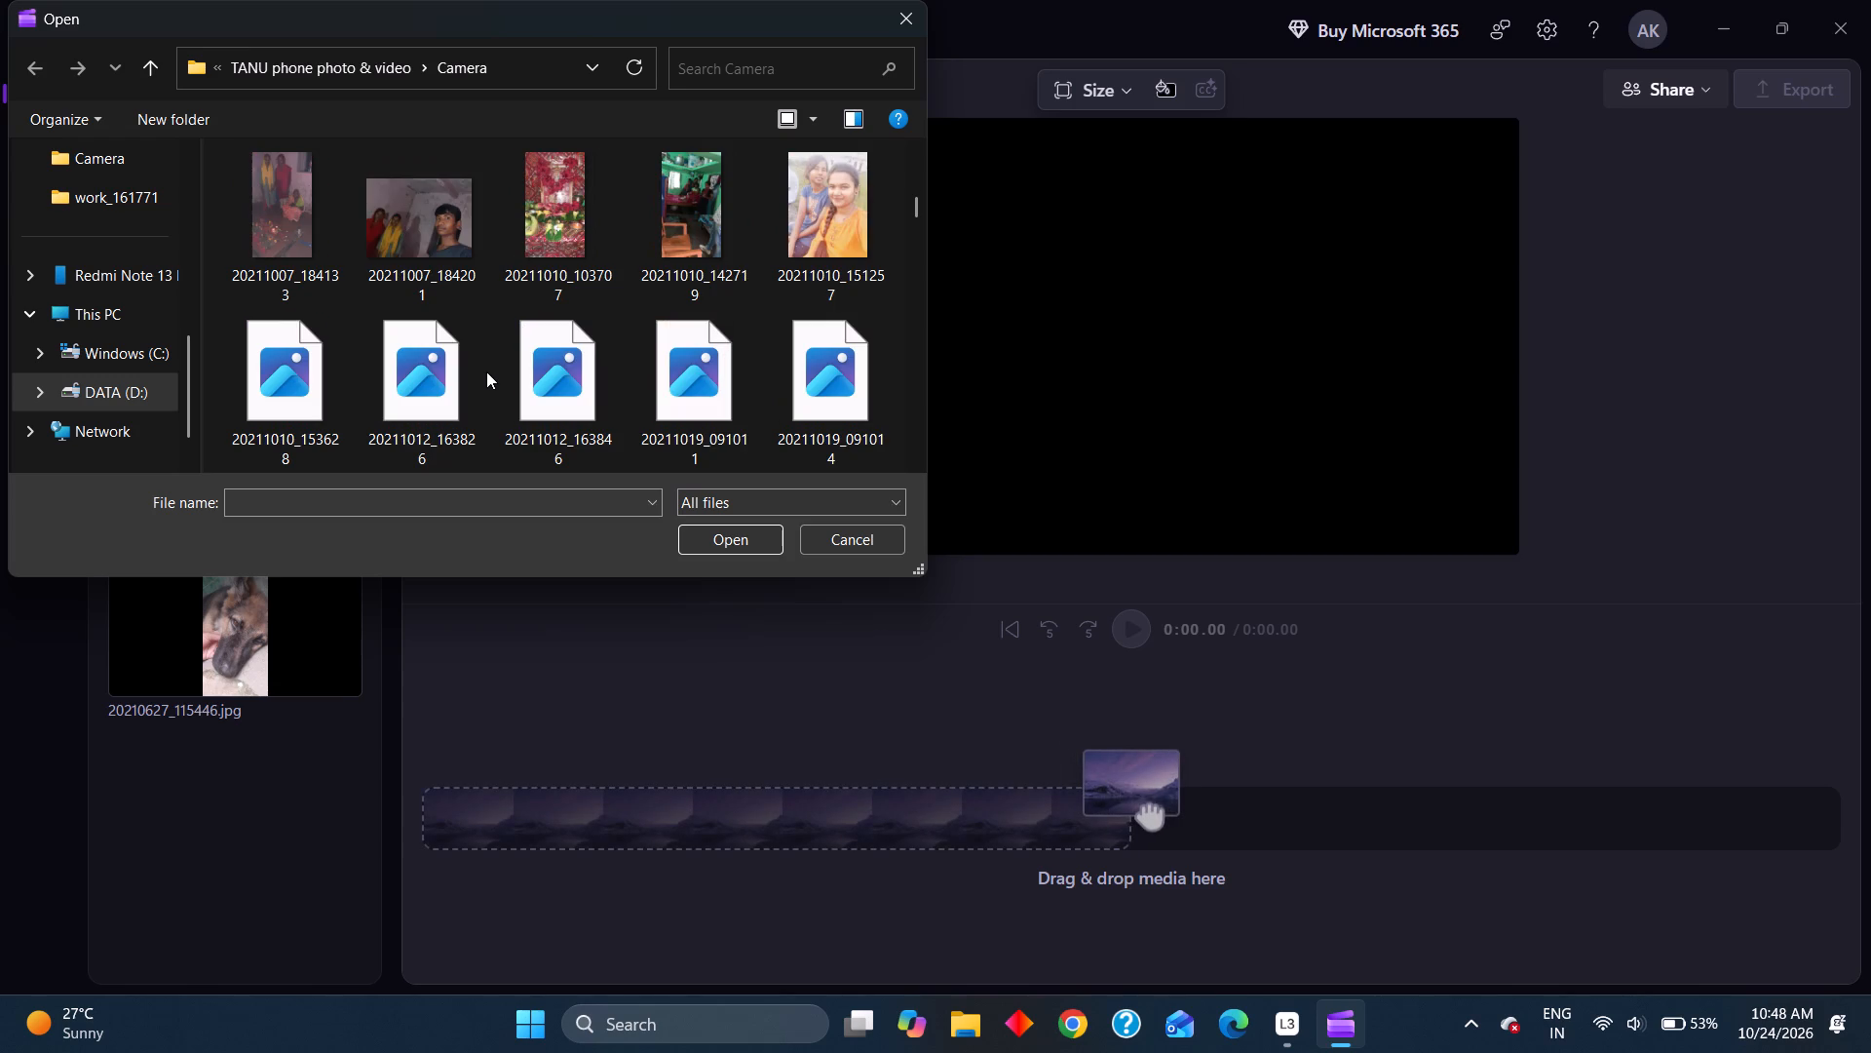
pyautogui.scroll(-2, 486, 371)
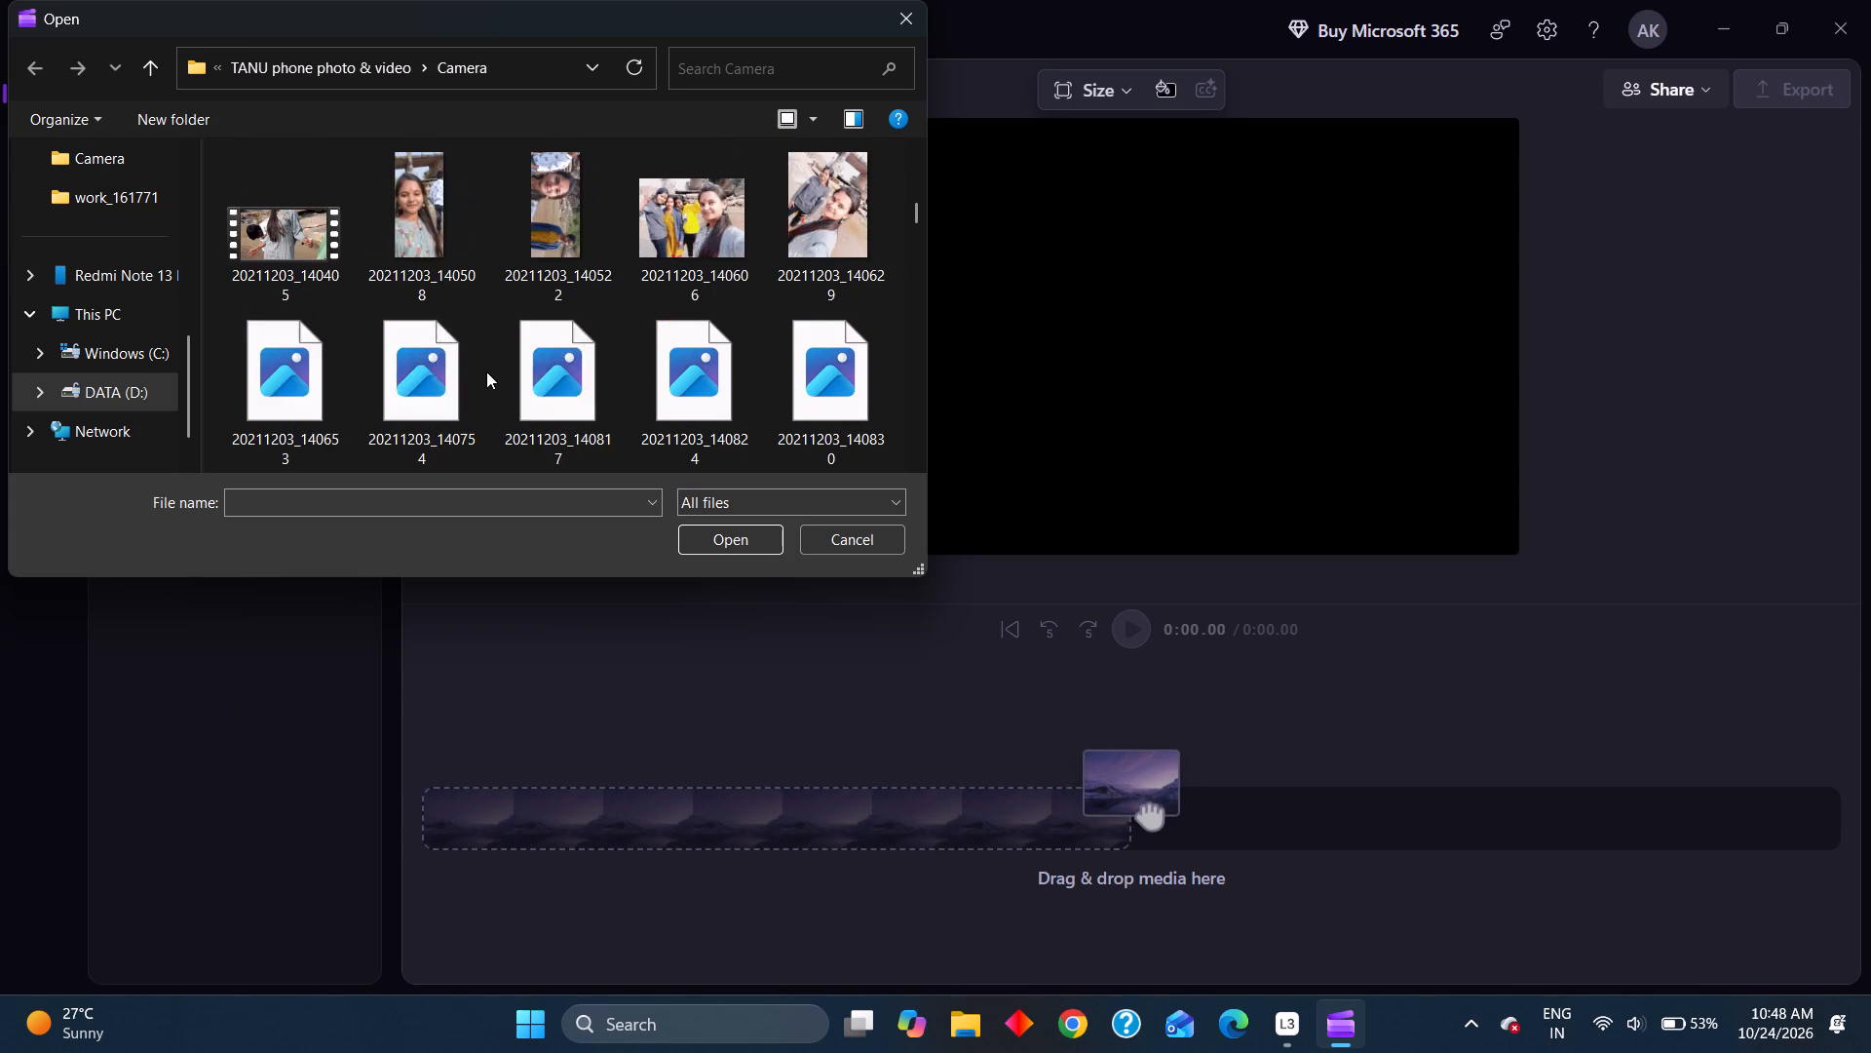
pyautogui.scroll(-1, 486, 371)
pyautogui.scroll(1, 486, 371)
pyautogui.doubleClick(417, 377)
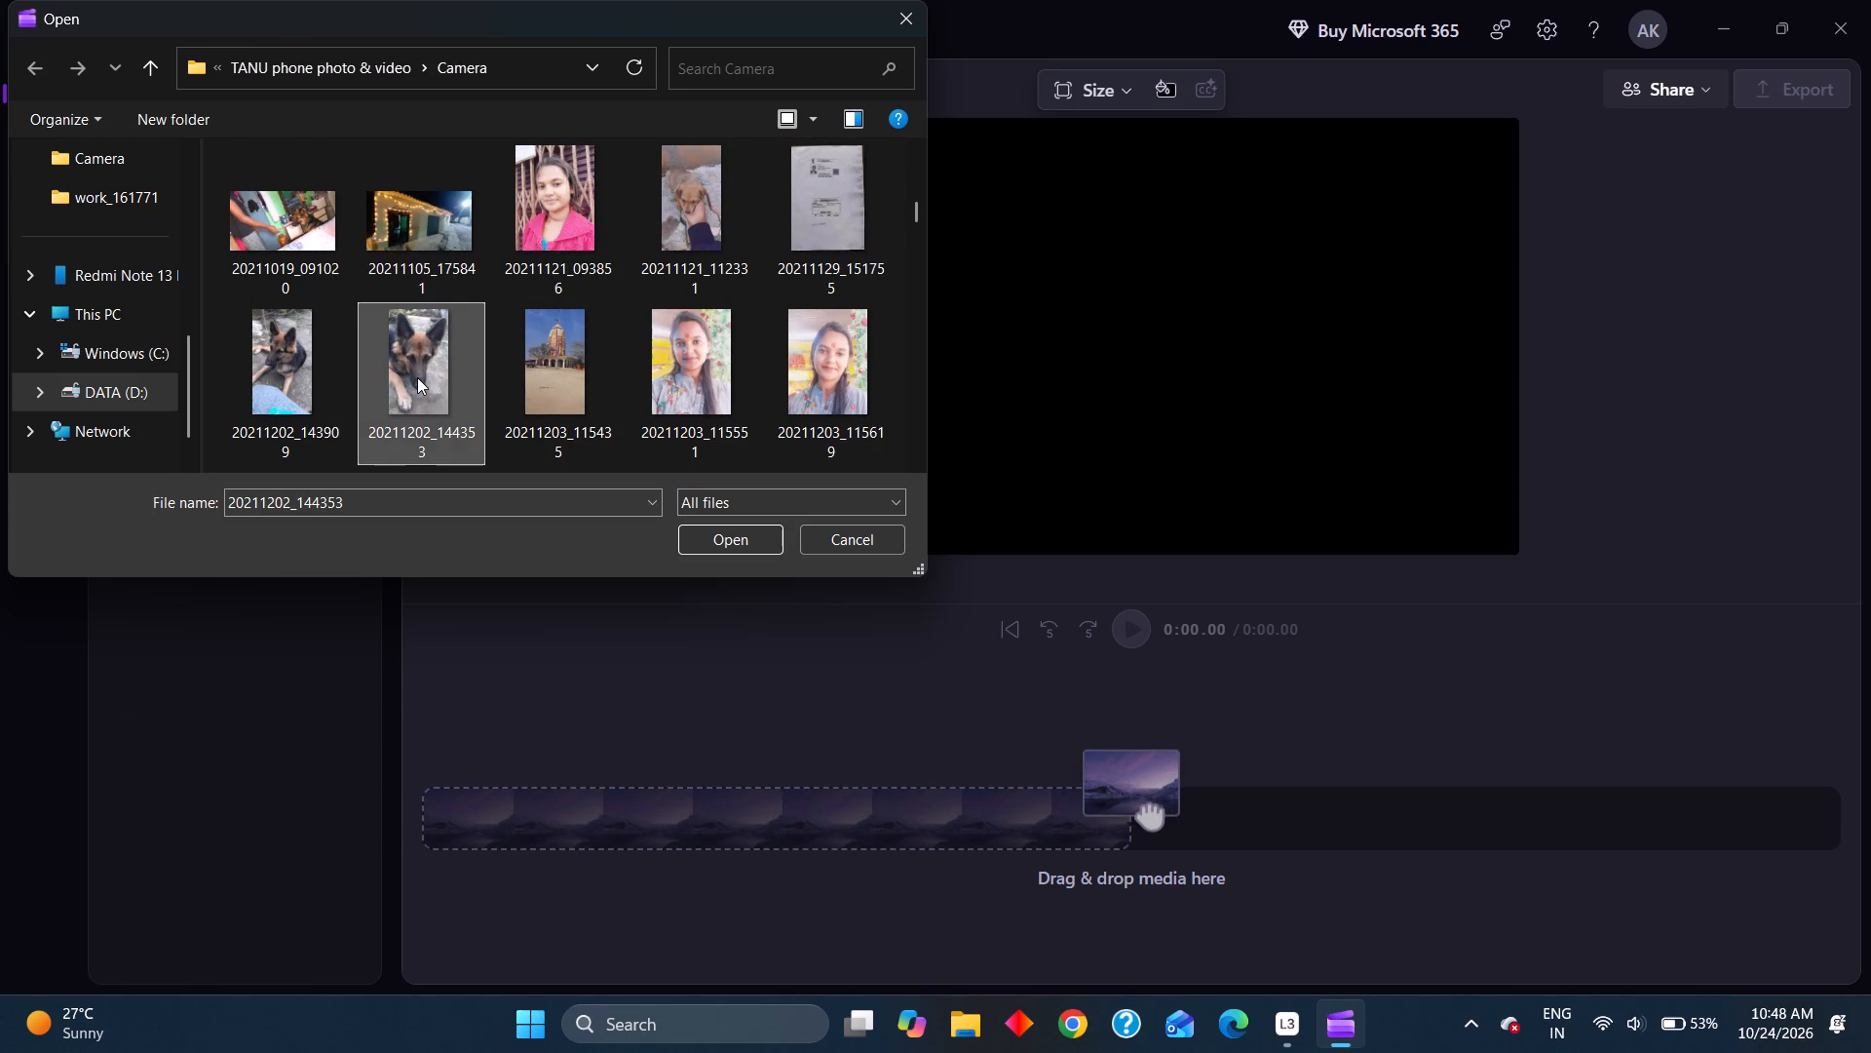
# Import the dog photo 20220310_202818 from the Camera folder into the project's media.
pyautogui.click(252, 129)
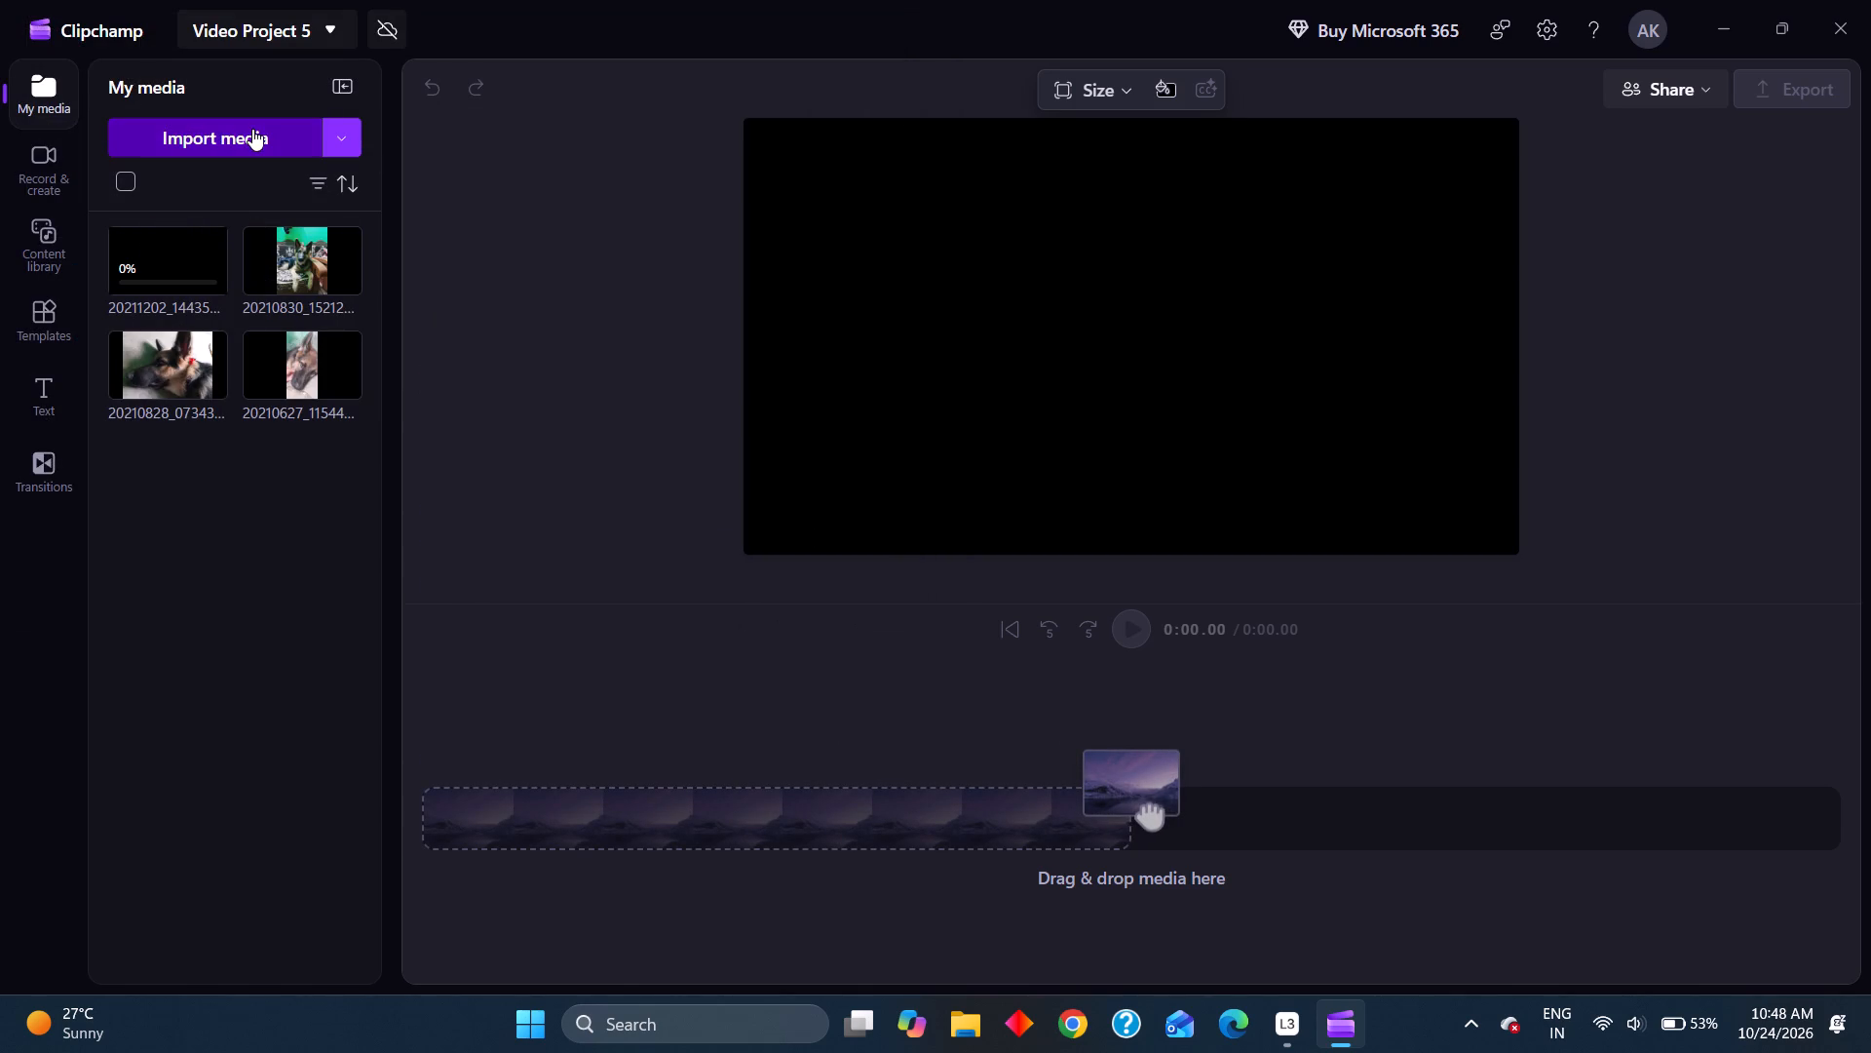
pyautogui.scroll(-20, 444, 312)
pyautogui.scroll(-20, 444, 312)
pyautogui.scroll(-17, 444, 312)
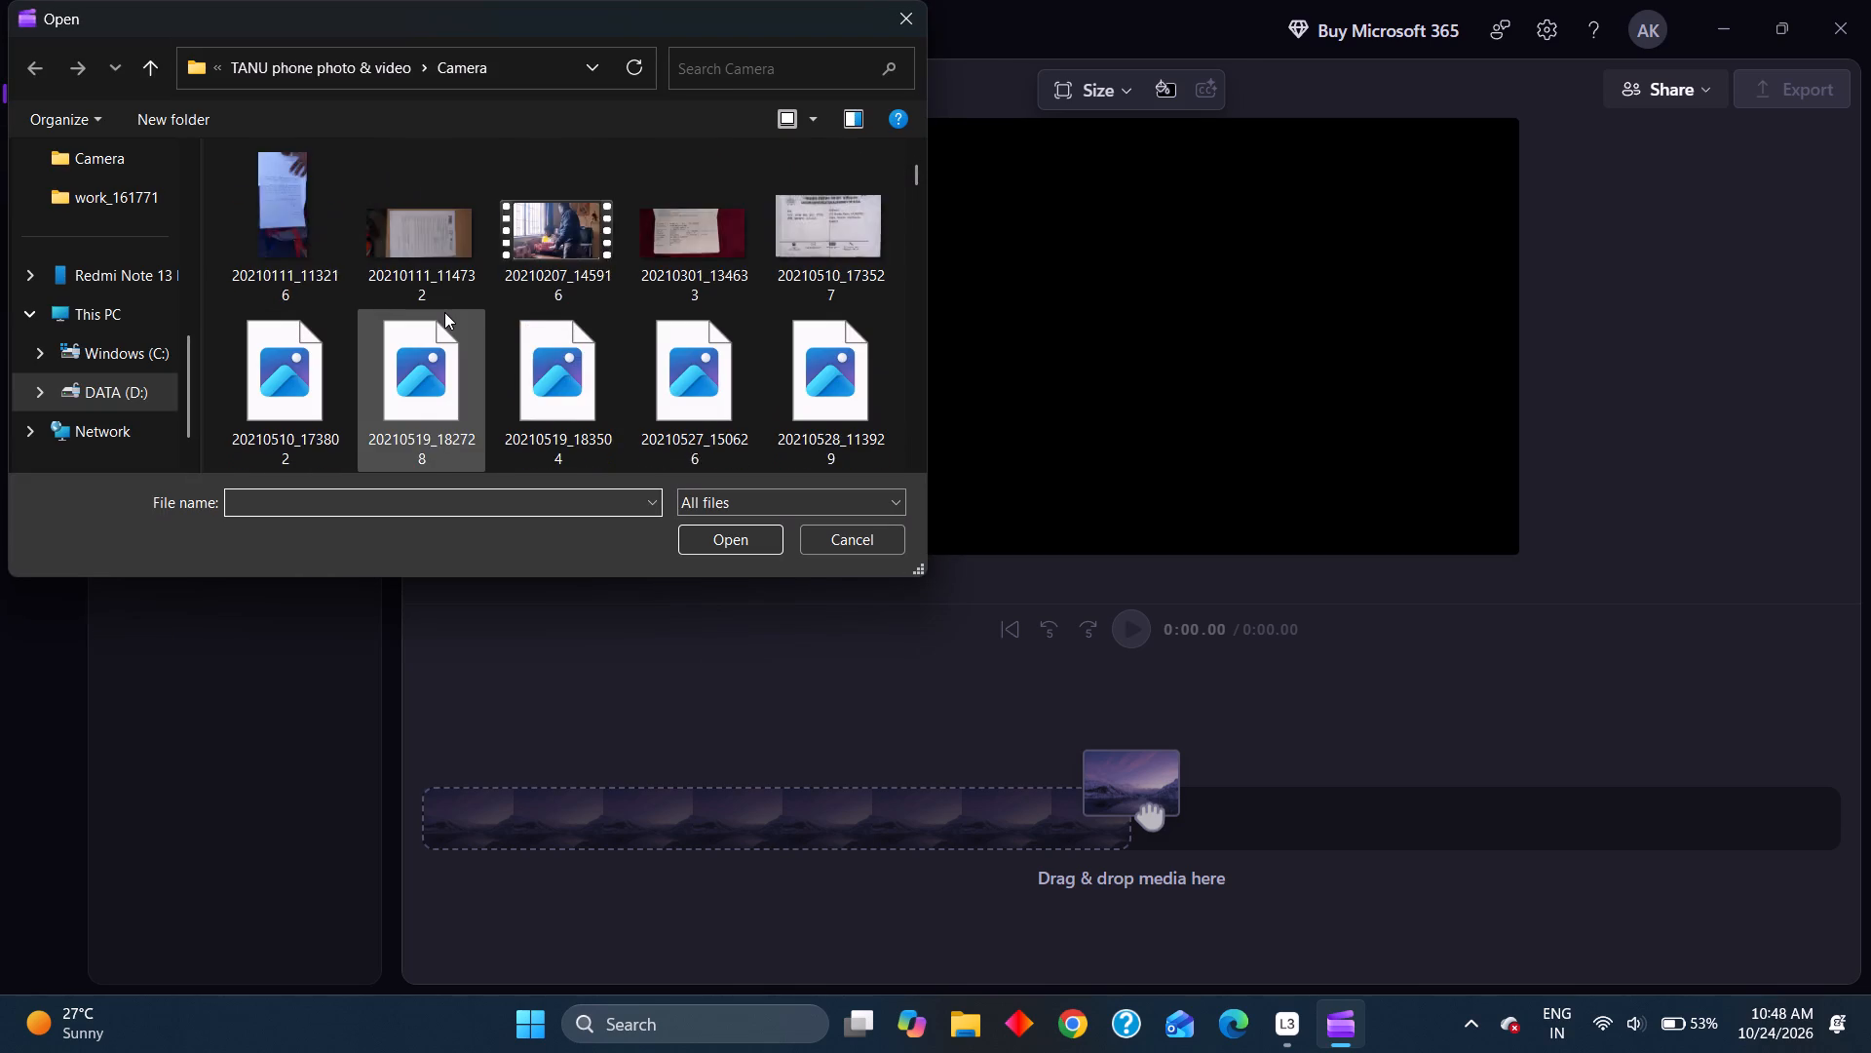
pyautogui.scroll(-20, 444, 312)
pyautogui.scroll(-20, 444, 312)
pyautogui.scroll(-2, 444, 312)
pyautogui.scroll(-20, 444, 312)
pyautogui.scroll(-20, 444, 312)
pyautogui.scroll(-20, 444, 312)
pyautogui.scroll(-20, 444, 312)
pyautogui.scroll(-6, 444, 312)
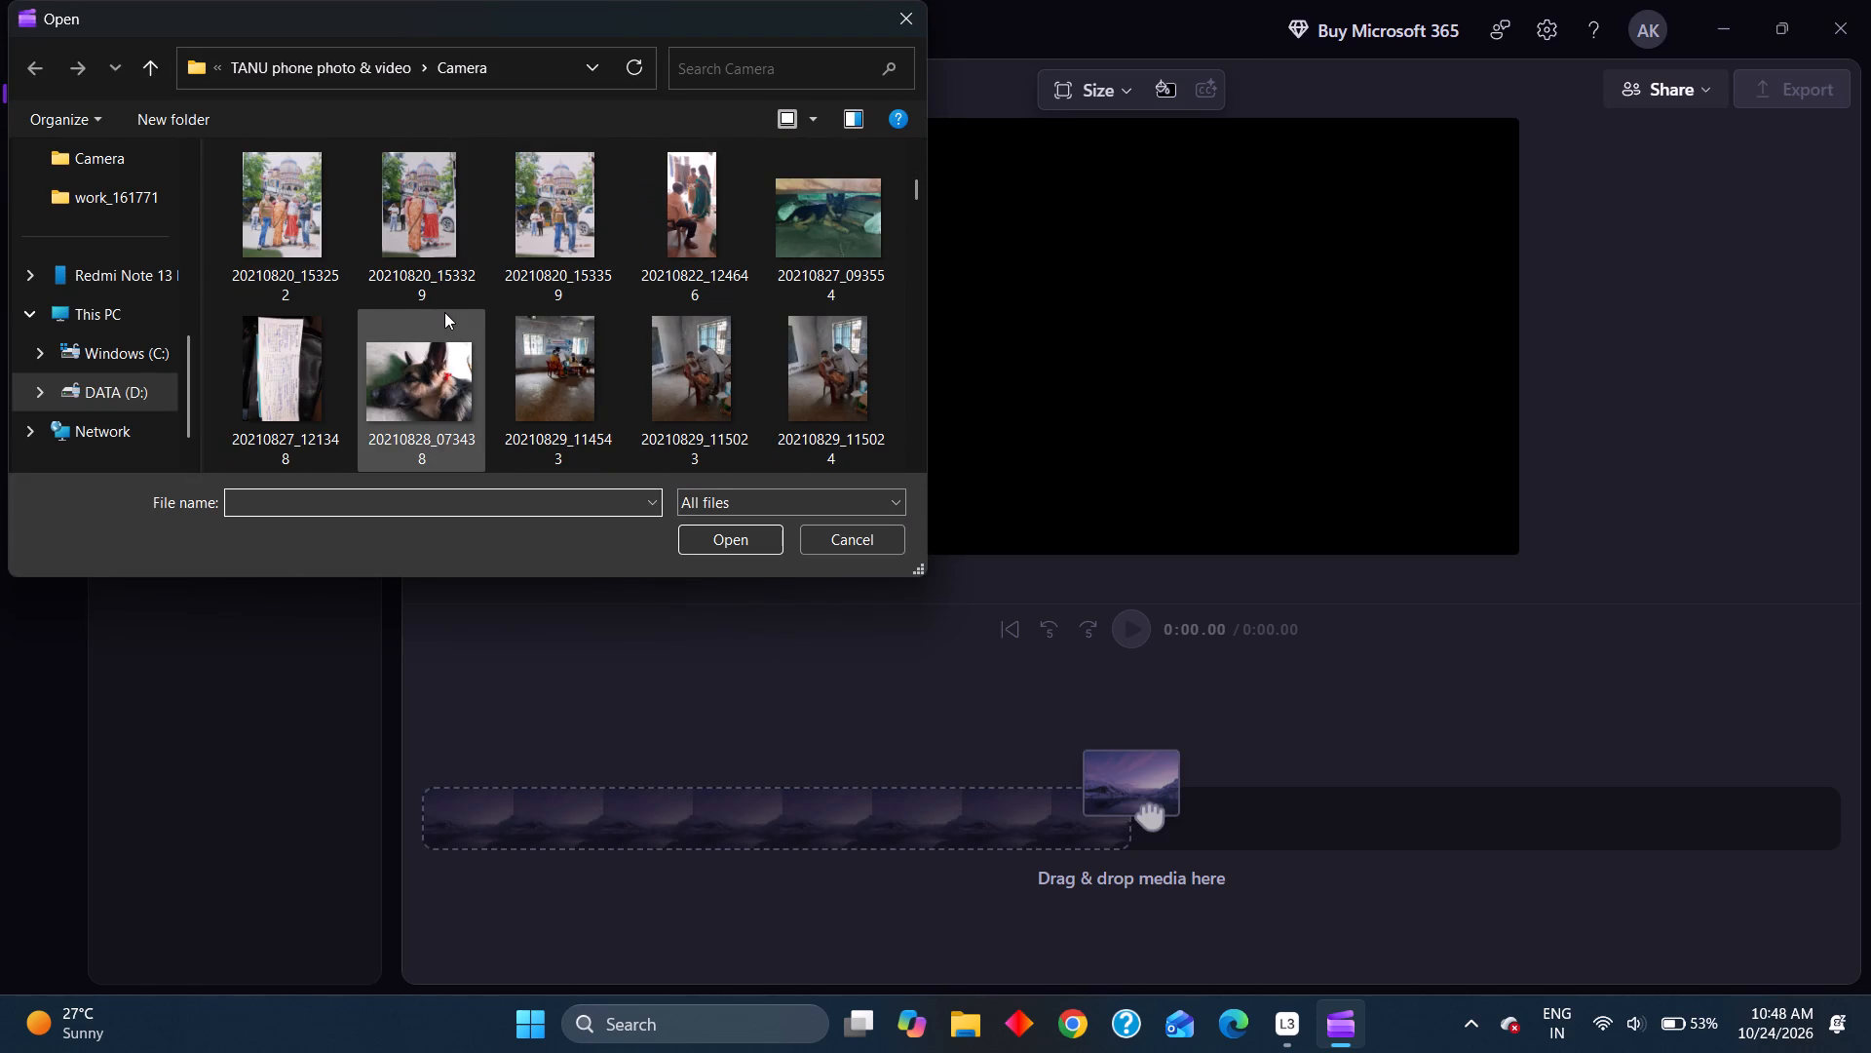
pyautogui.scroll(-6, 444, 312)
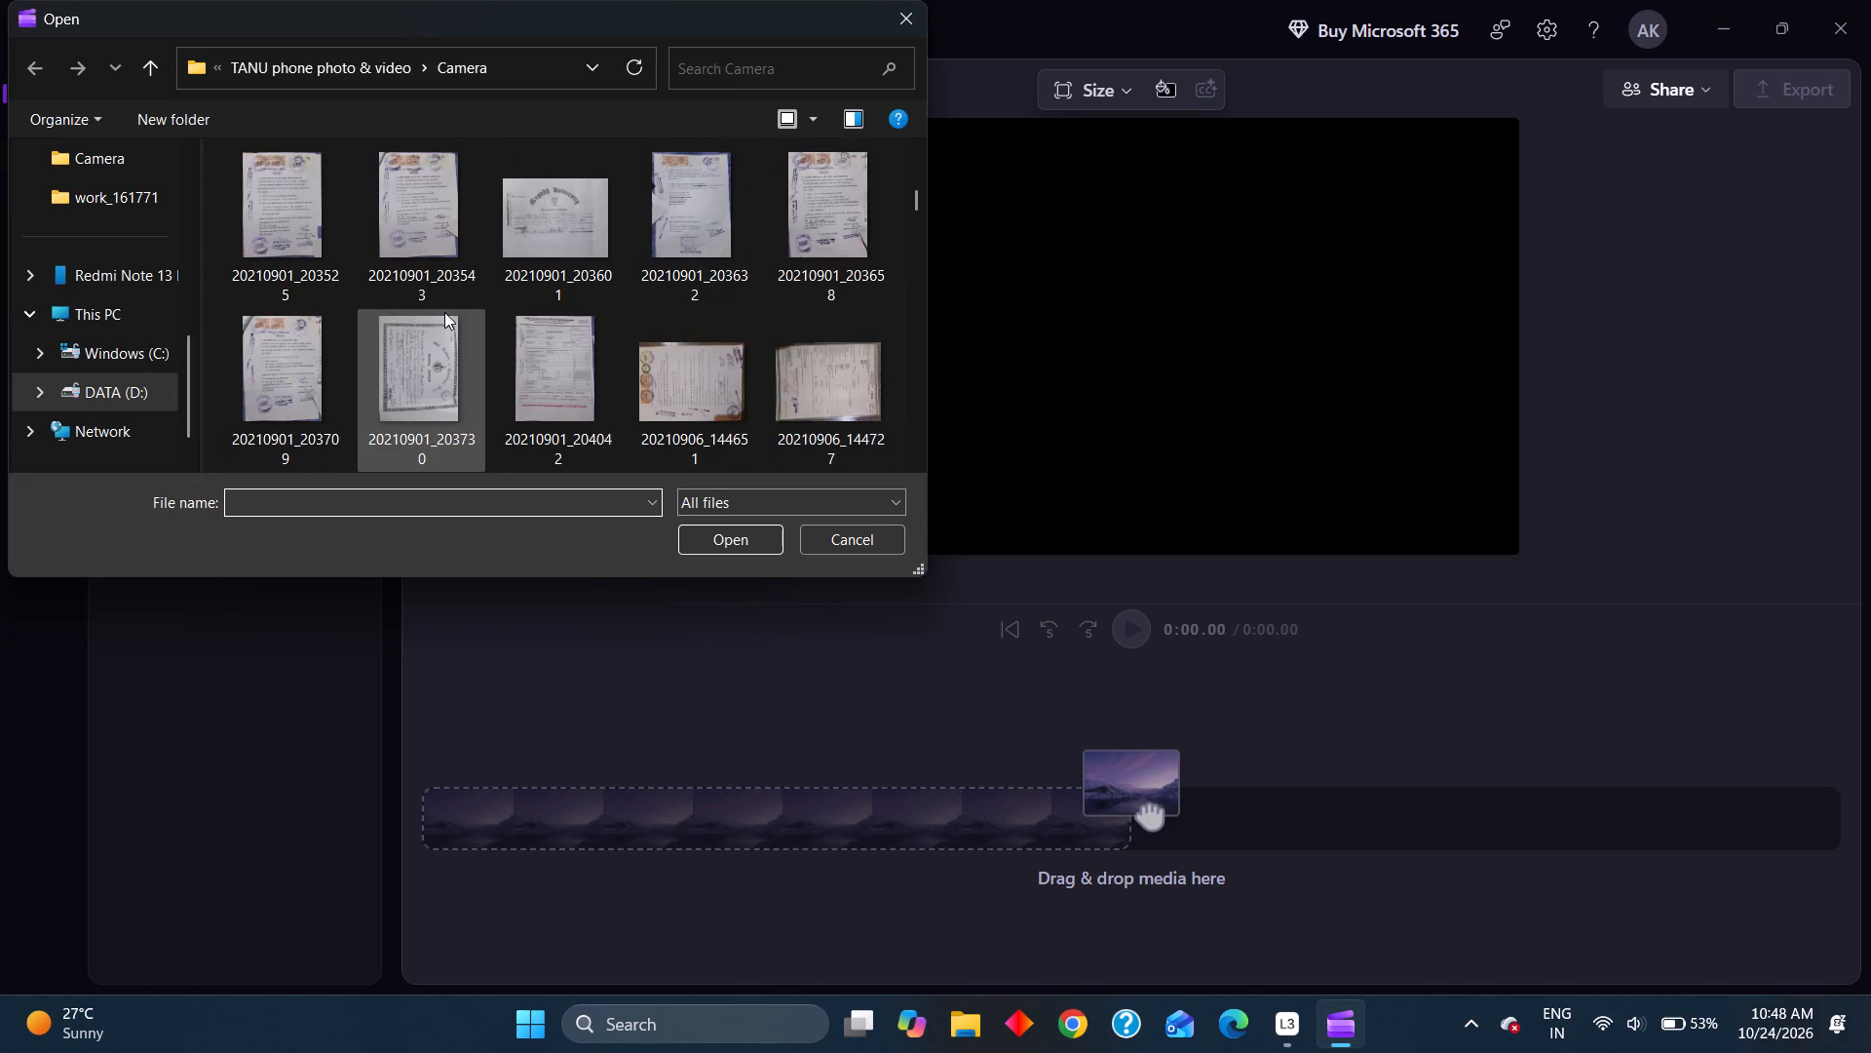
pyautogui.scroll(-7, 444, 312)
pyautogui.scroll(-20, 444, 312)
pyautogui.scroll(-1, 444, 312)
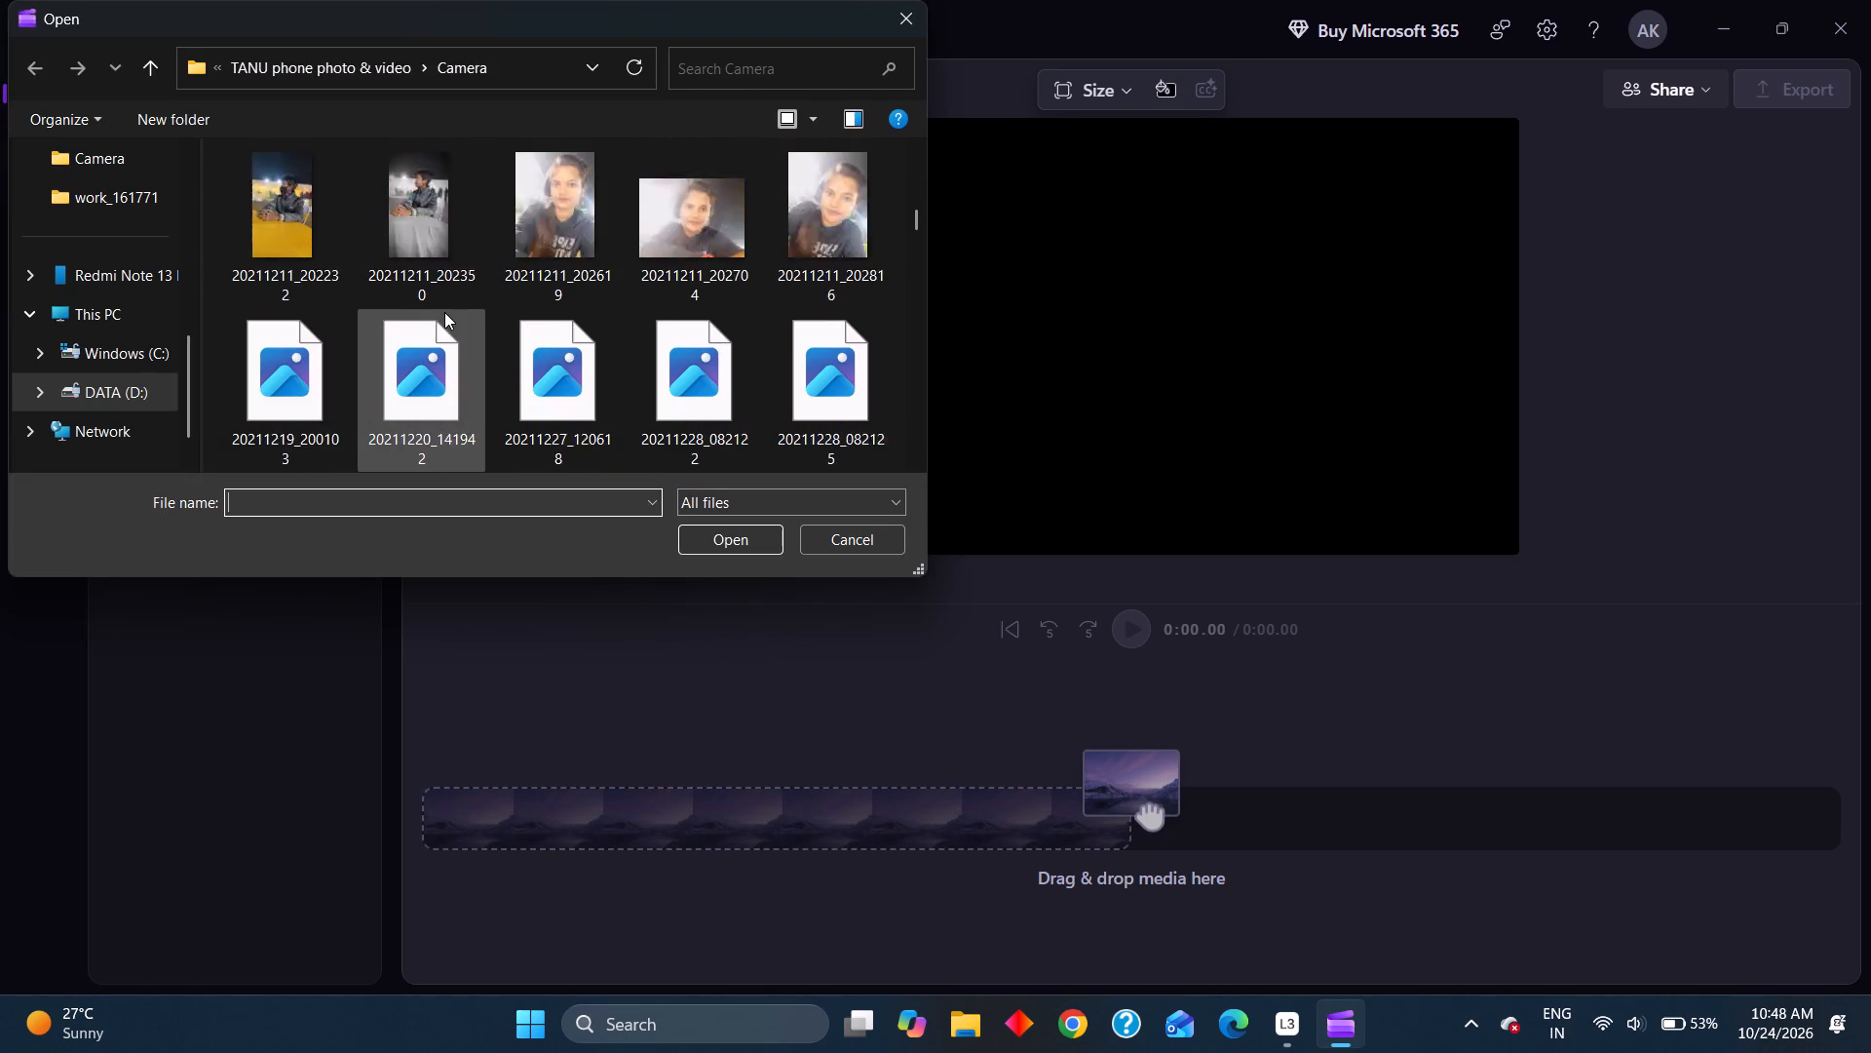
pyautogui.scroll(-18, 444, 312)
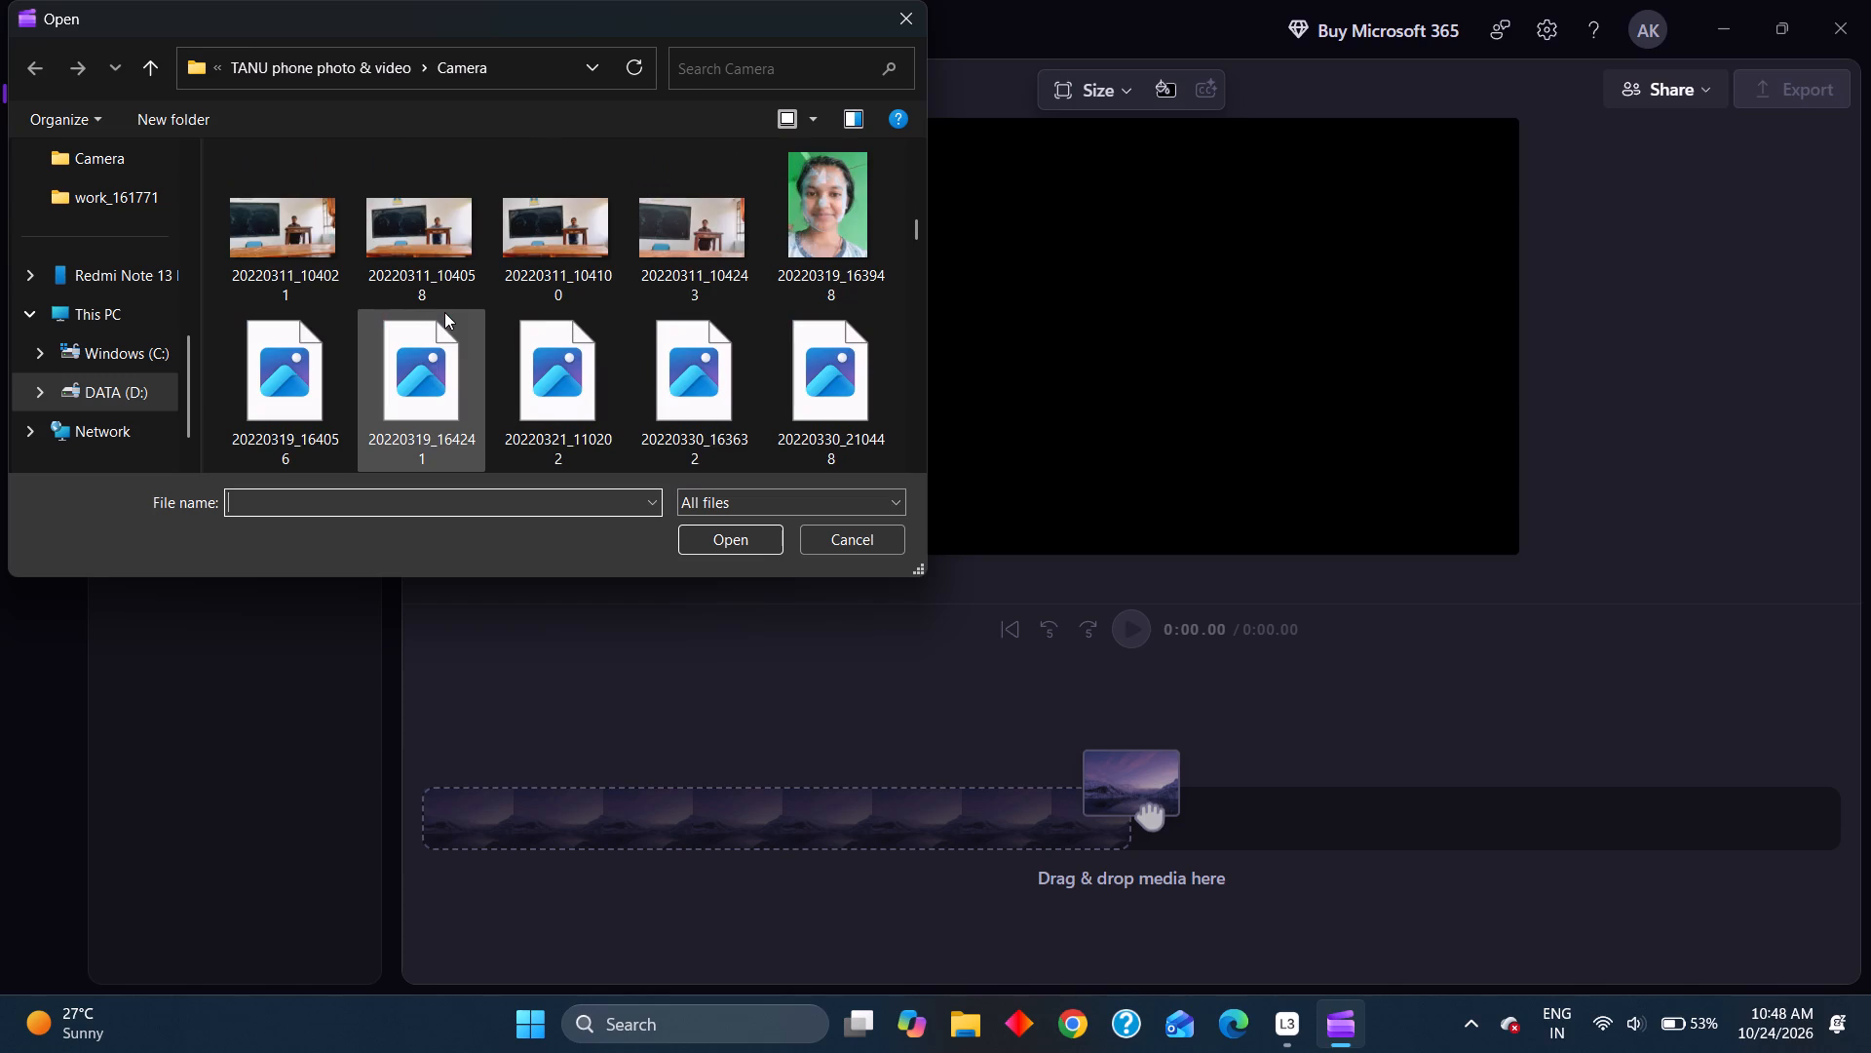
pyautogui.scroll(1, 444, 312)
pyautogui.doubleClick(708, 404)
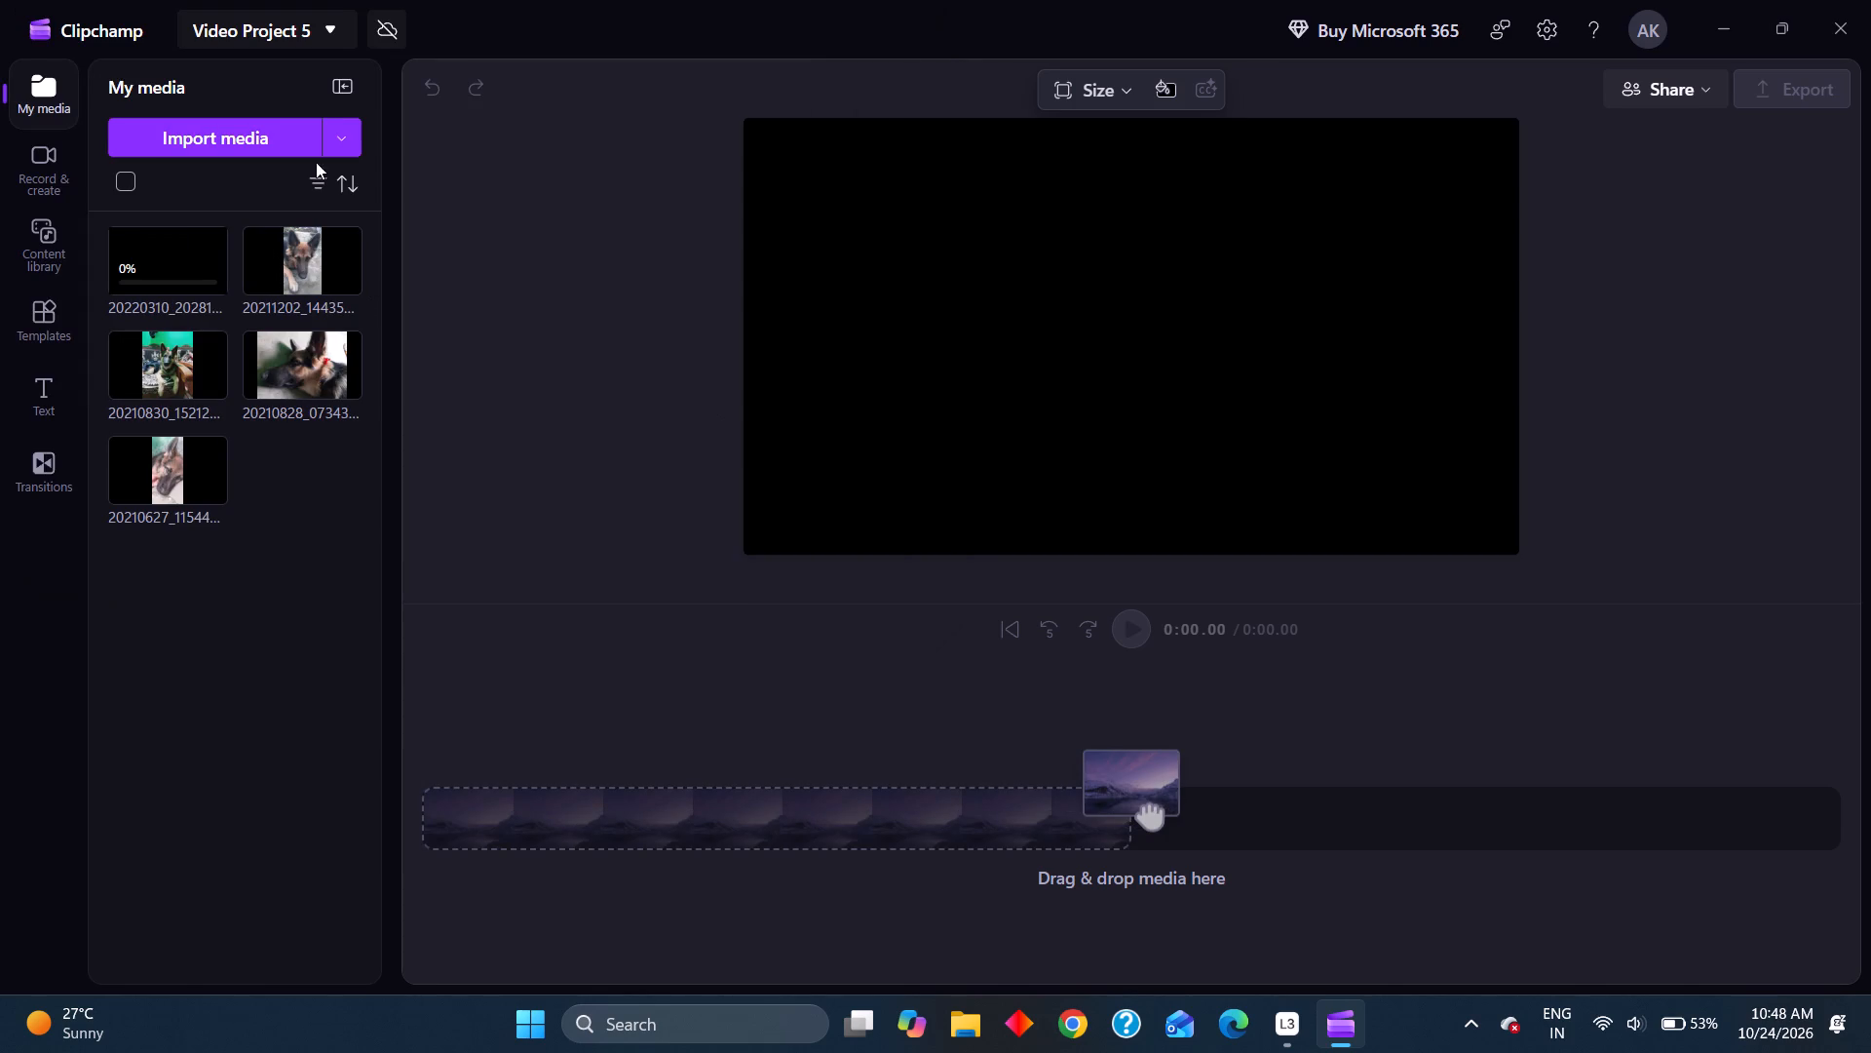
# Import the dog photo 20210817_084328 from the Camera folder into the project's media.
pyautogui.click(270, 134)
pyautogui.scroll(1, 270, 134)
pyautogui.scroll(-12, 391, 412)
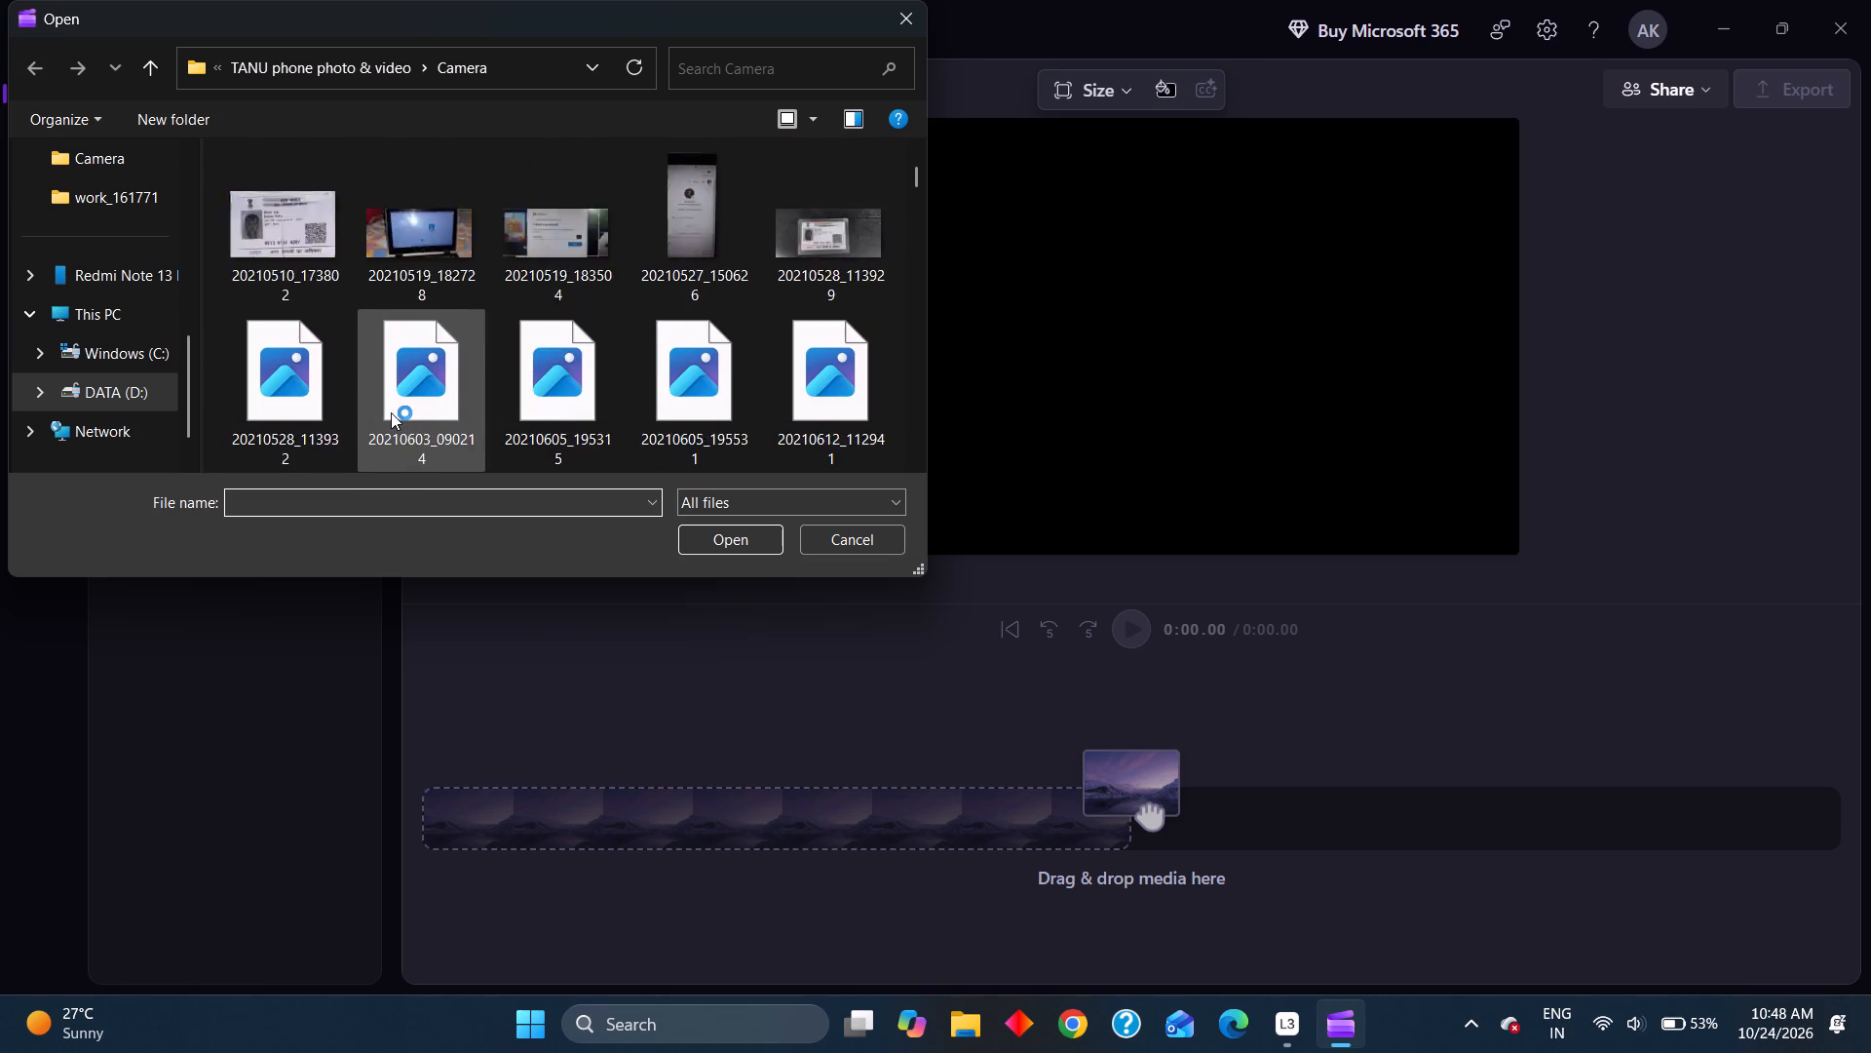
pyautogui.scroll(-8, 391, 412)
pyautogui.scroll(2, 391, 412)
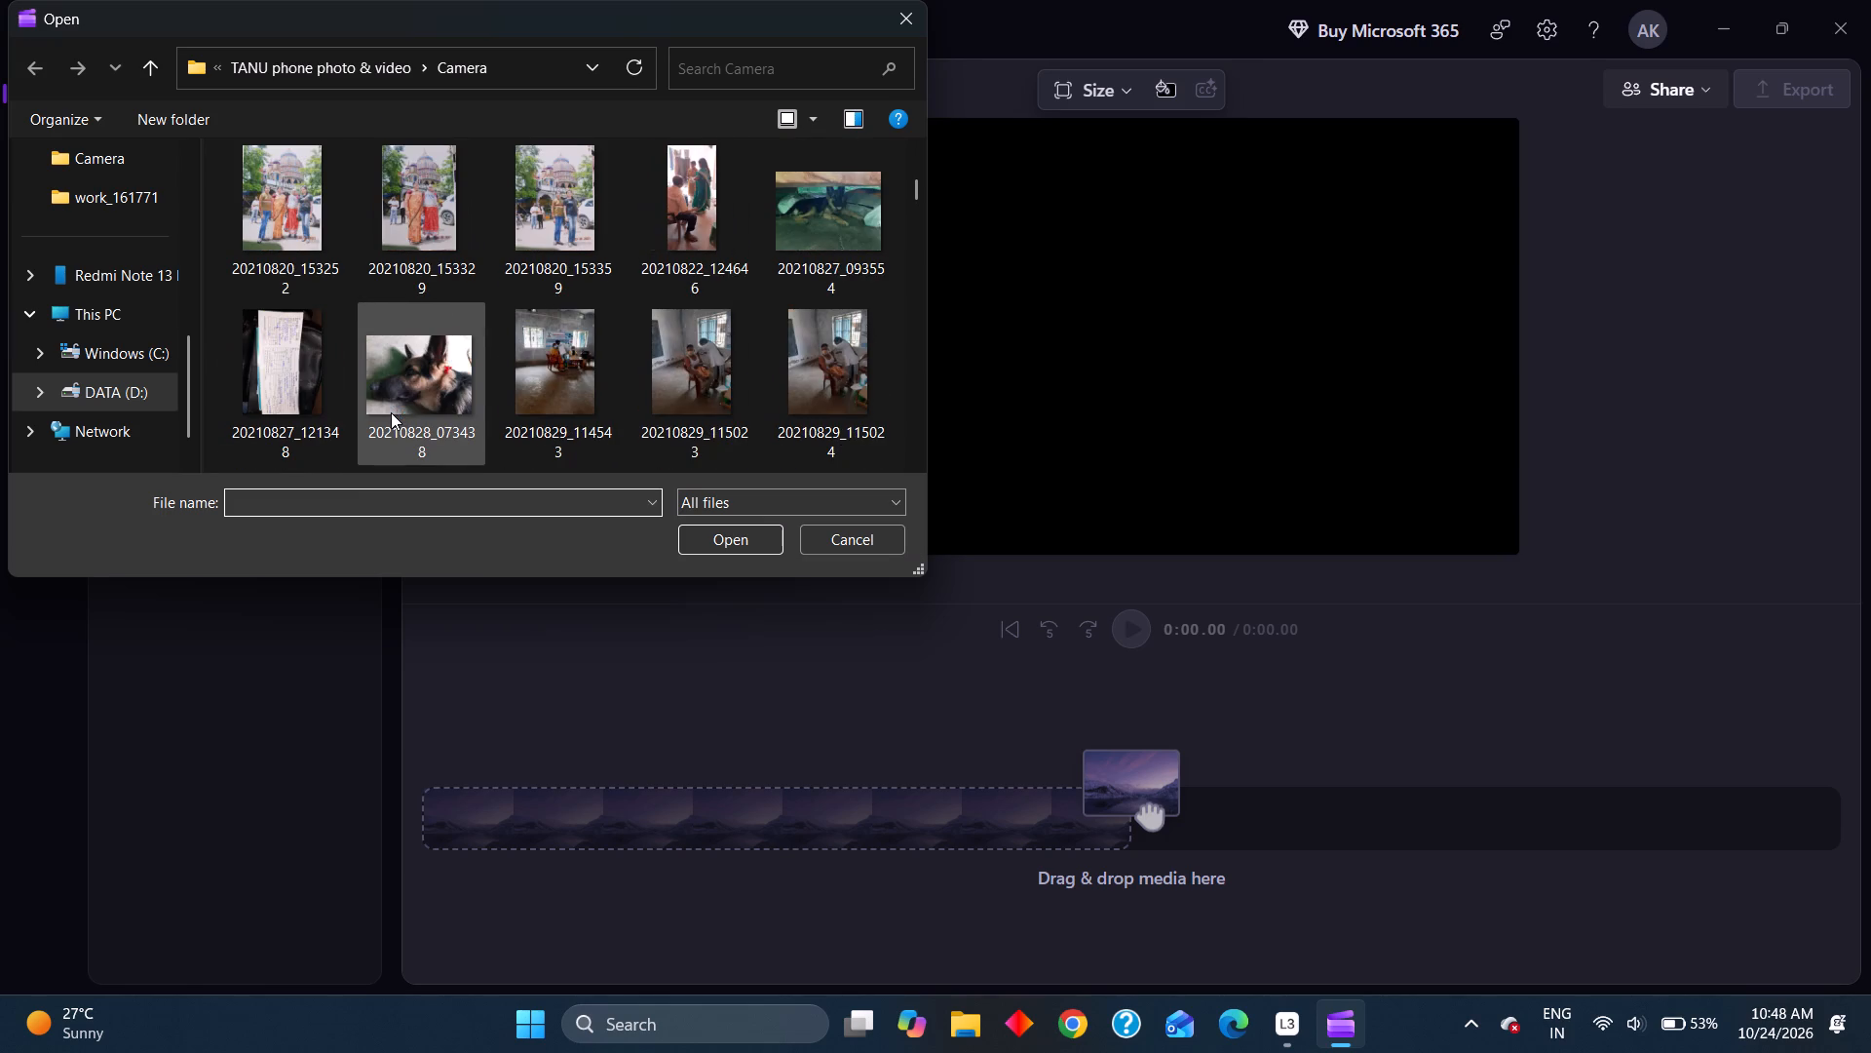
pyautogui.scroll(1, 391, 412)
pyautogui.doubleClick(399, 348)
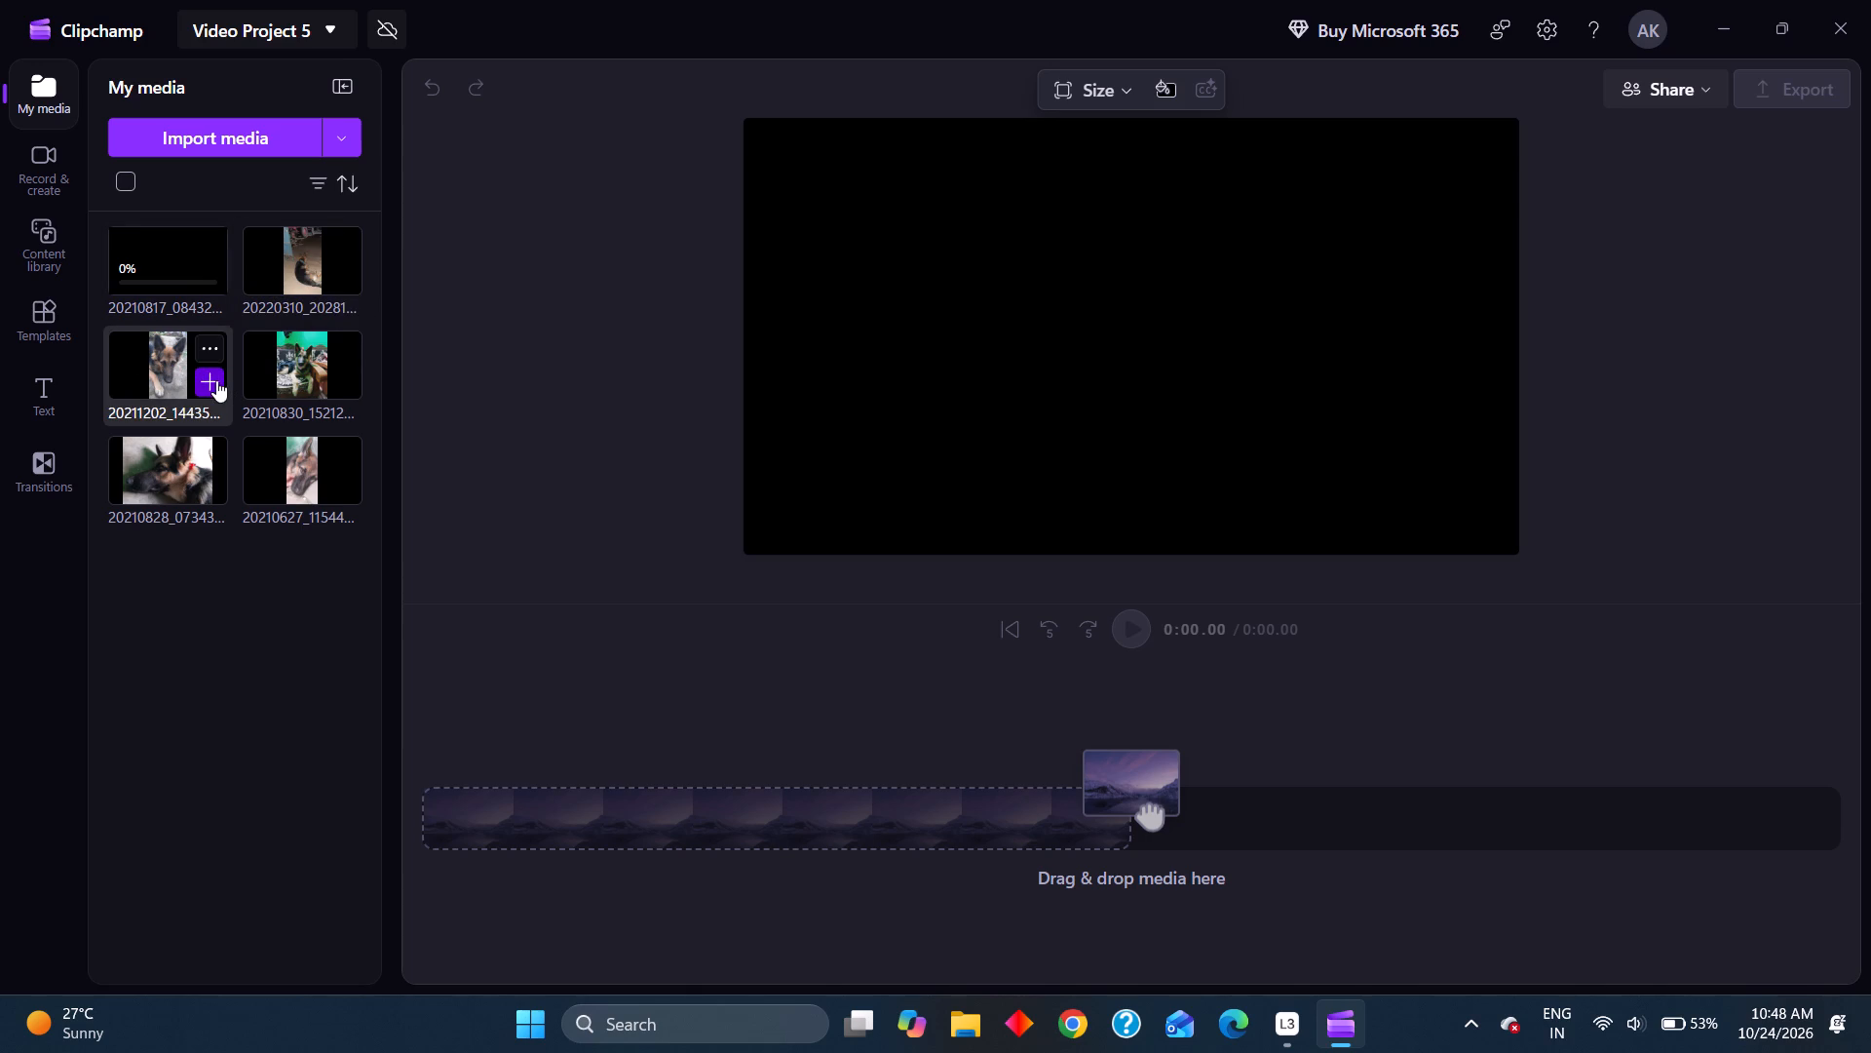
# Add the photos to the timeline in the order 20211202_144353, 20210817_084328, 20220310_202818, 20210830_152129, 20210627_115446, 20210828_073438.
pyautogui.click(216, 380)
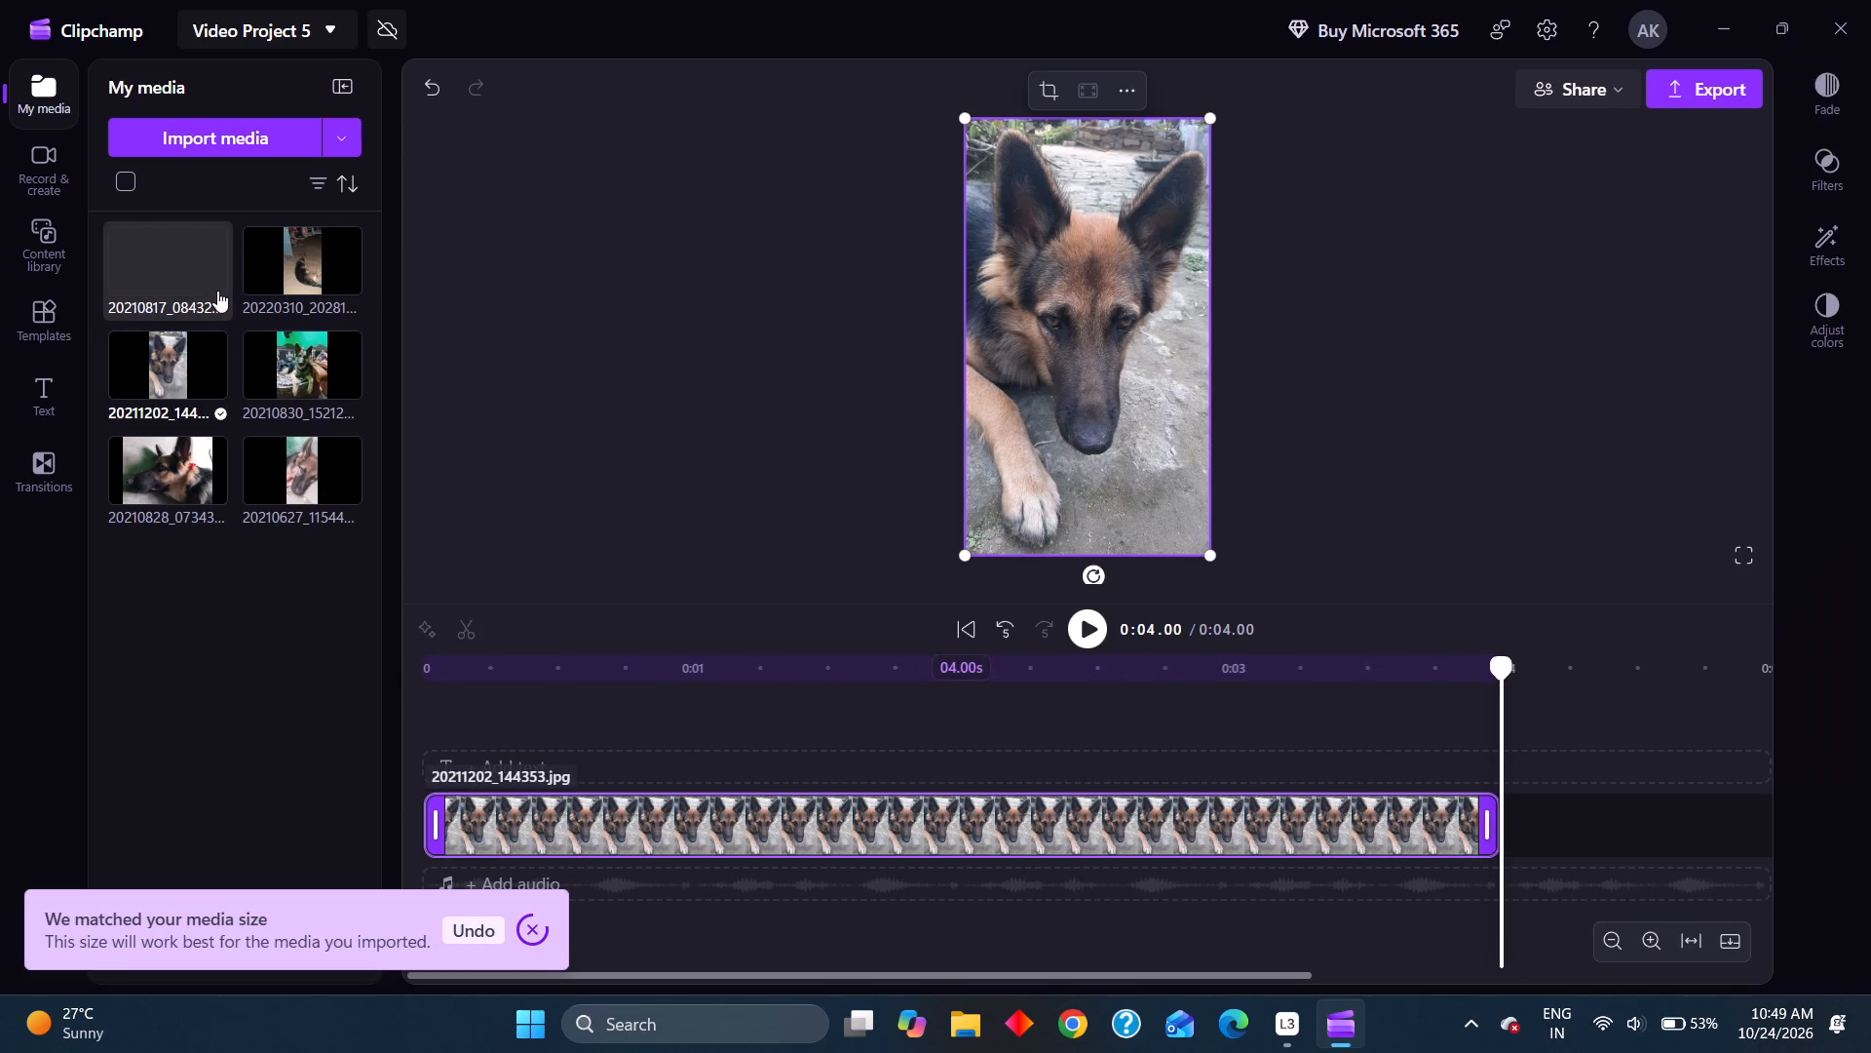
pyautogui.click(216, 281)
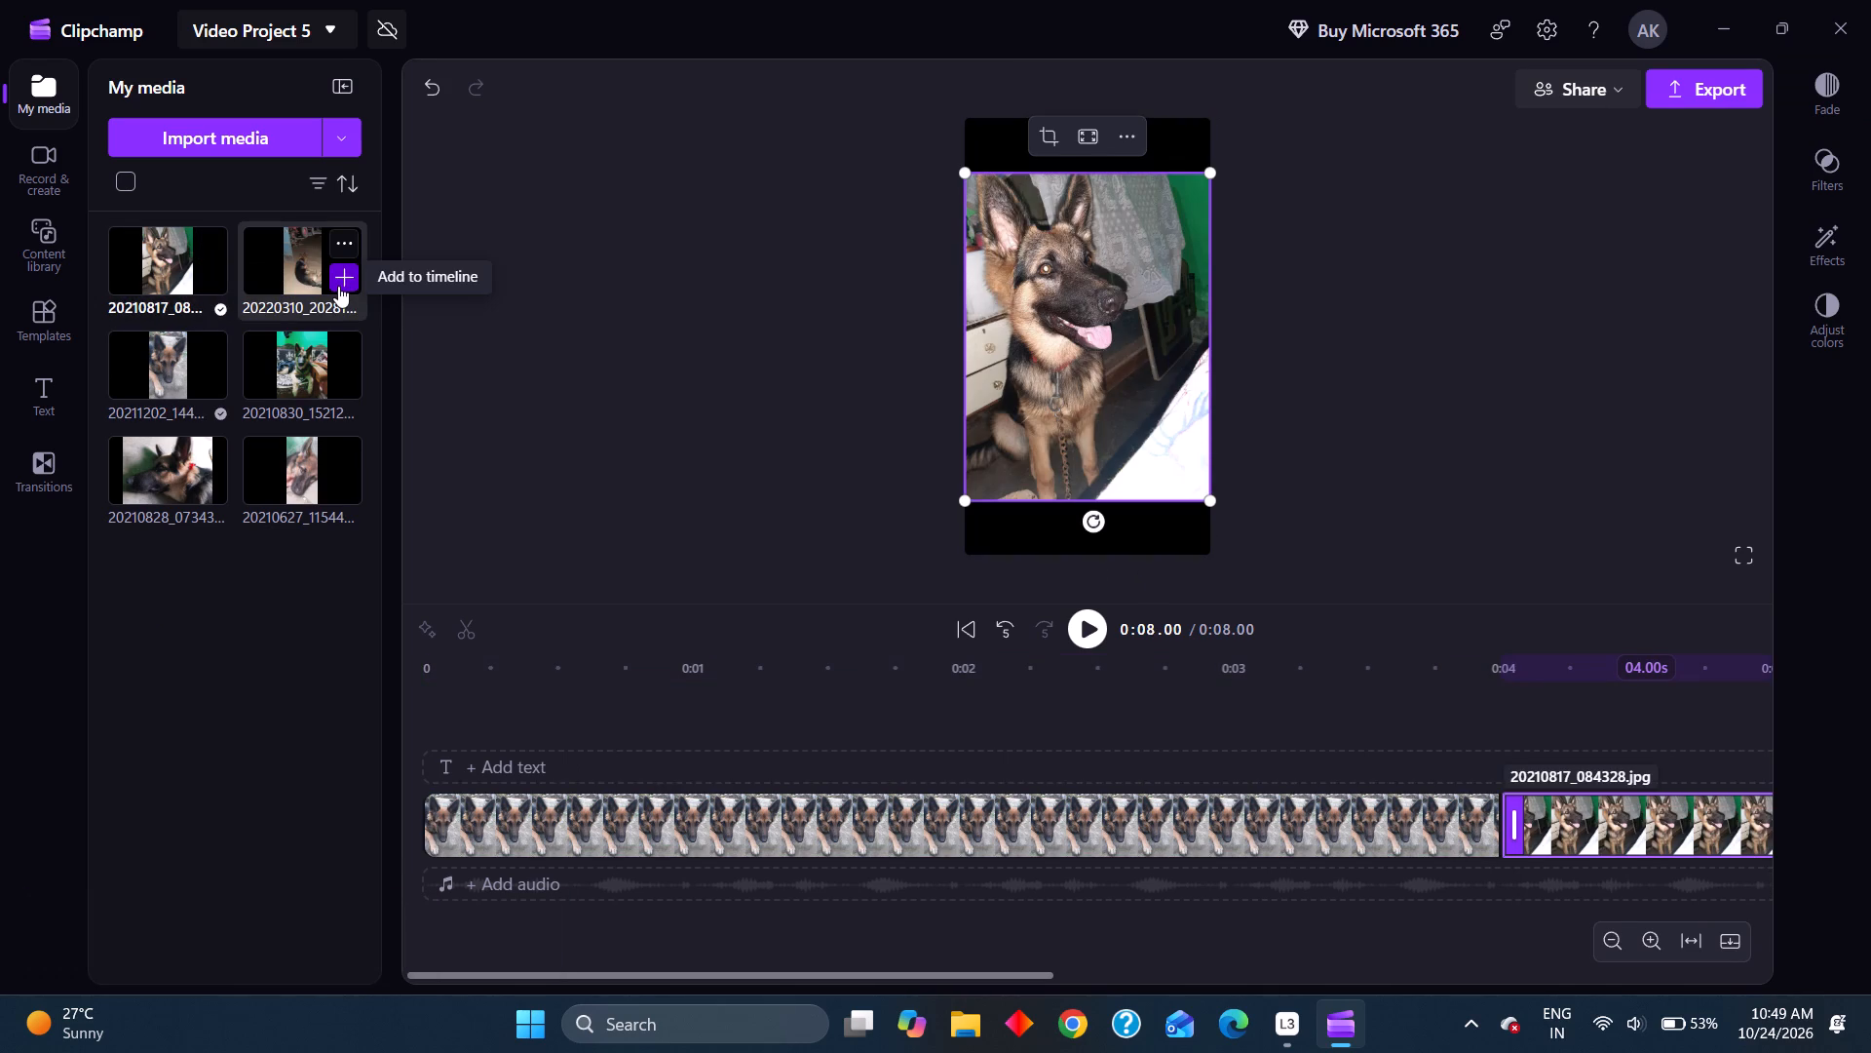
pyautogui.click(338, 286)
pyautogui.click(345, 384)
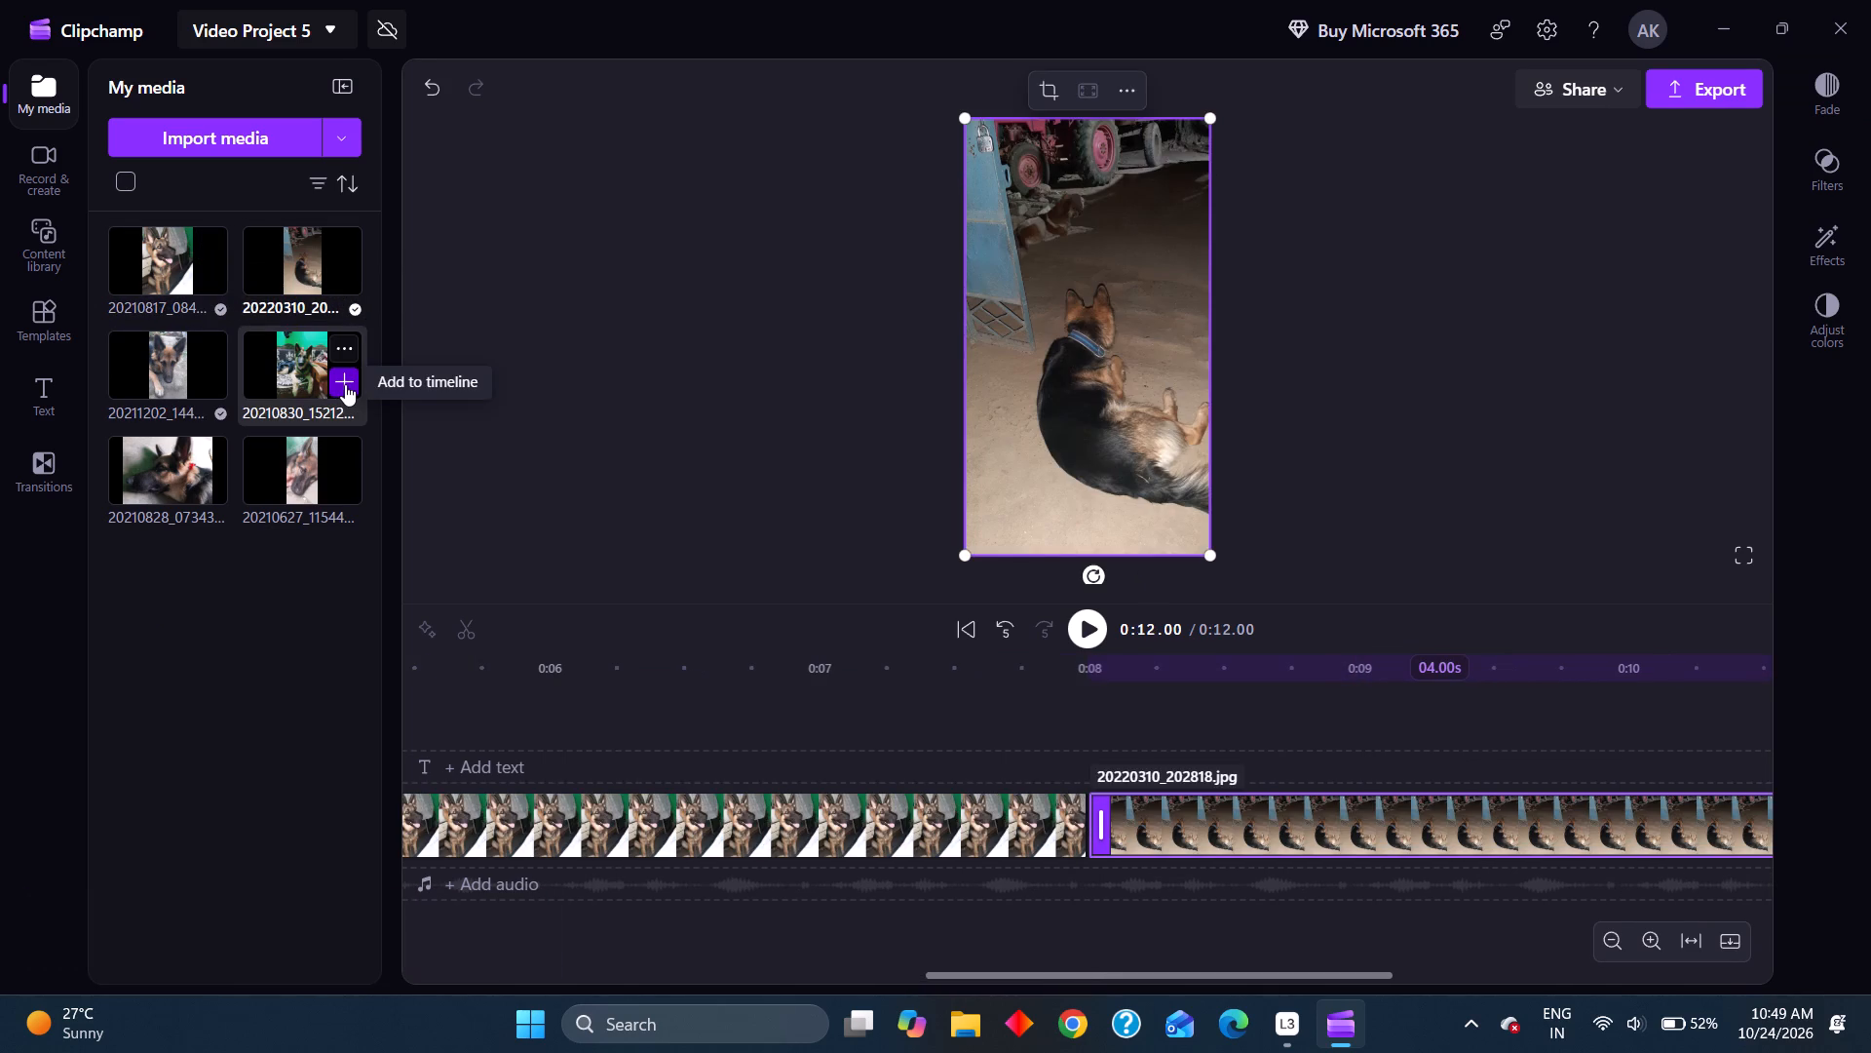
pyautogui.click(341, 484)
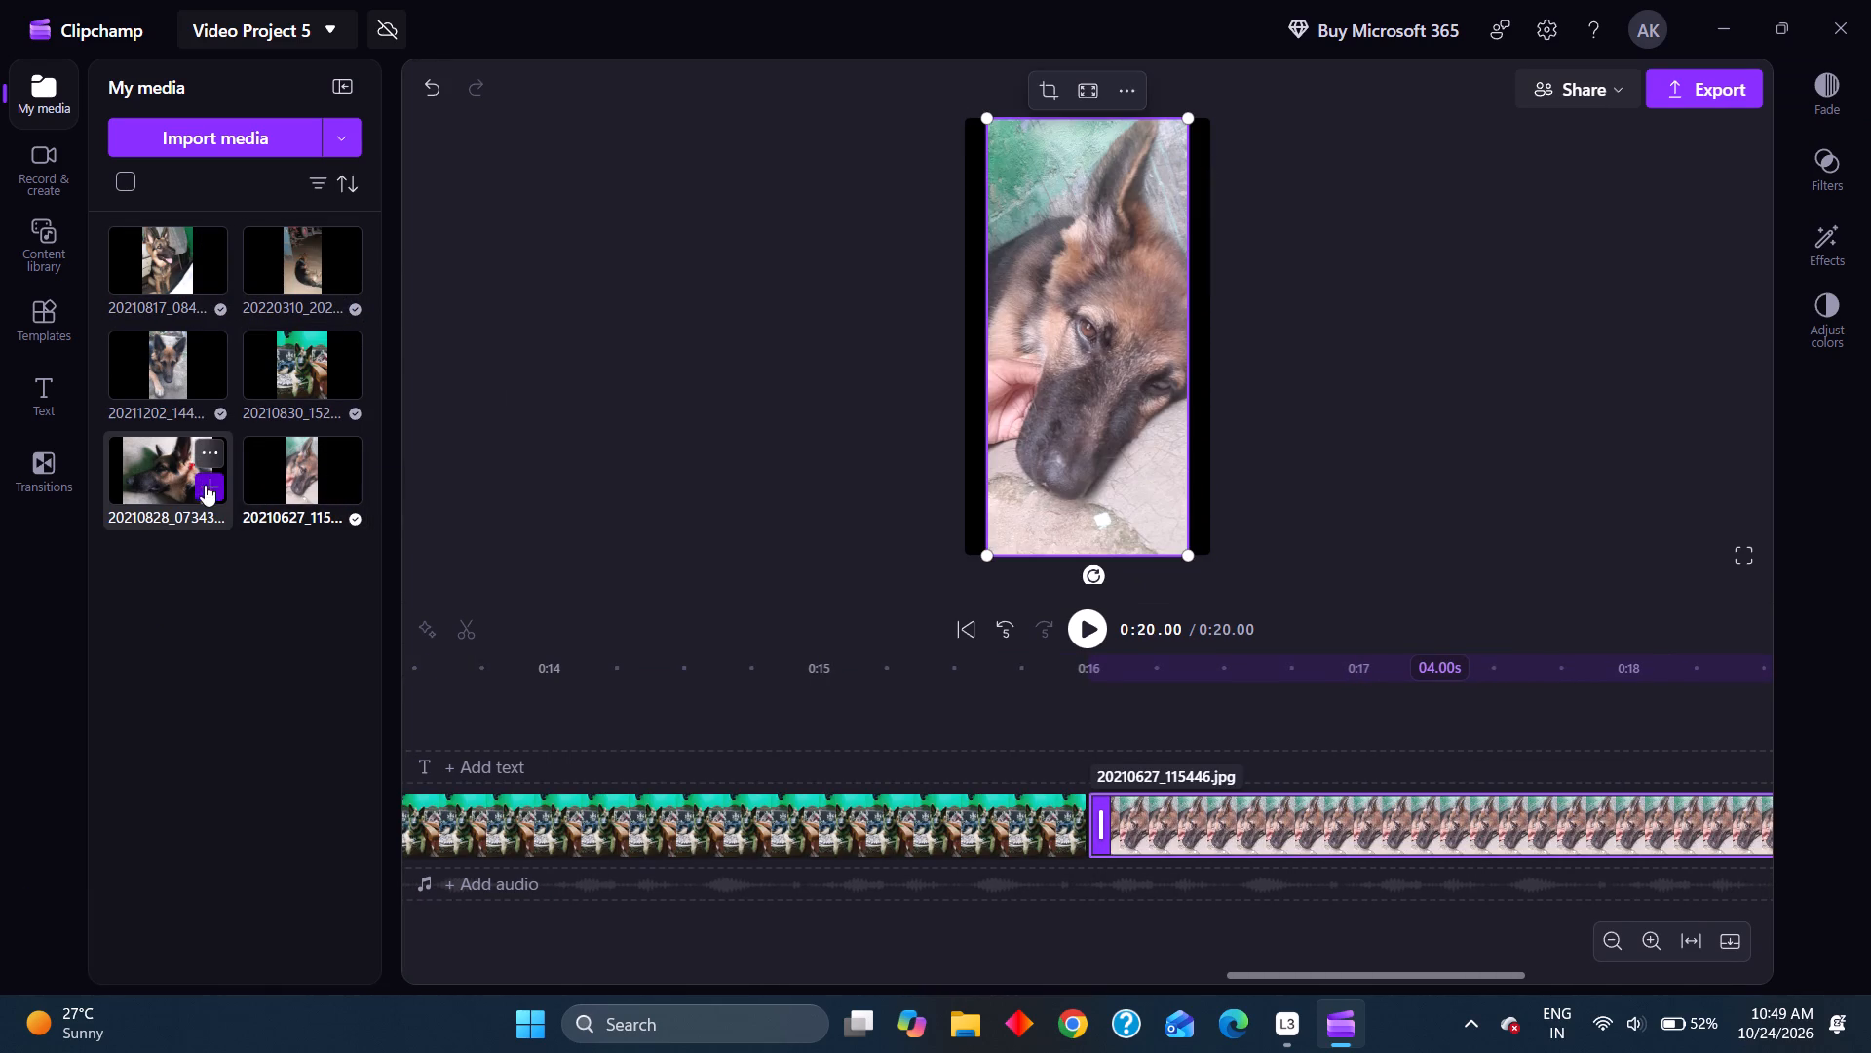
pyautogui.click(214, 490)
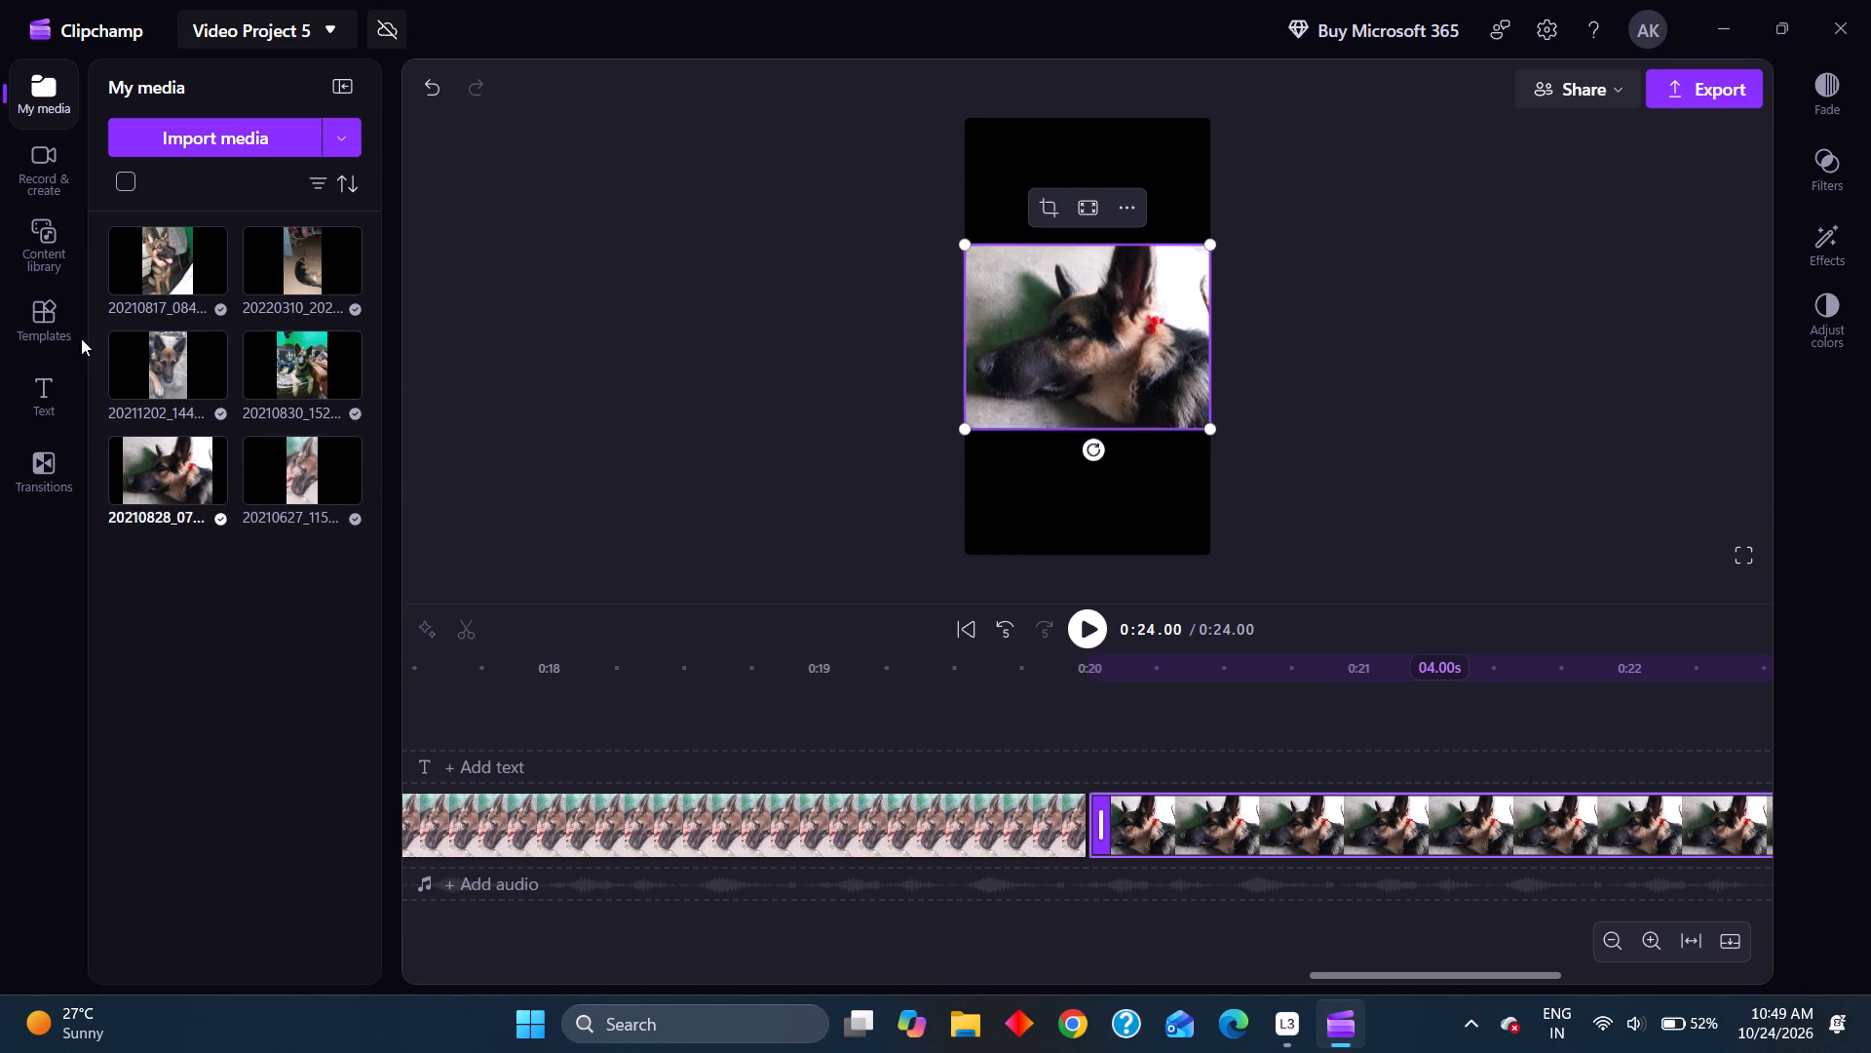
# Browse the music collections in the content library for a suitable soundtrack.
pyautogui.click(36, 215)
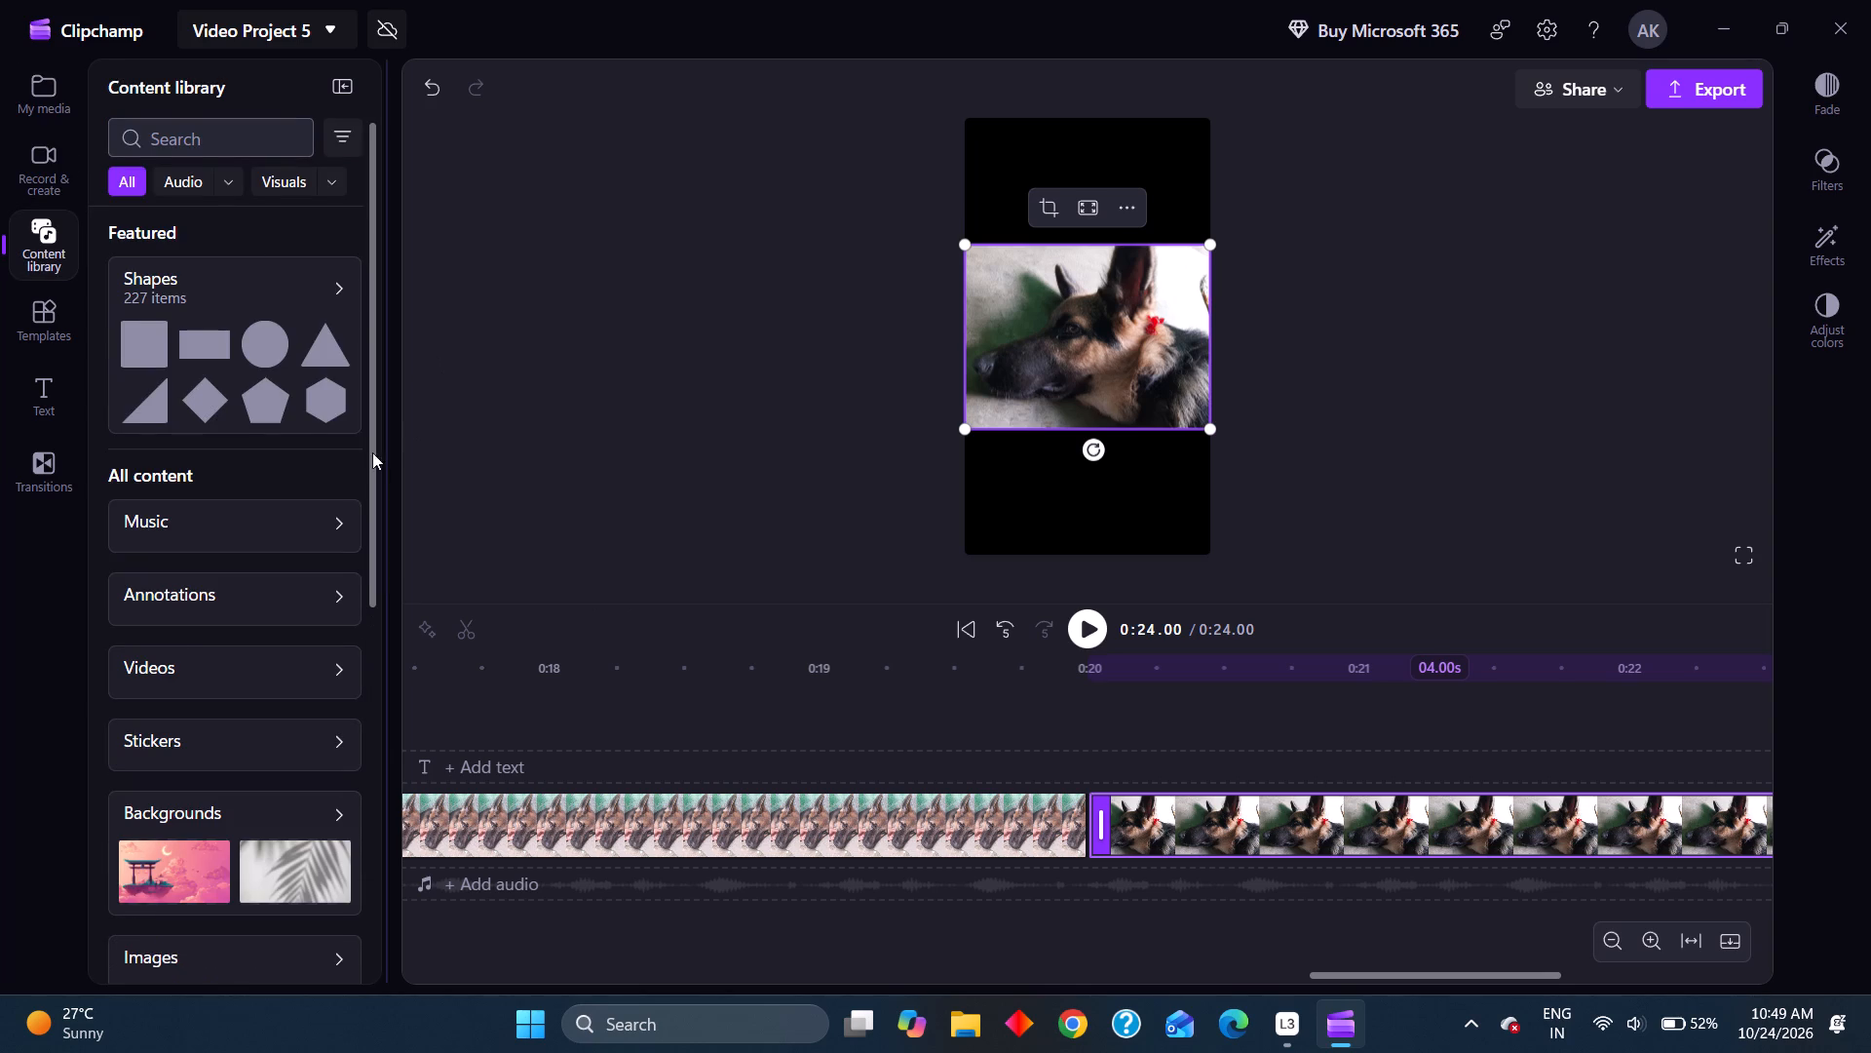
pyautogui.click(325, 517)
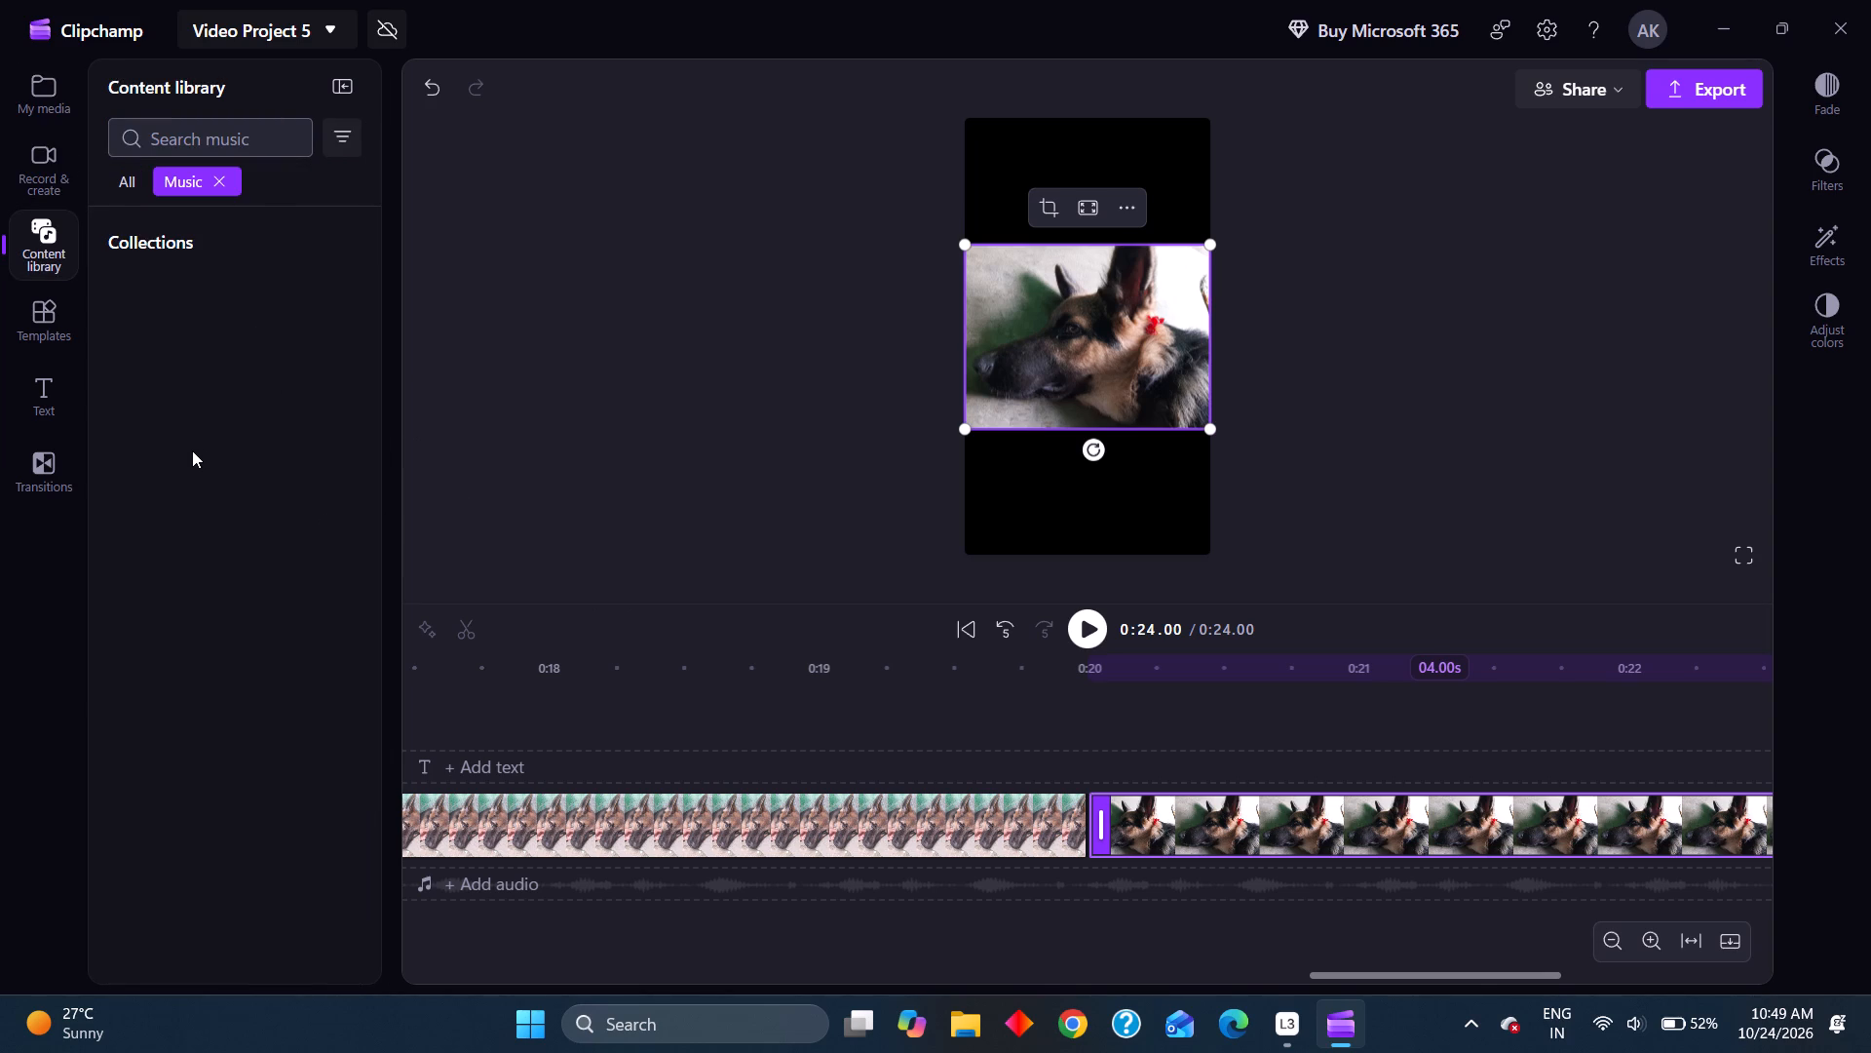
pyautogui.scroll(-4, 248, 447)
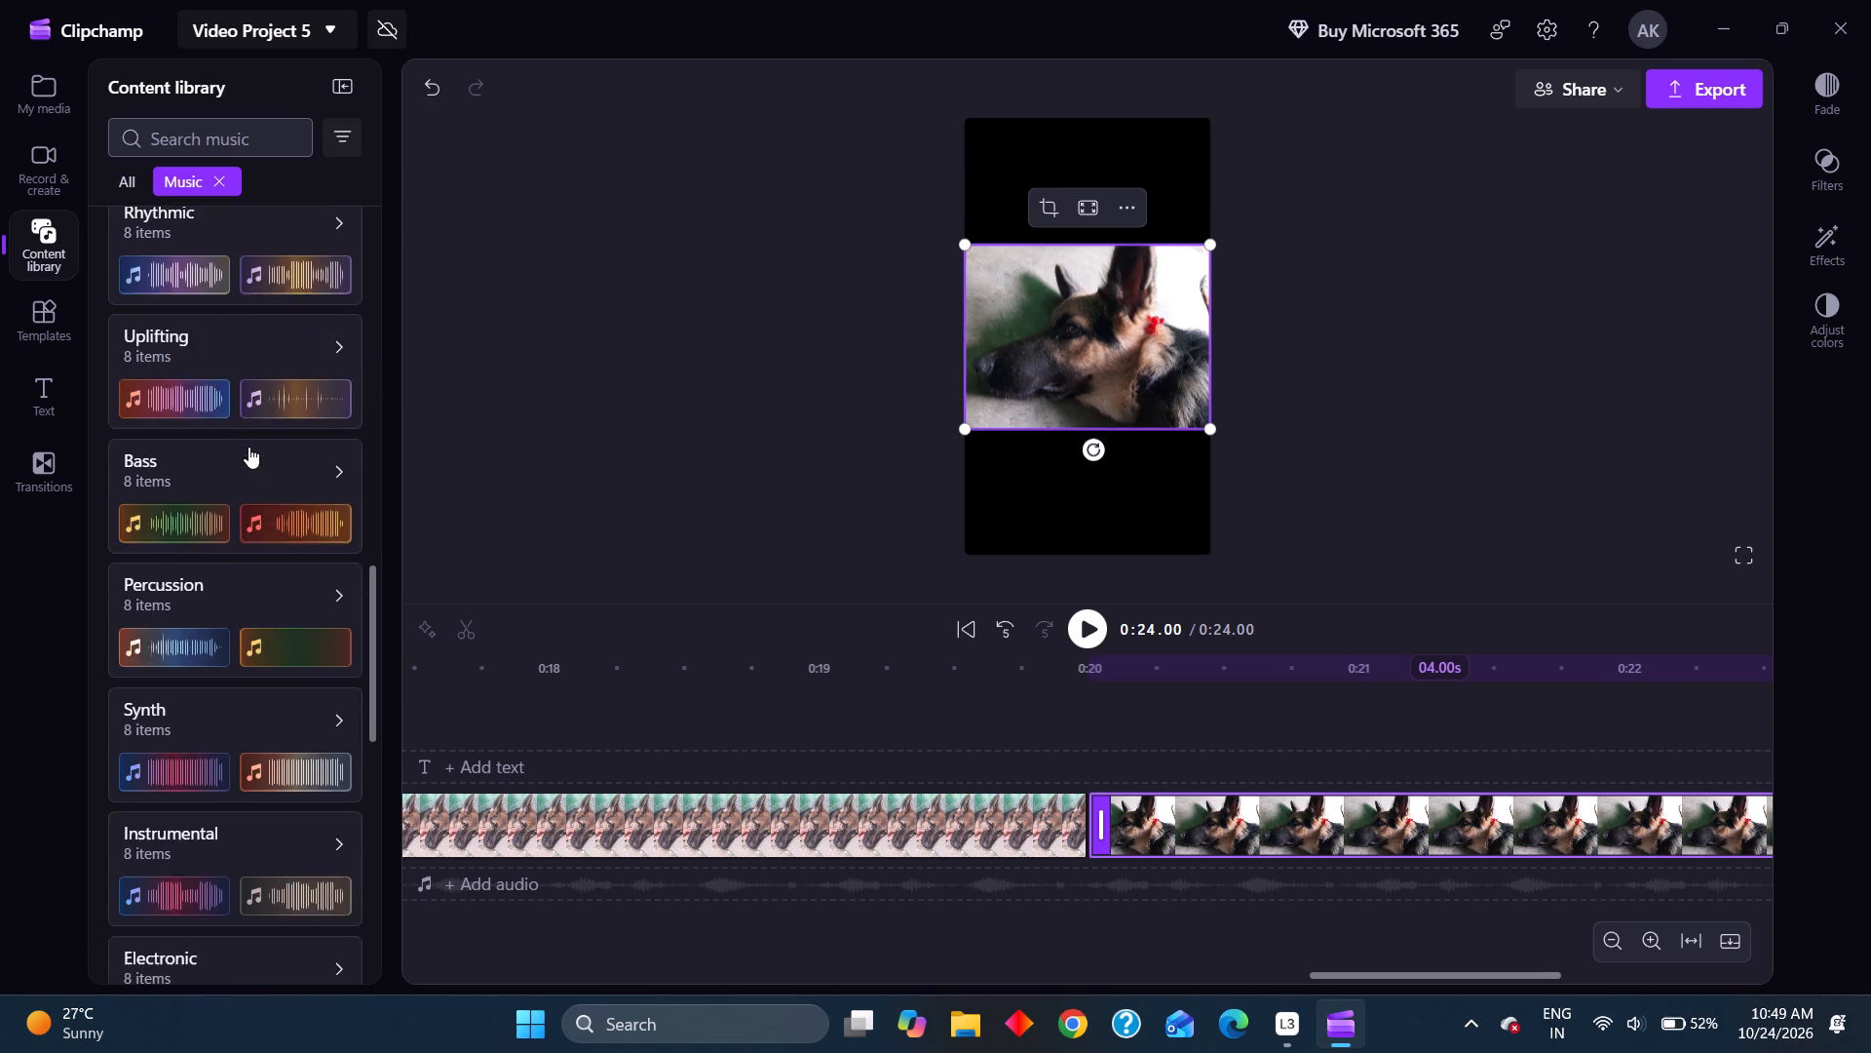
pyautogui.scroll(-2, 248, 447)
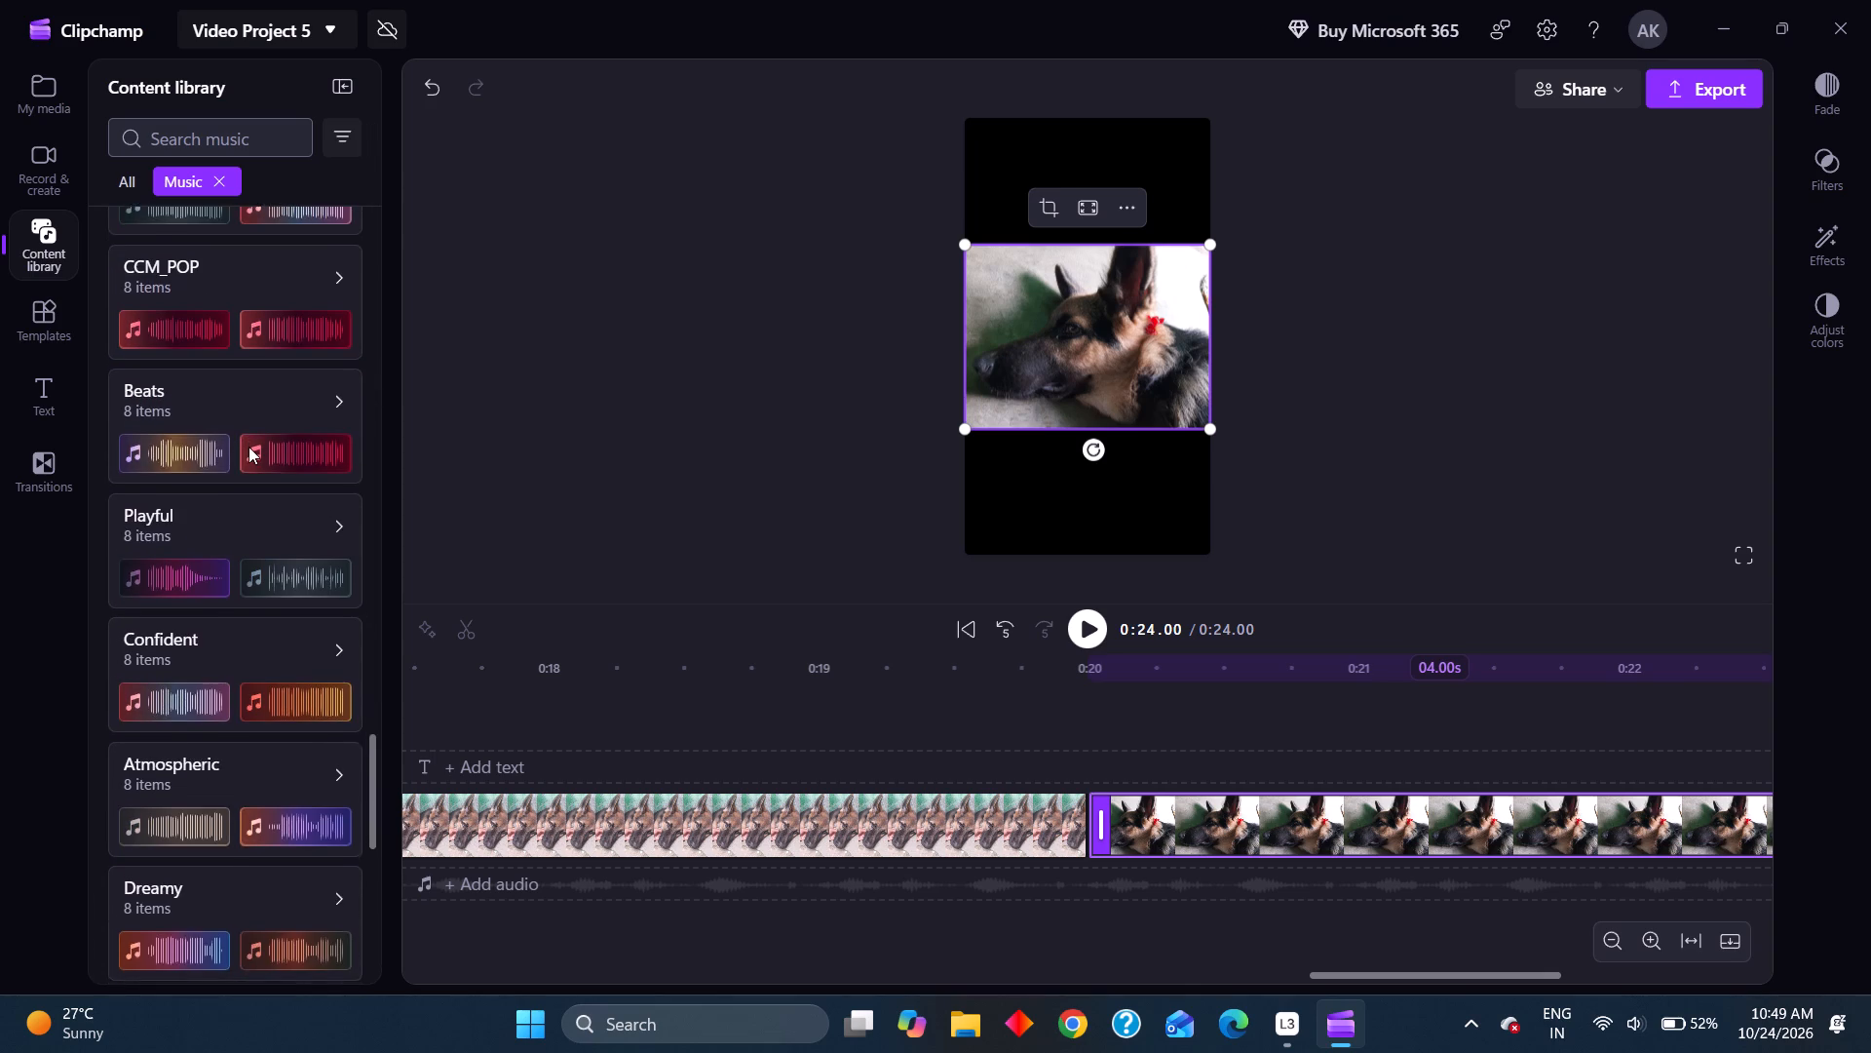
pyautogui.scroll(-3, 248, 447)
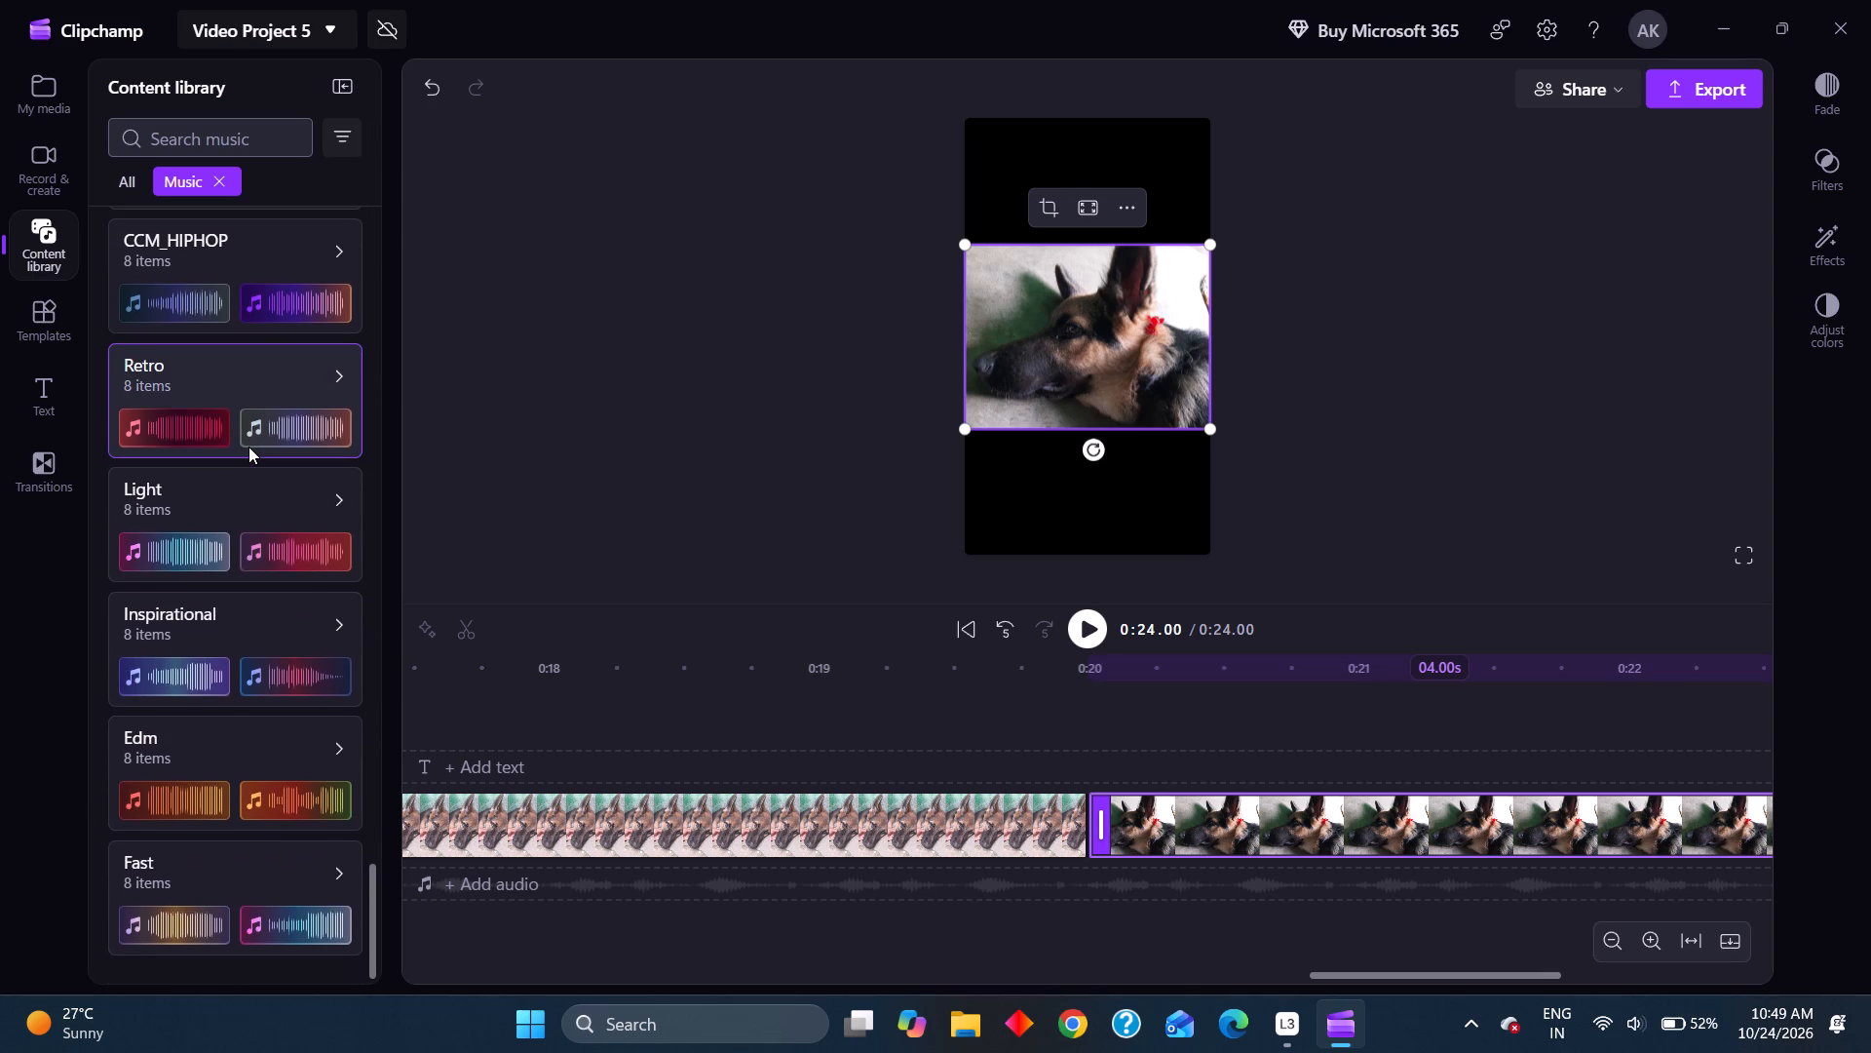
pyautogui.scroll(11, 248, 447)
pyautogui.scroll(-3, 303, 257)
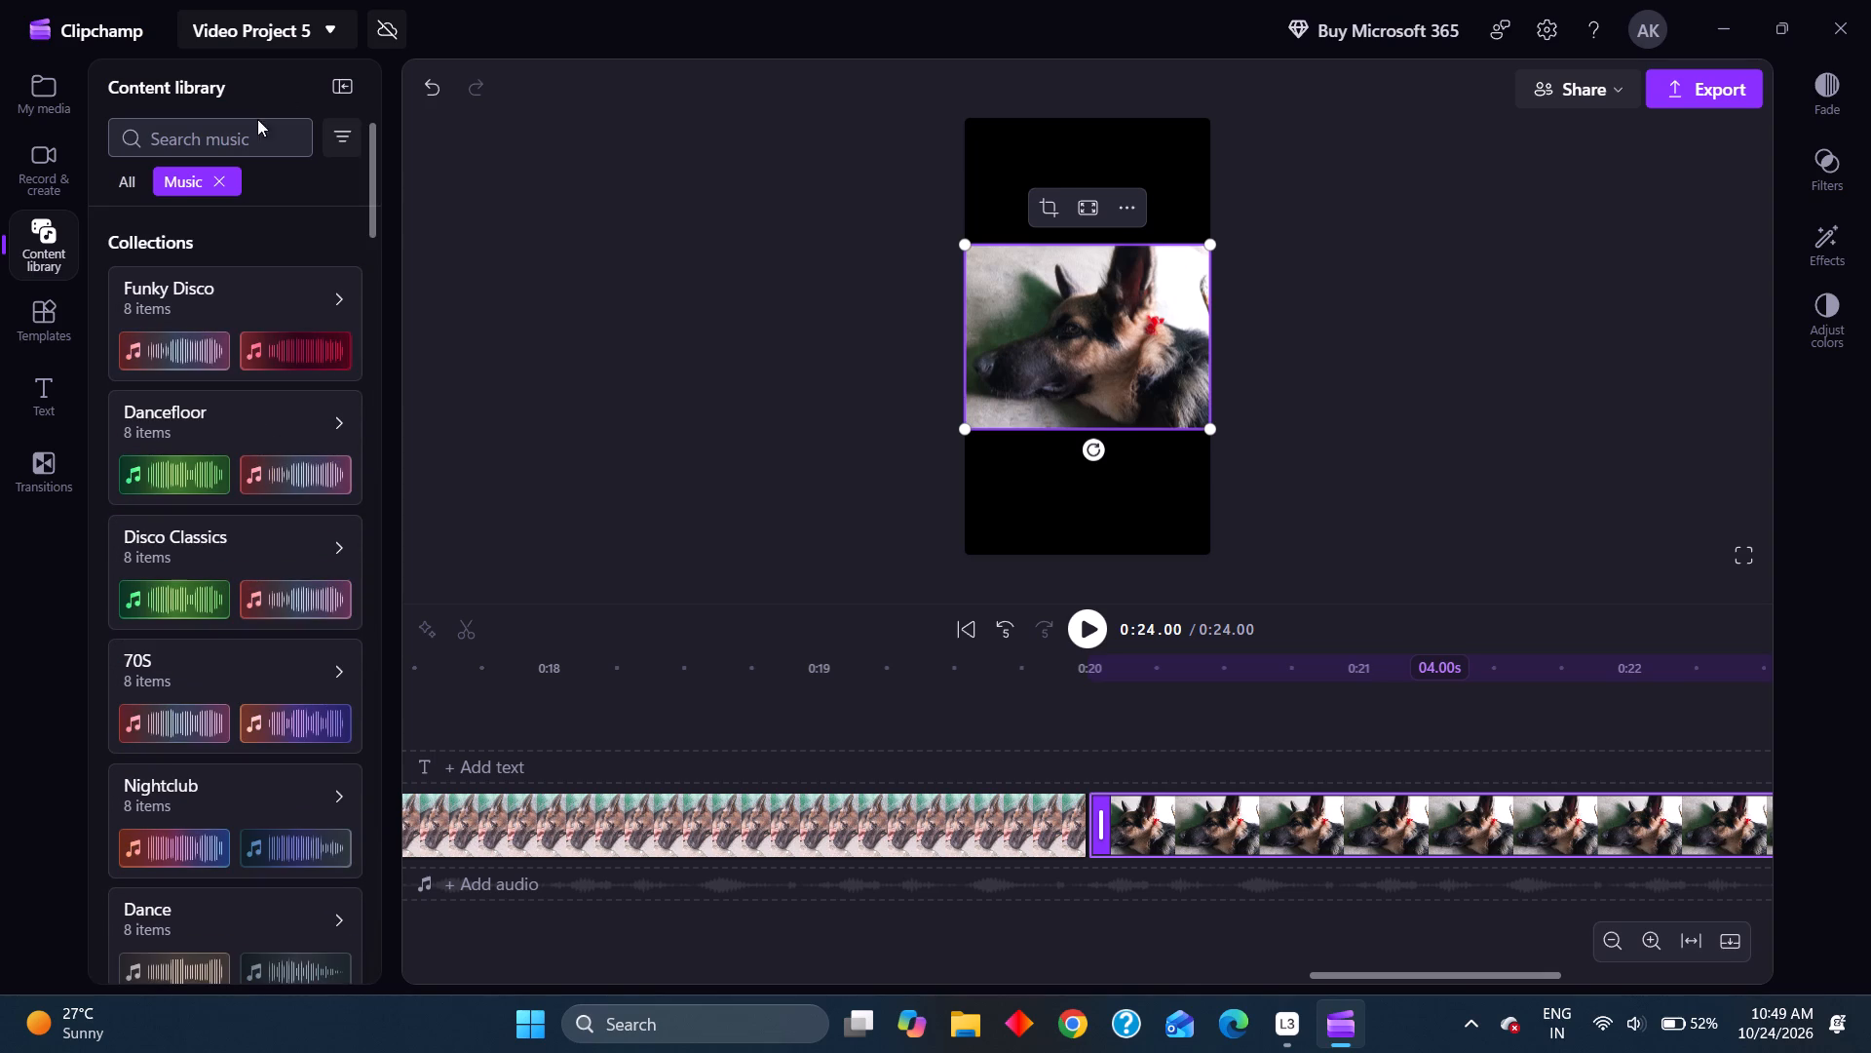
# Search the music for Happy, preview All night (normalized) and Happy place, and add Happy place to the timeline.
pyautogui.click(222, 142)
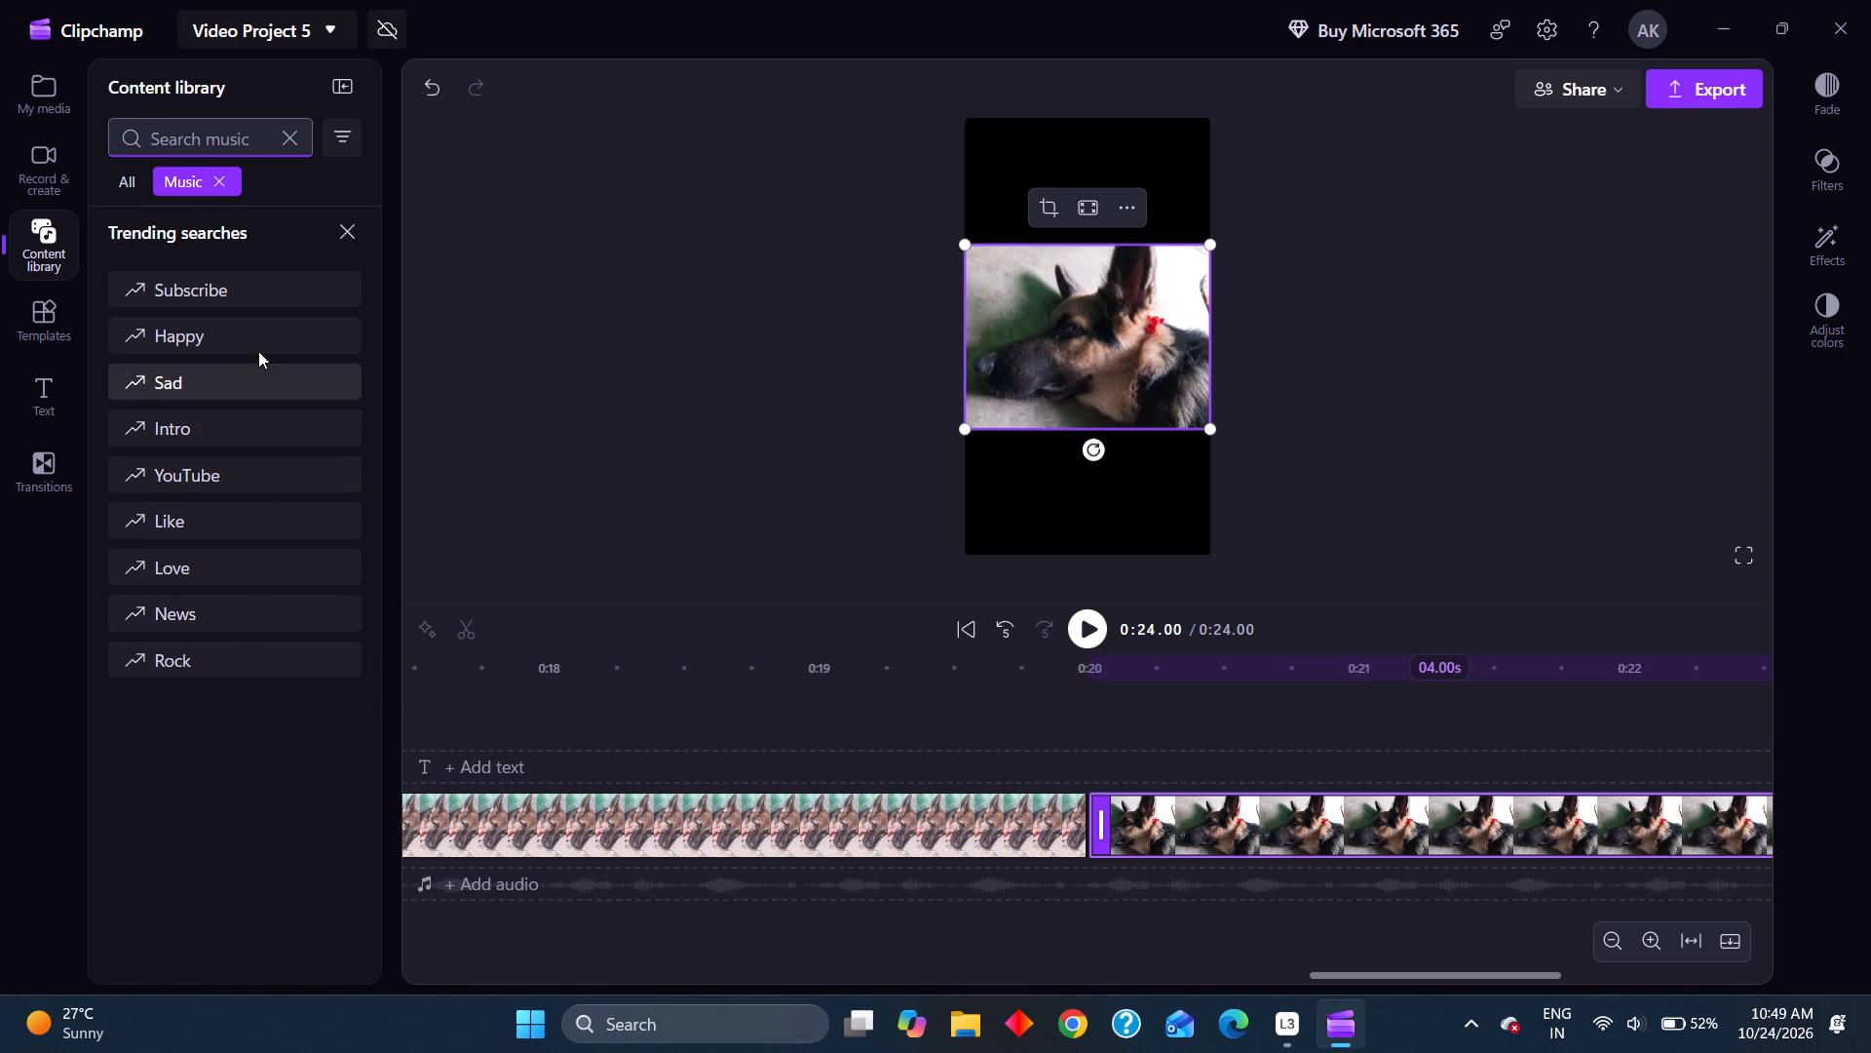
pyautogui.click(280, 334)
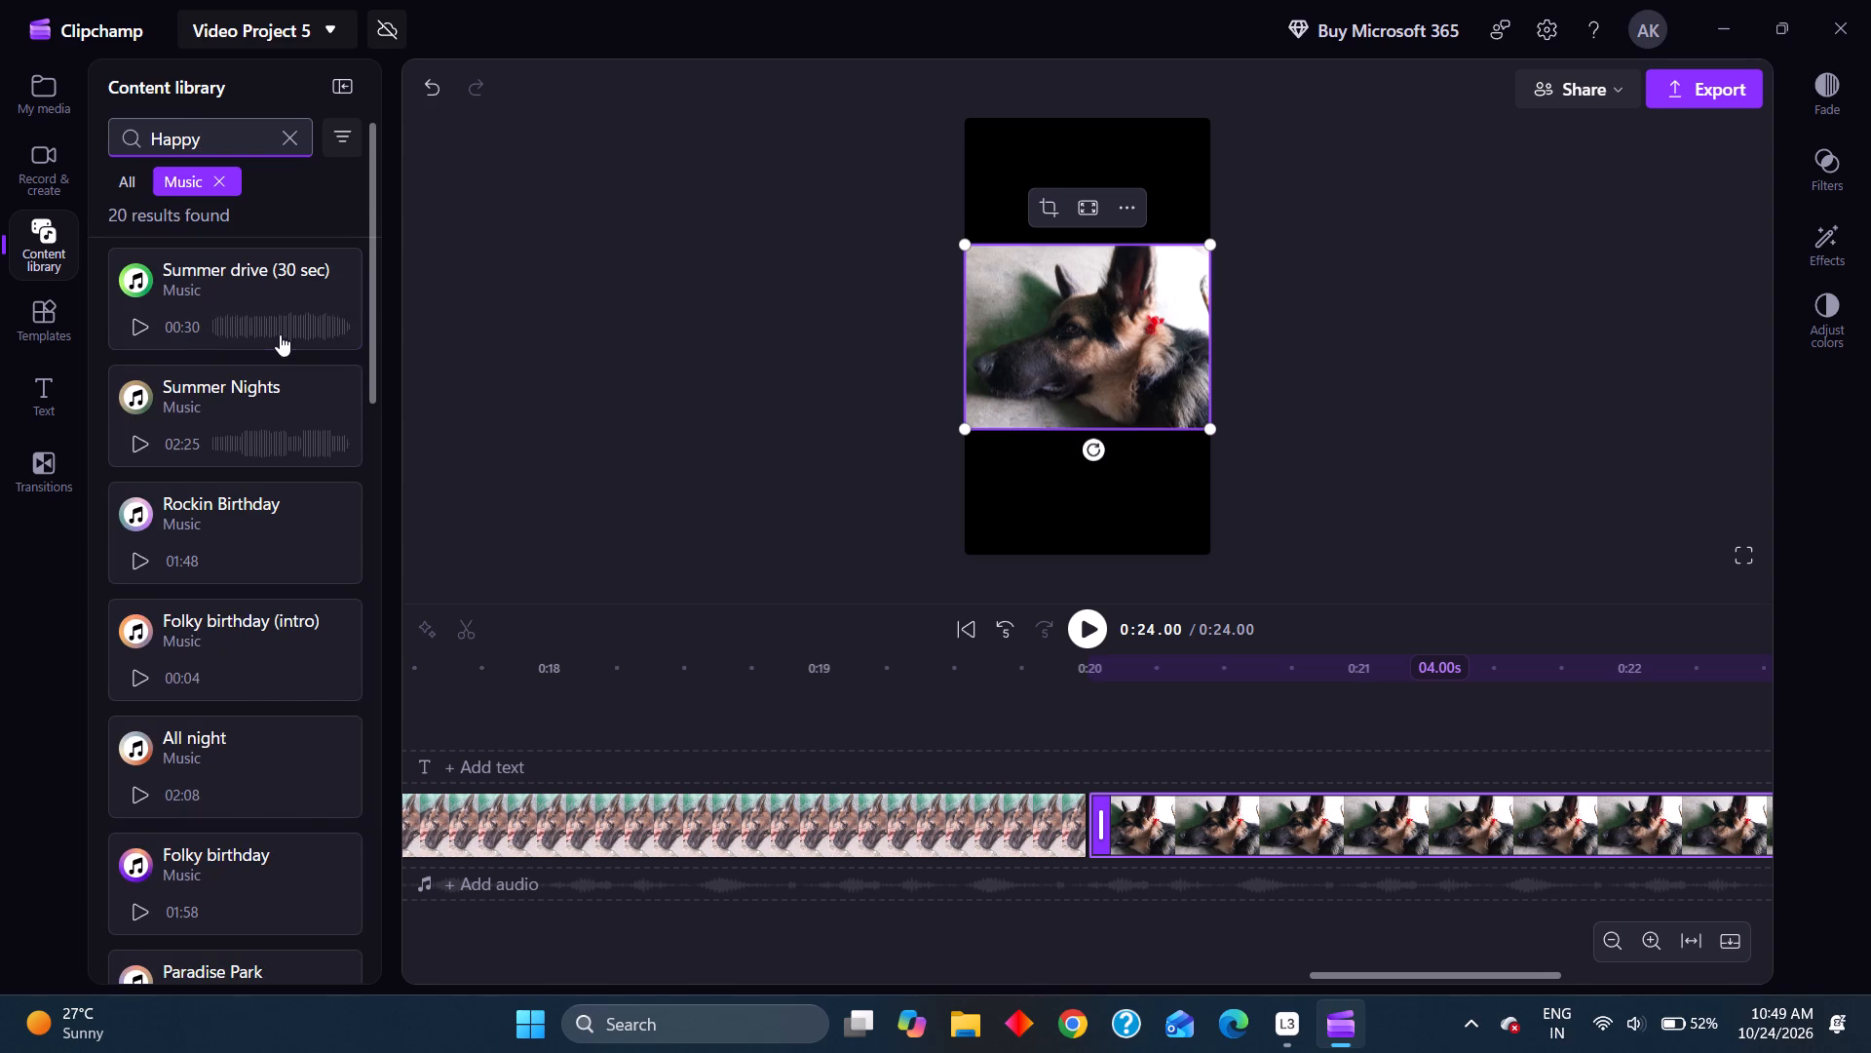
pyautogui.scroll(-3, 300, 273)
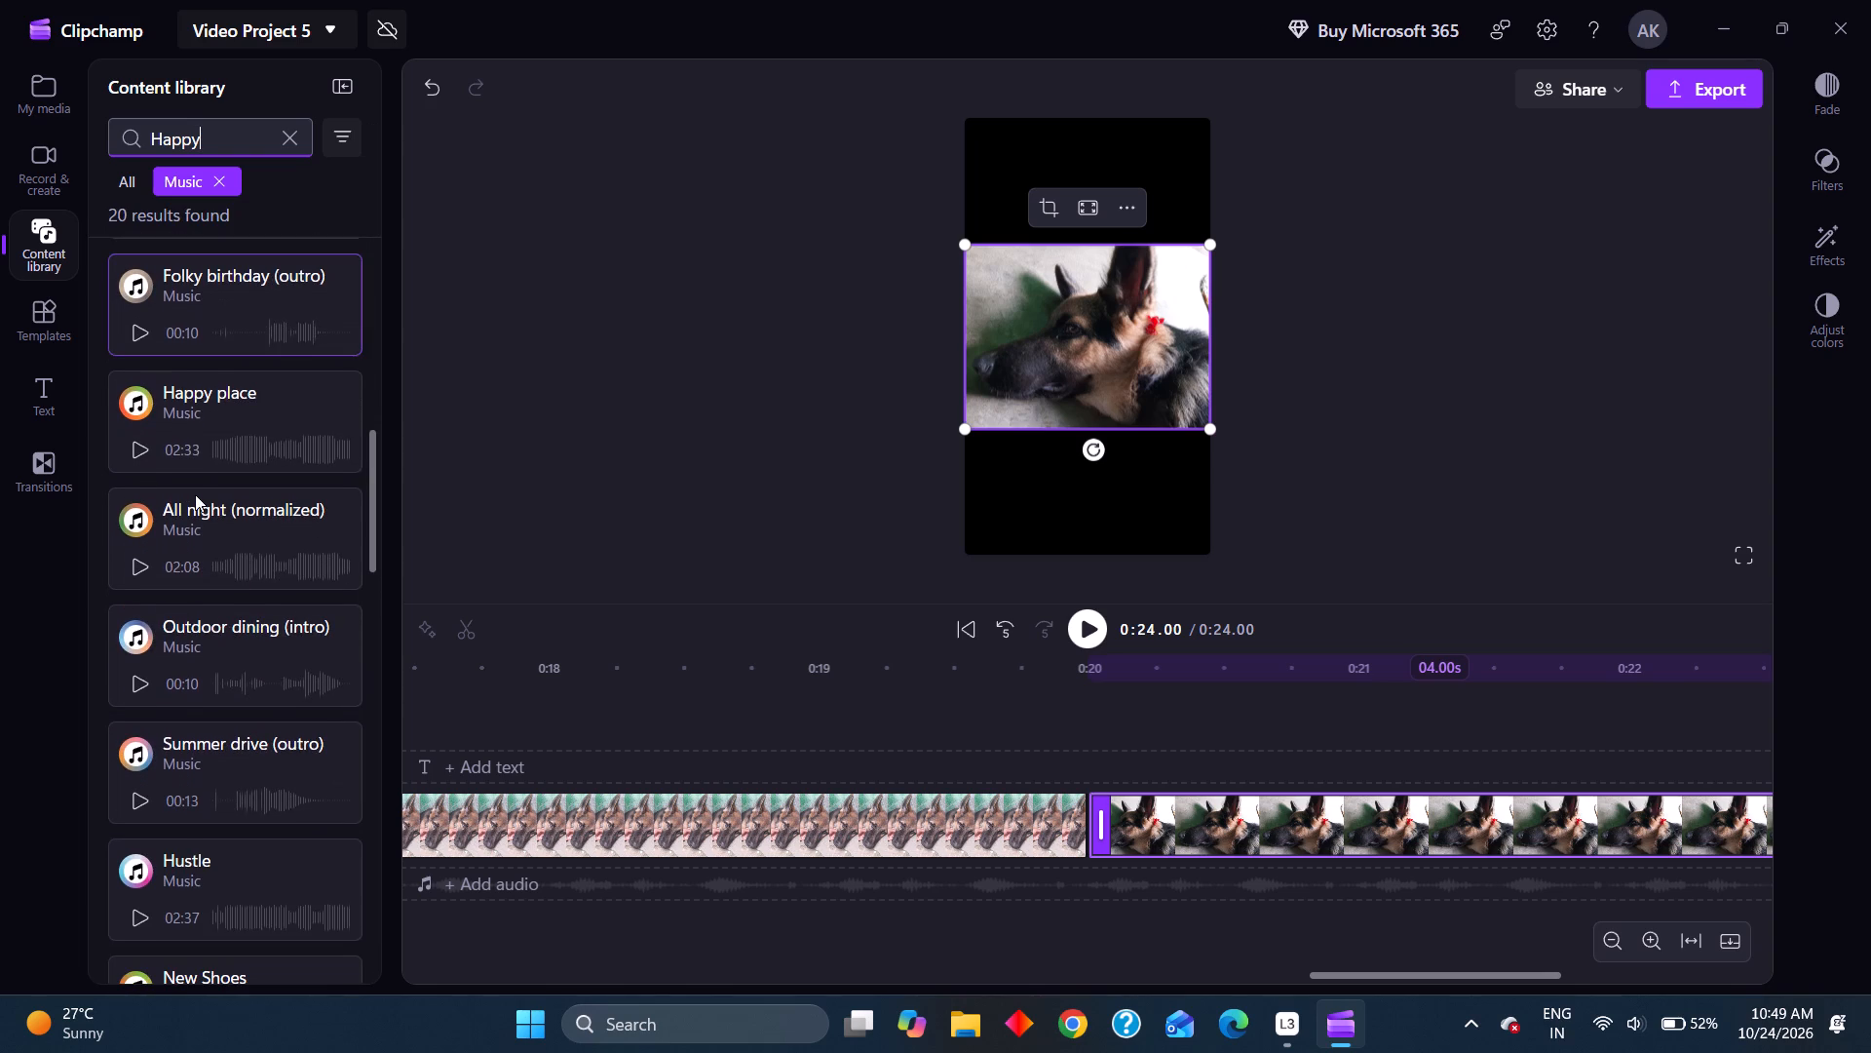
pyautogui.click(136, 570)
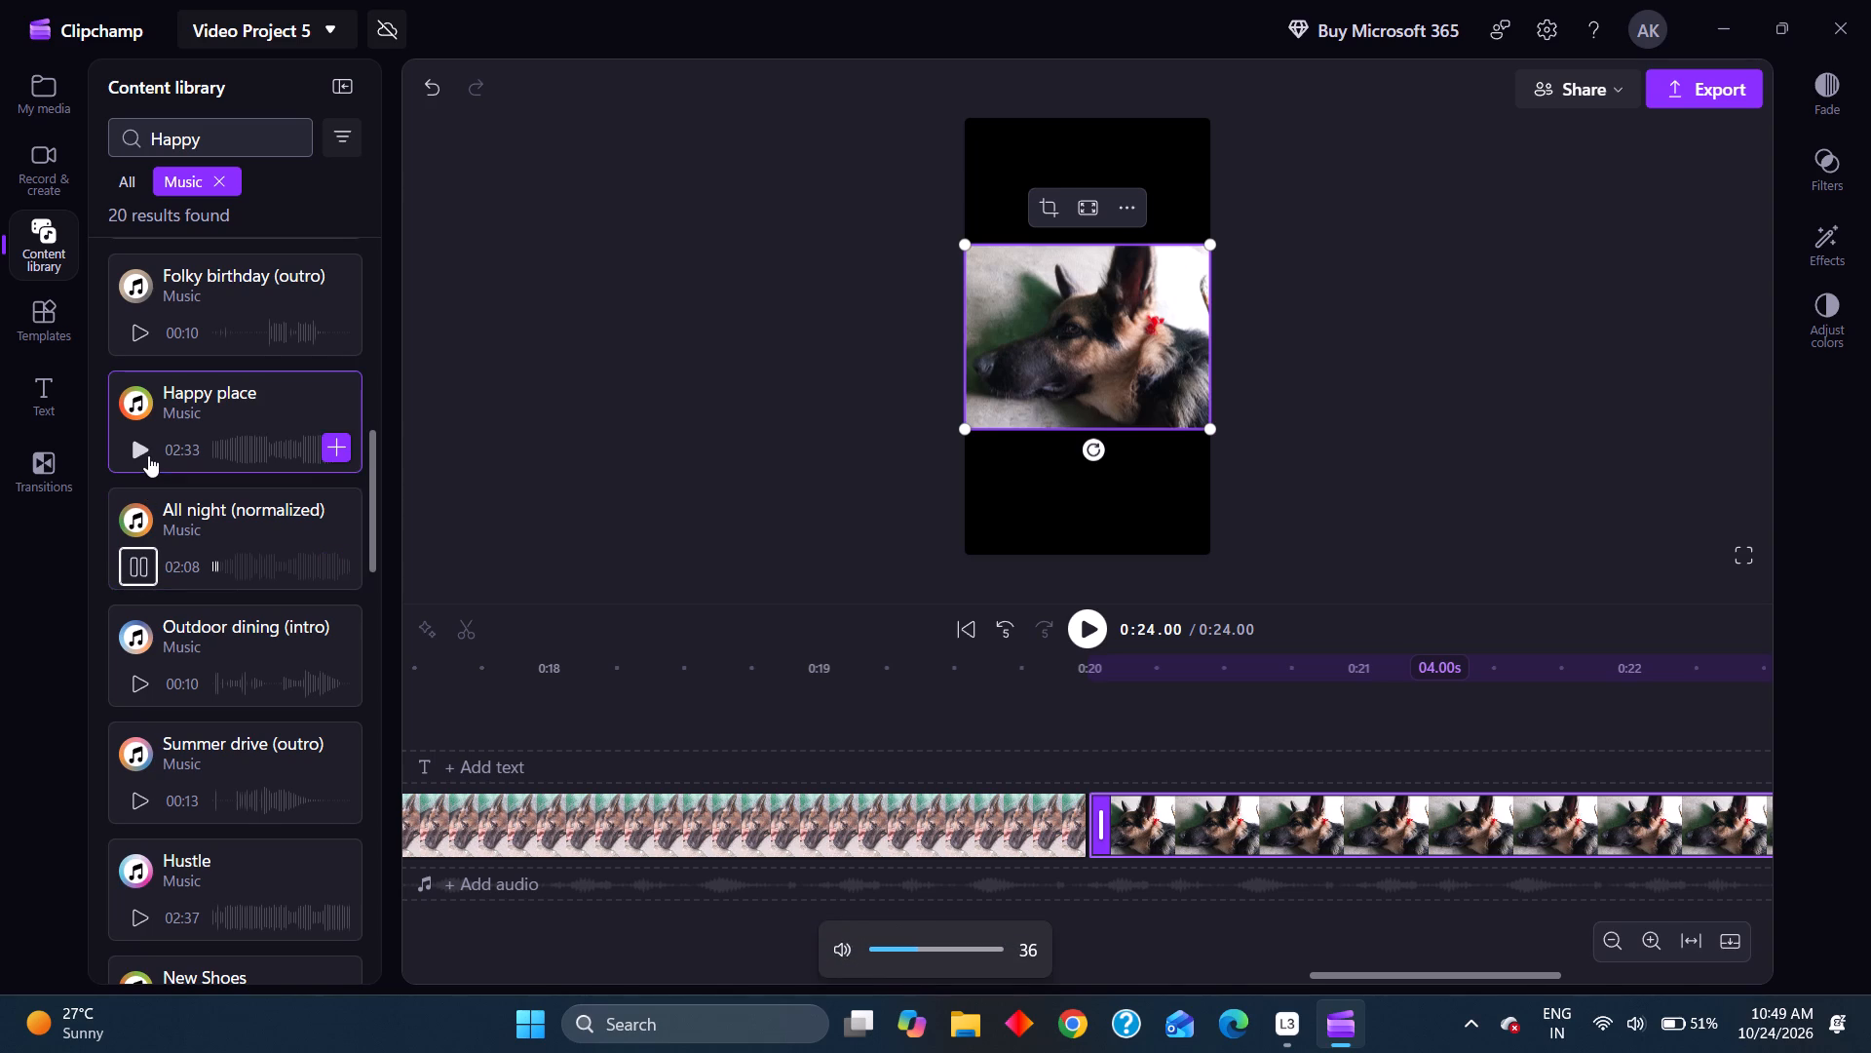
pyautogui.click(143, 455)
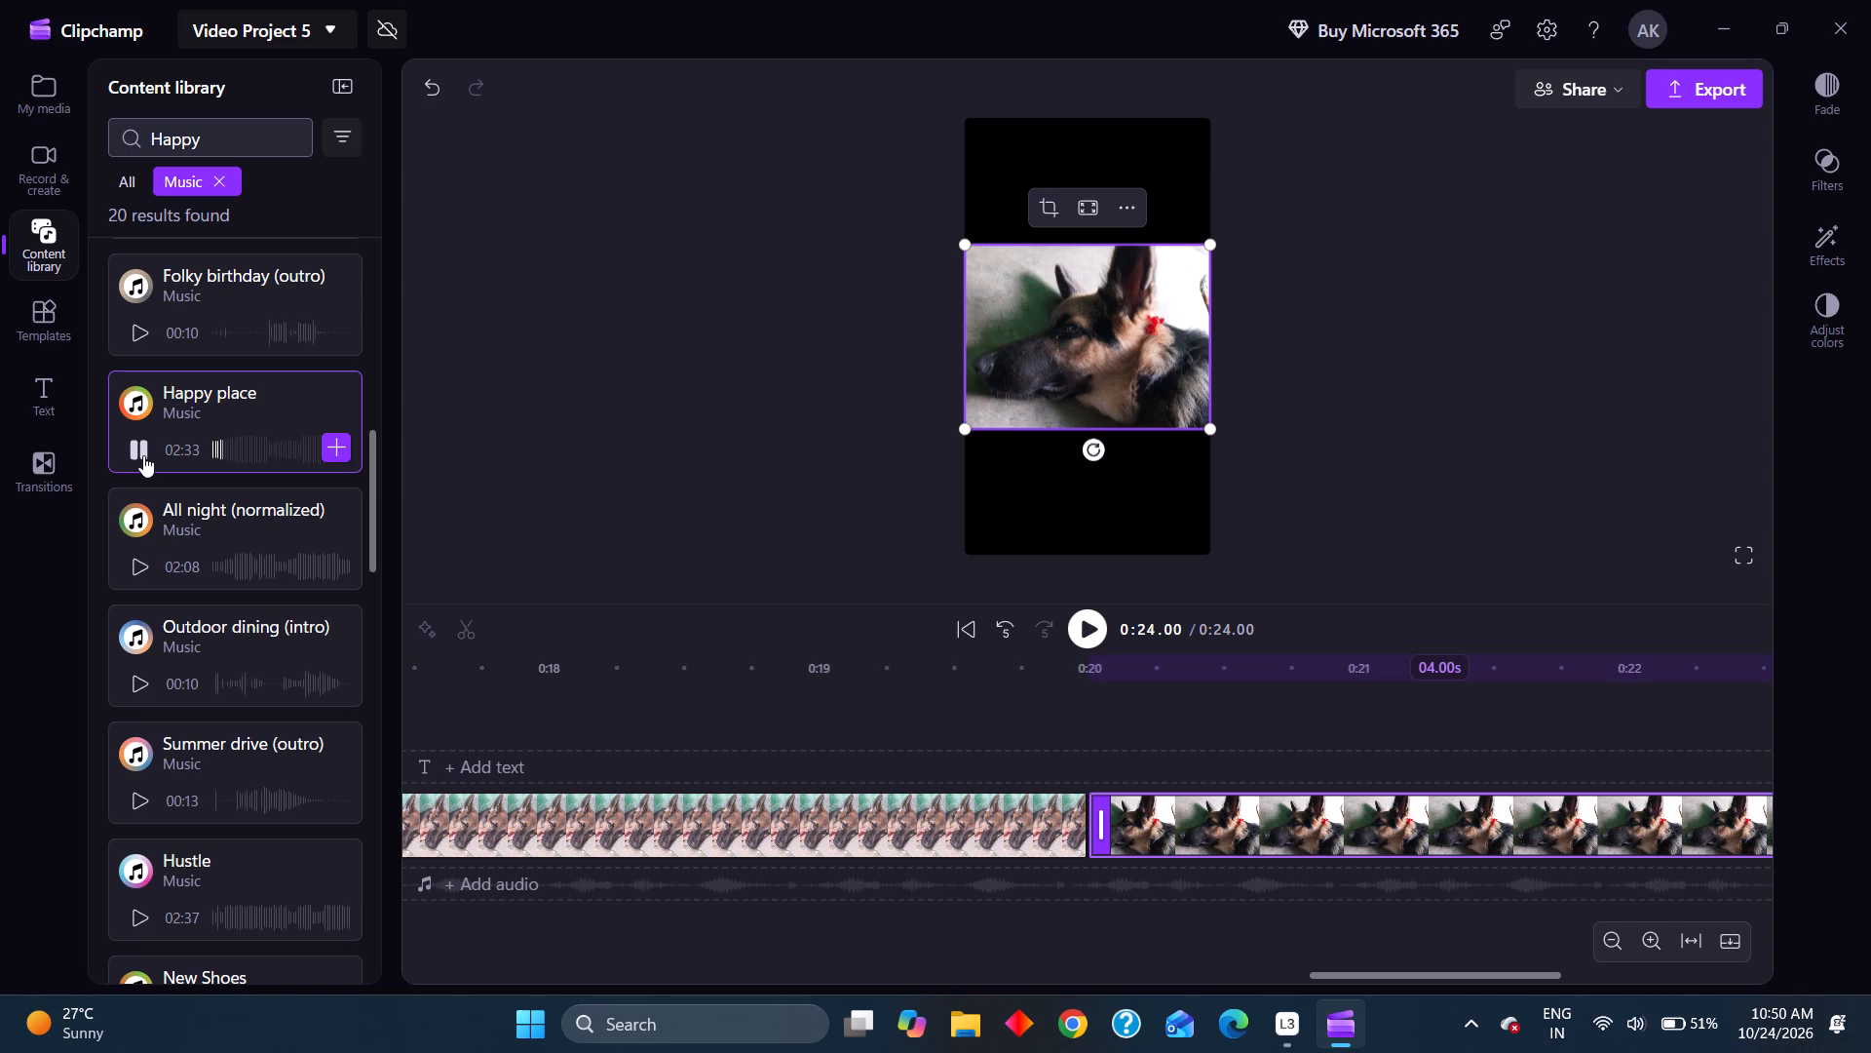
pyautogui.click(343, 449)
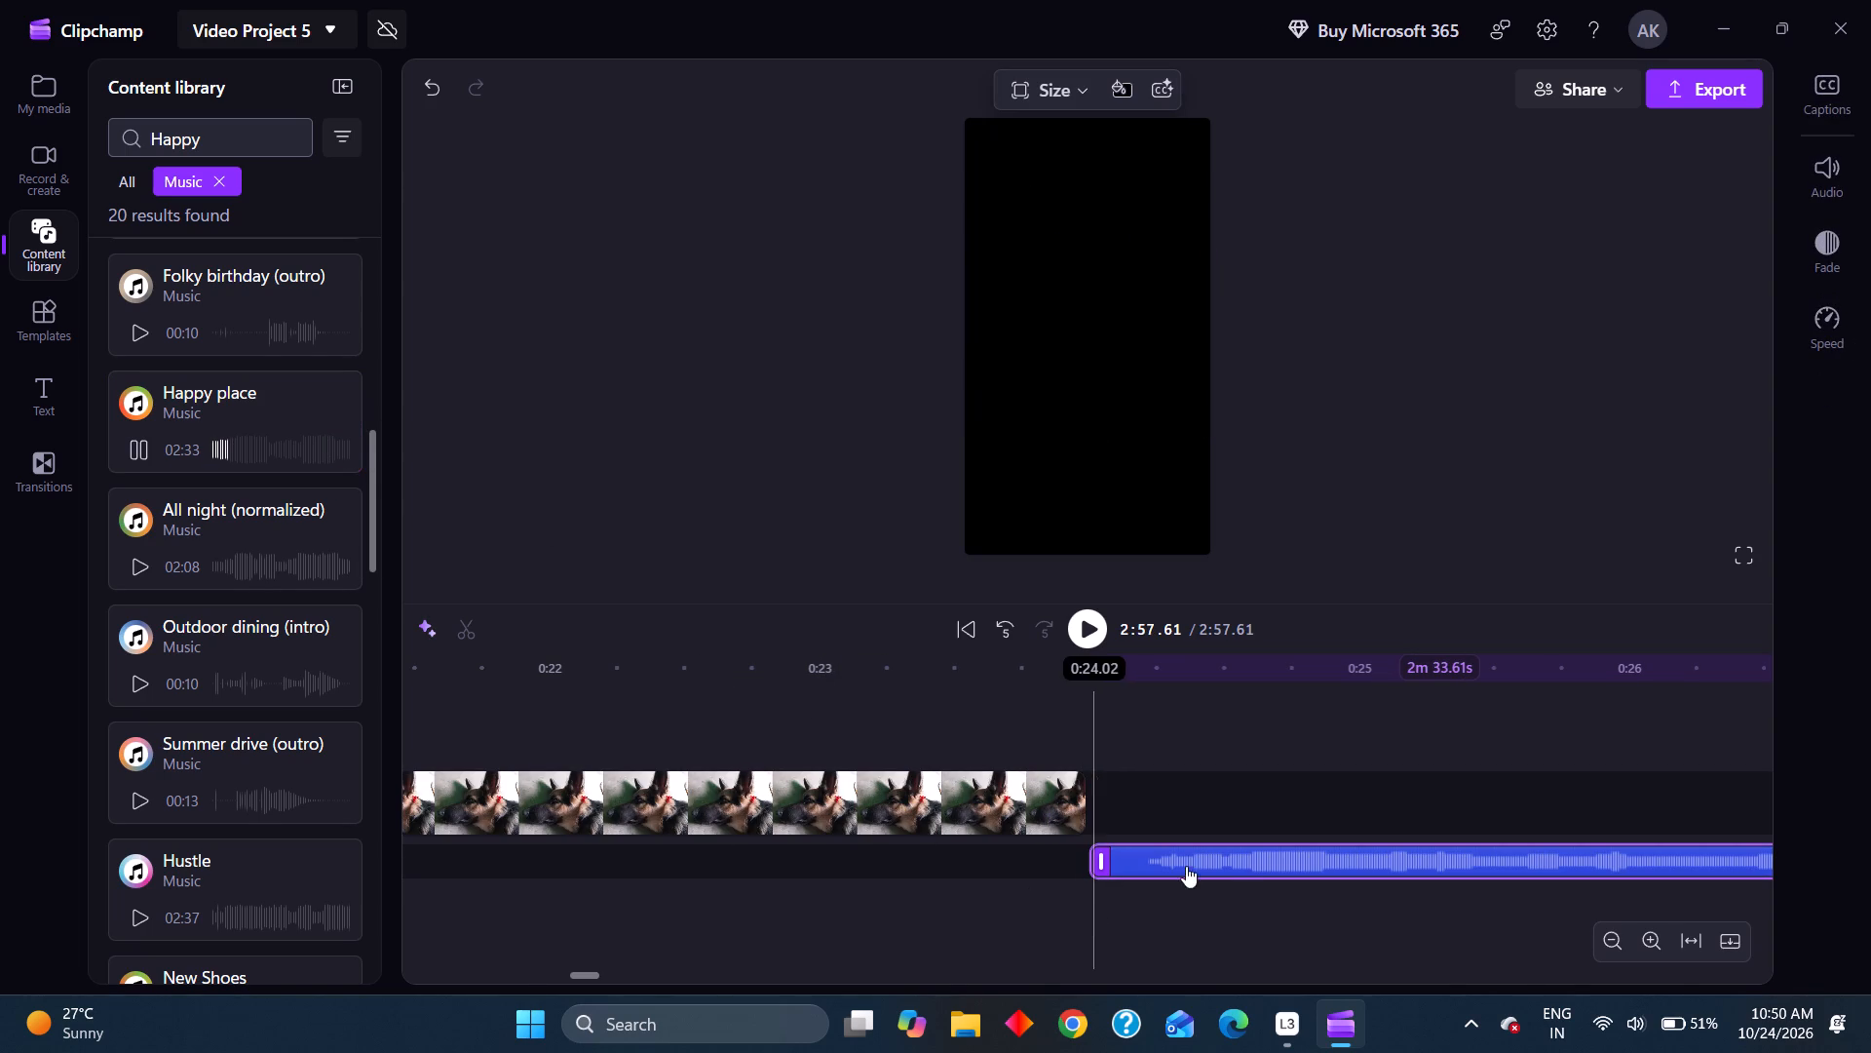
# Shift the Happy place audio clip to the start of the timeline and remove the empty gap before it.
pyautogui.moveTo(1238, 854); pyautogui.dragTo(791, 873)
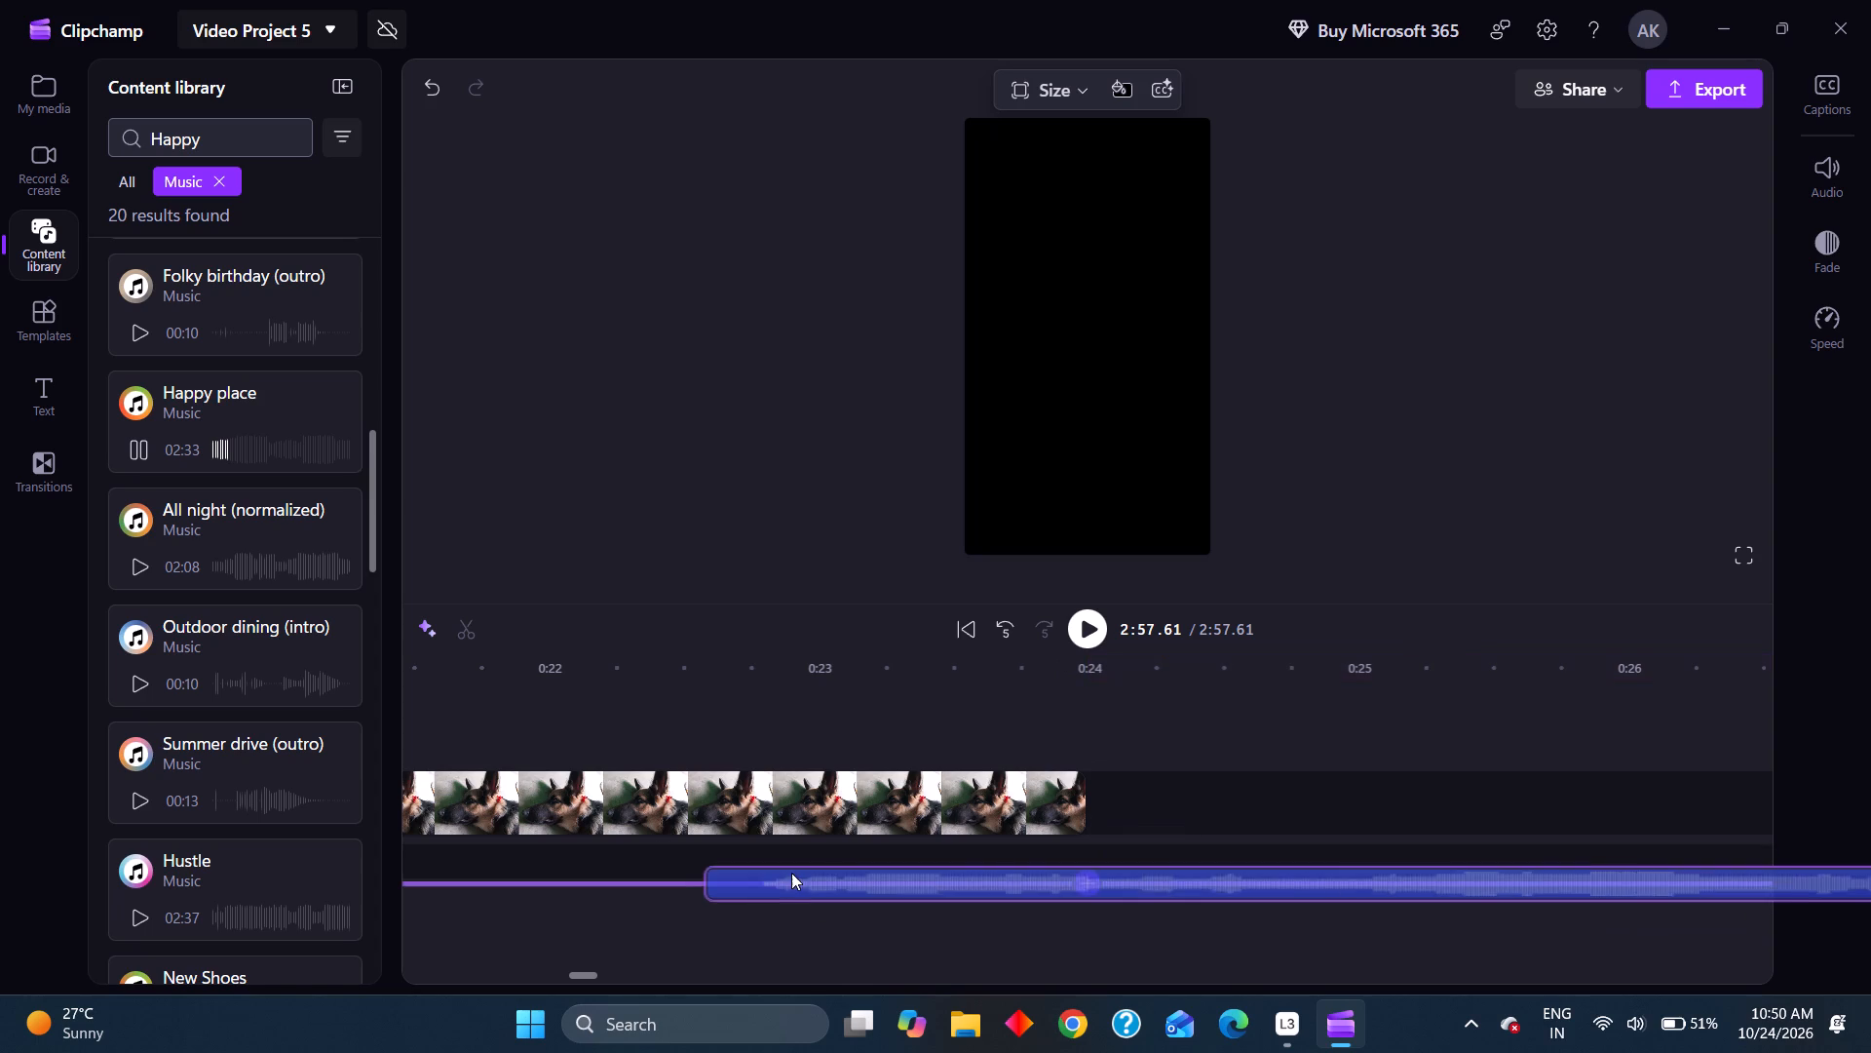
pyautogui.moveTo(791, 873); pyautogui.dragTo(471, 853)
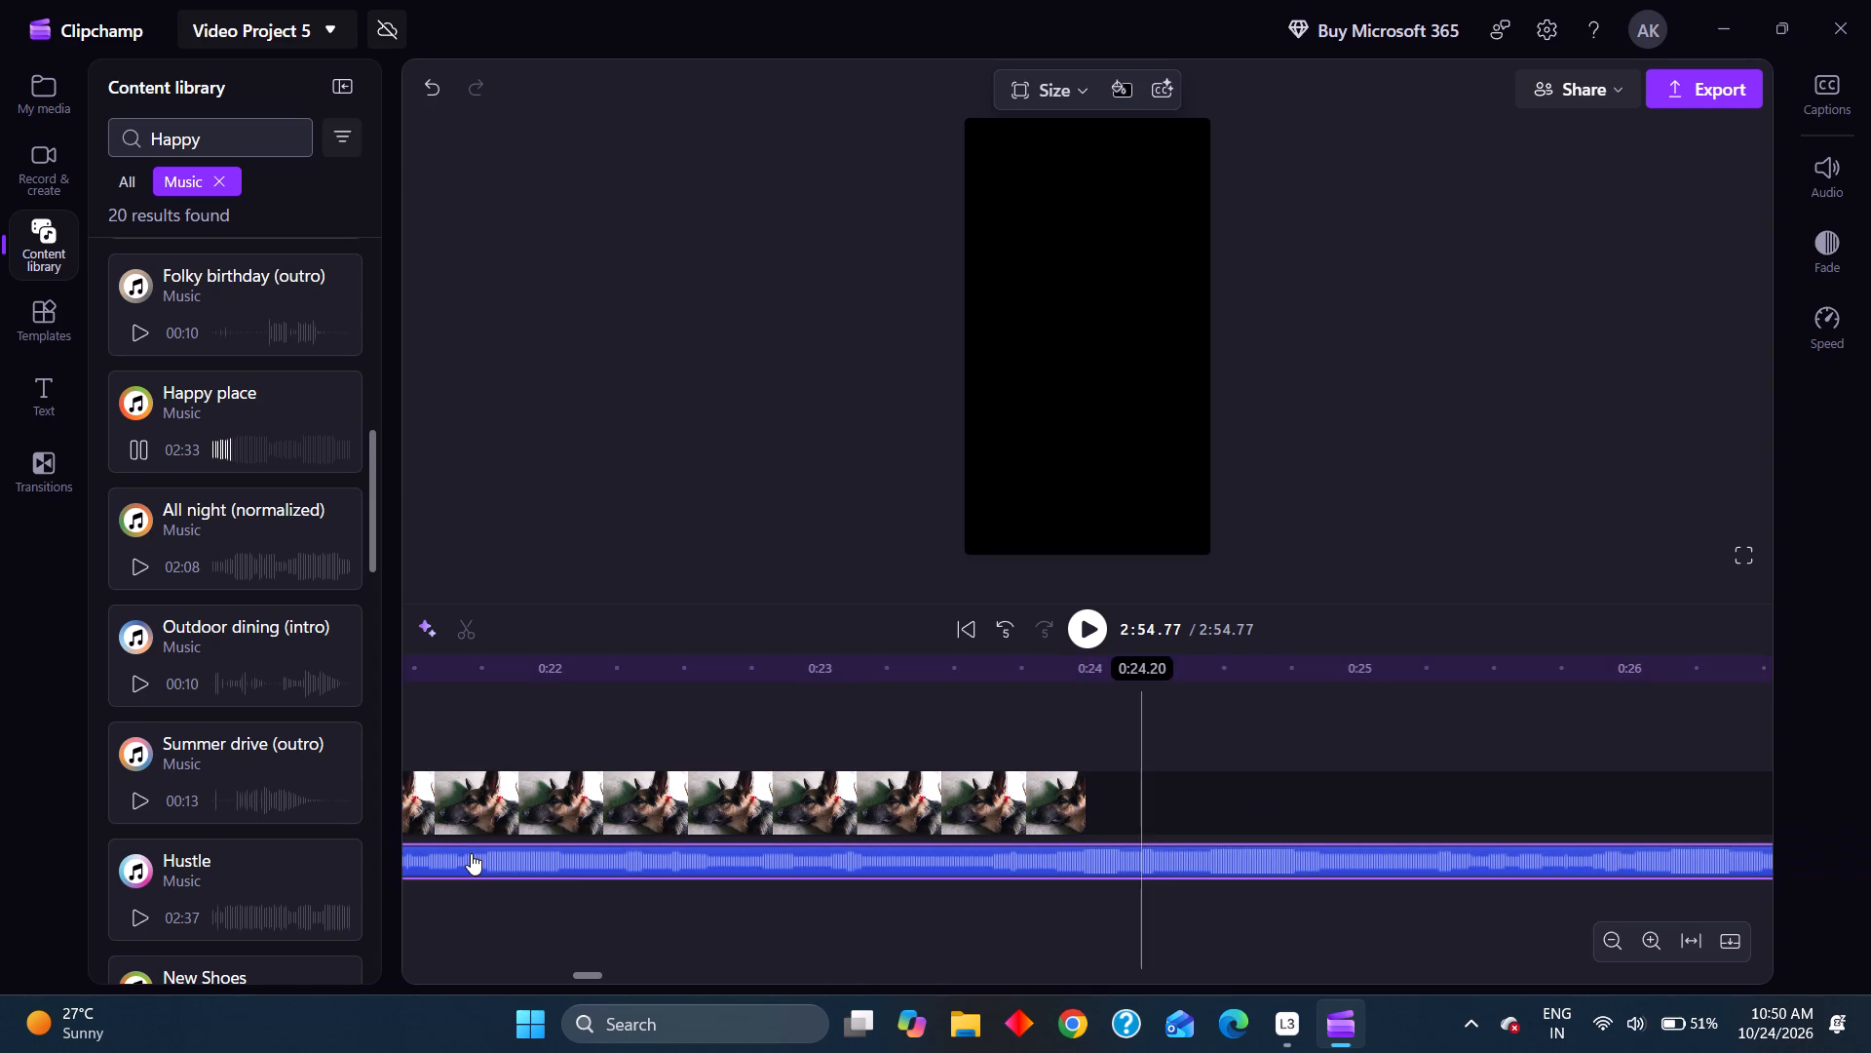
pyautogui.hscroll(15, 471, 853)
pyautogui.hscroll(-5, 974, 873)
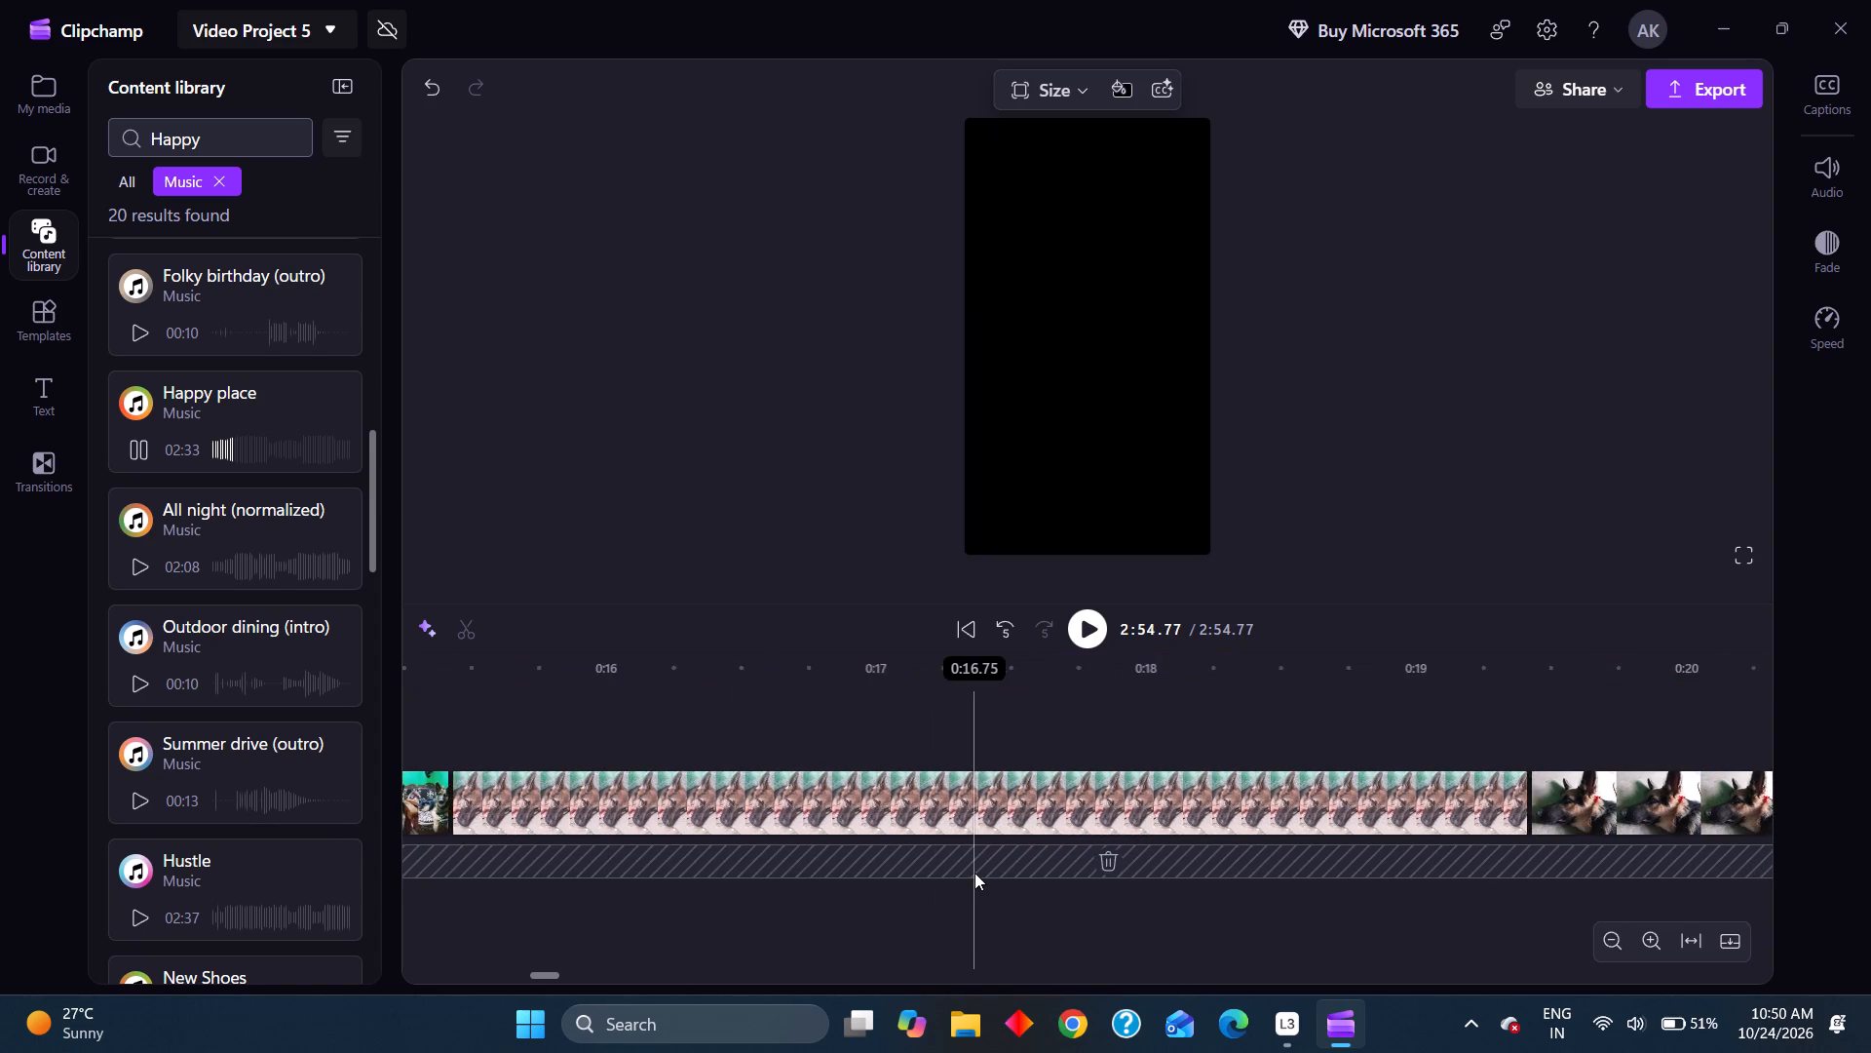
pyautogui.click(974, 873)
# Examine how the Happy place audio runs along the timeline relative to the photo clips.
pyautogui.hscroll(19, 974, 873)
pyautogui.hscroll(-3, 974, 873)
pyautogui.hscroll(10, 974, 873)
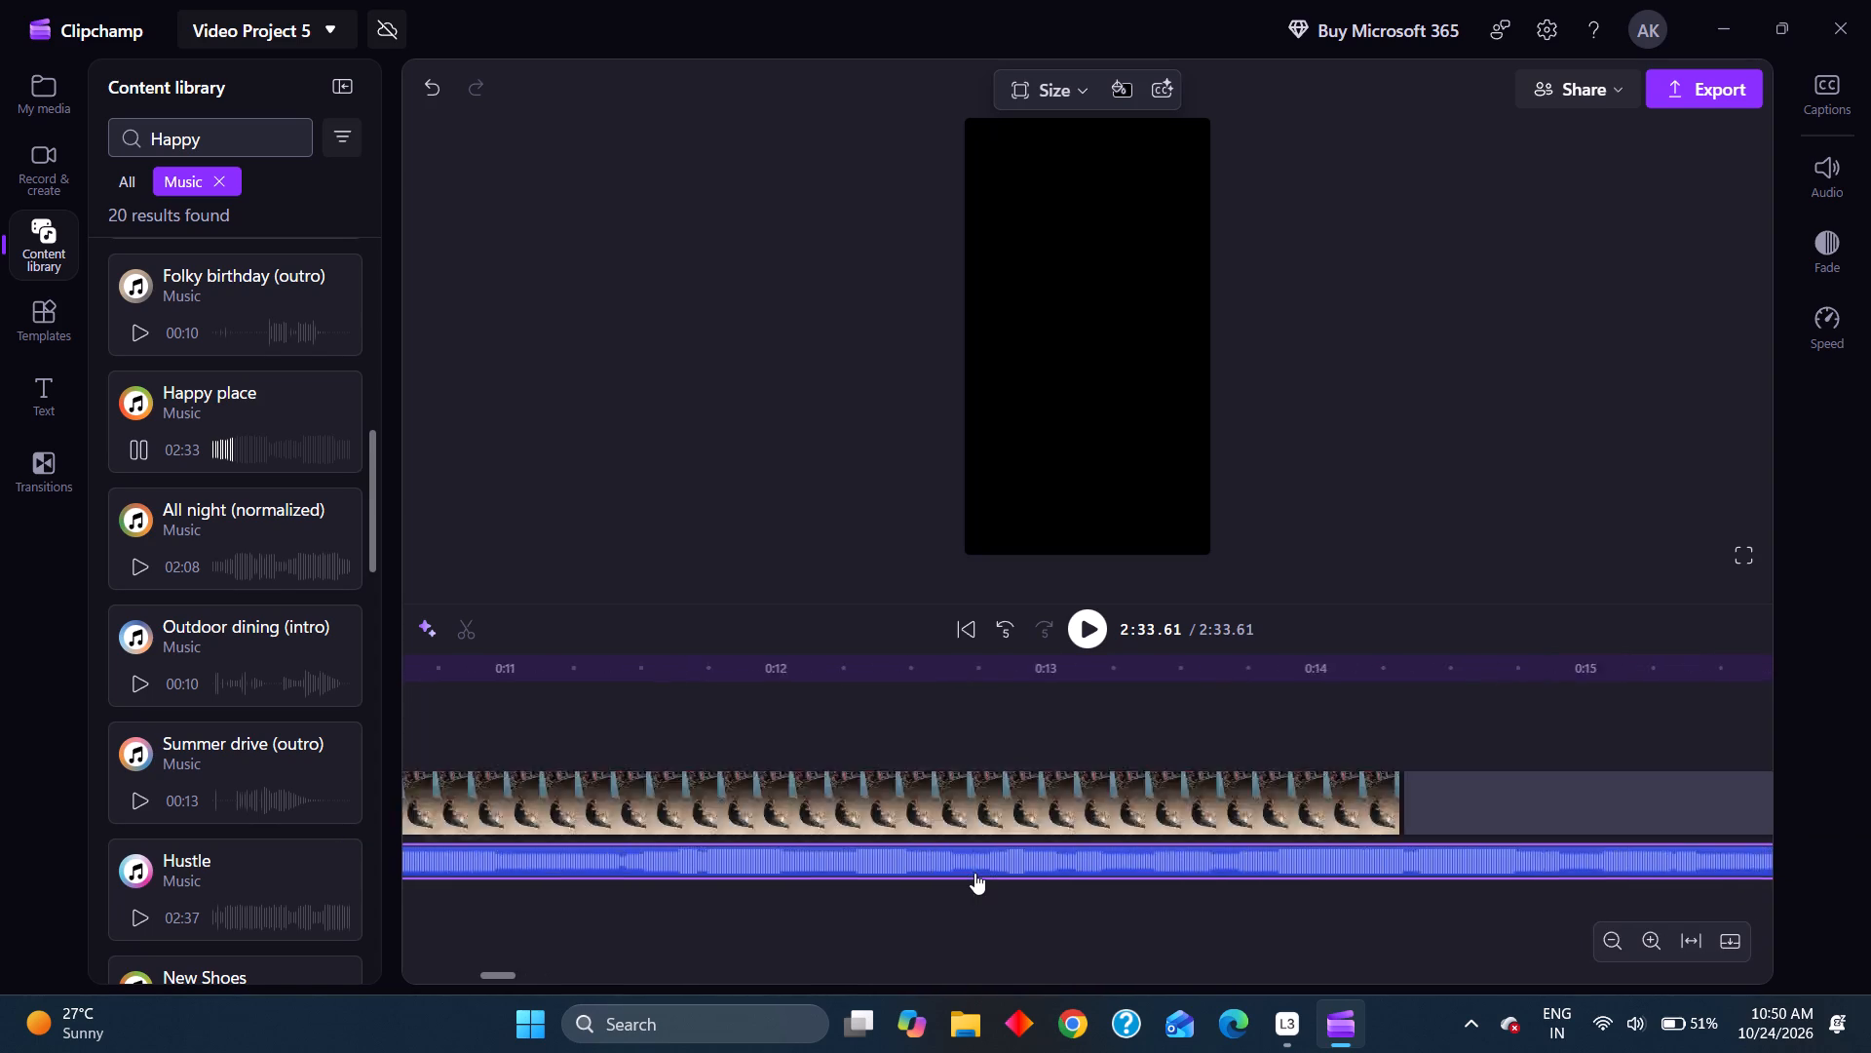
pyautogui.hscroll(12, 974, 873)
pyautogui.hscroll(16, 974, 873)
pyautogui.hscroll(-1, 974, 873)
pyautogui.hscroll(20, 974, 873)
pyautogui.hscroll(20, 974, 873)
pyautogui.hscroll(20, 974, 873)
pyautogui.hscroll(-20, 974, 873)
pyautogui.hscroll(-20, 974, 873)
pyautogui.hscroll(-4, 974, 873)
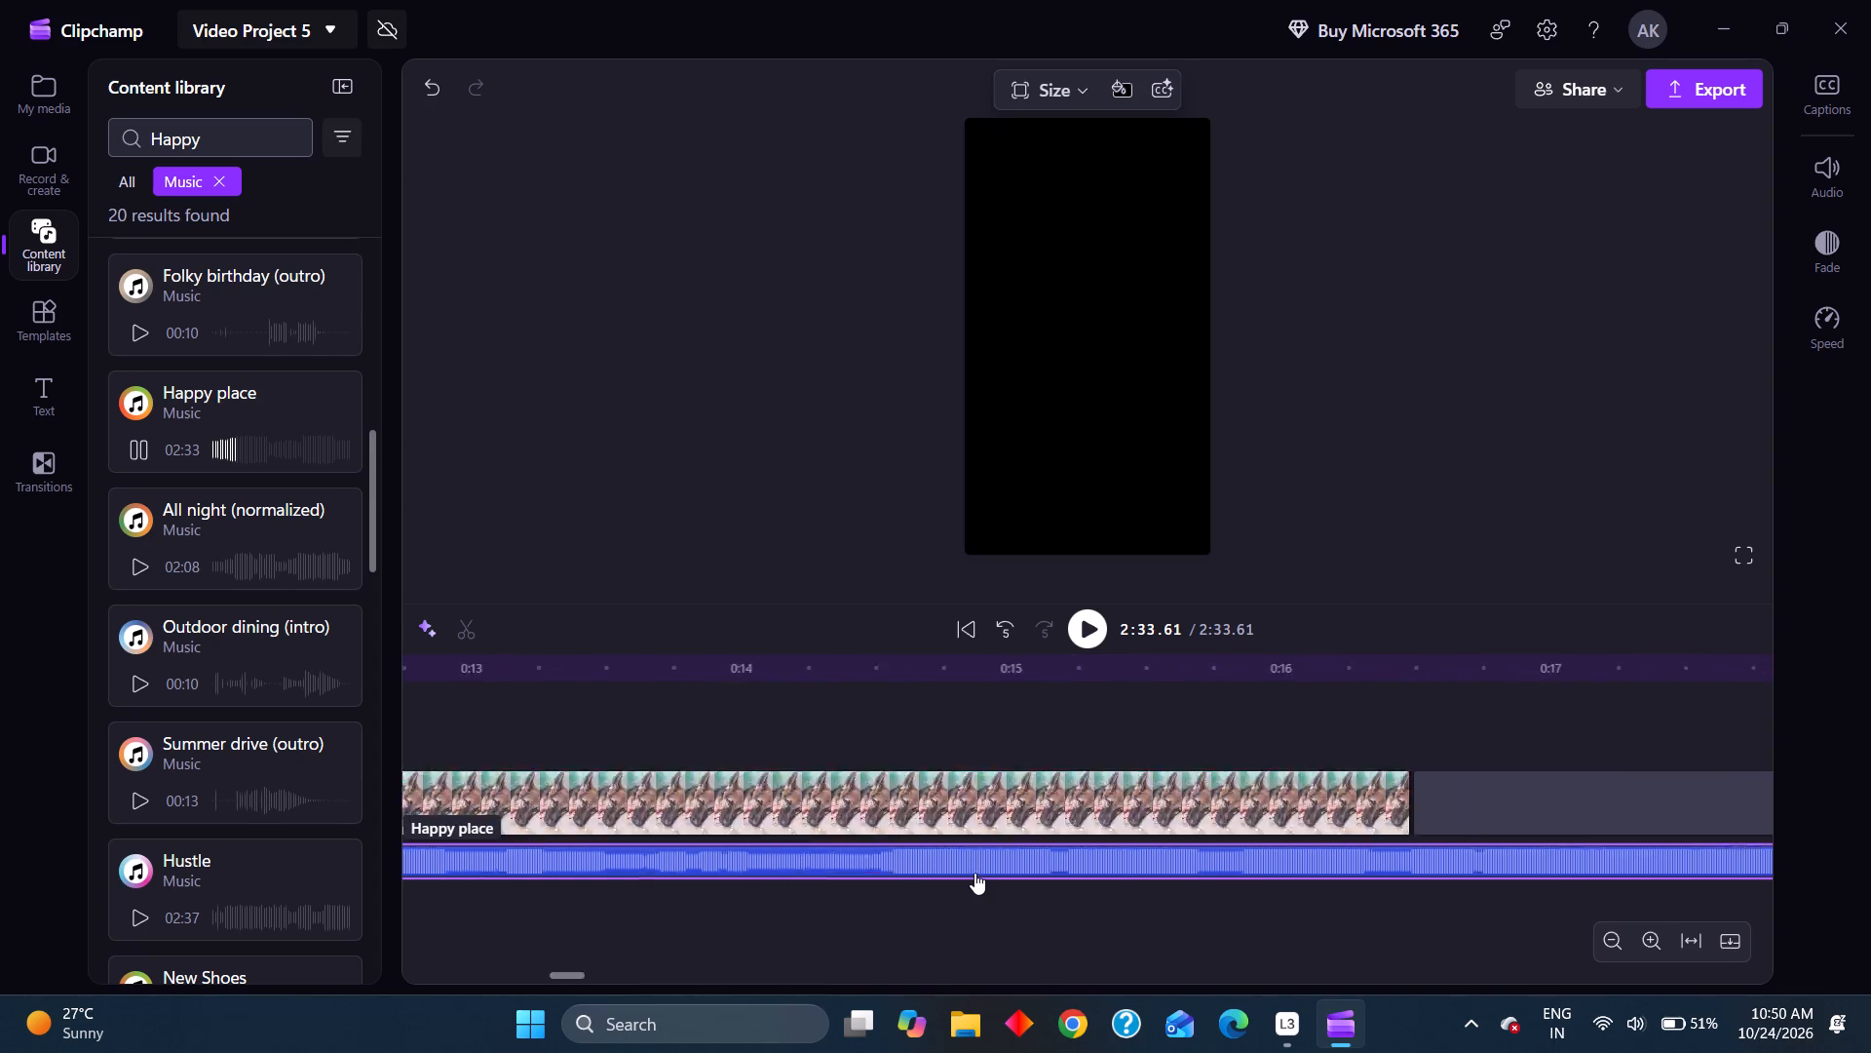
pyautogui.hscroll(-20, 974, 873)
pyautogui.hscroll(-20, 974, 873)
pyautogui.hscroll(-8, 974, 873)
pyautogui.hscroll(-14, 974, 873)
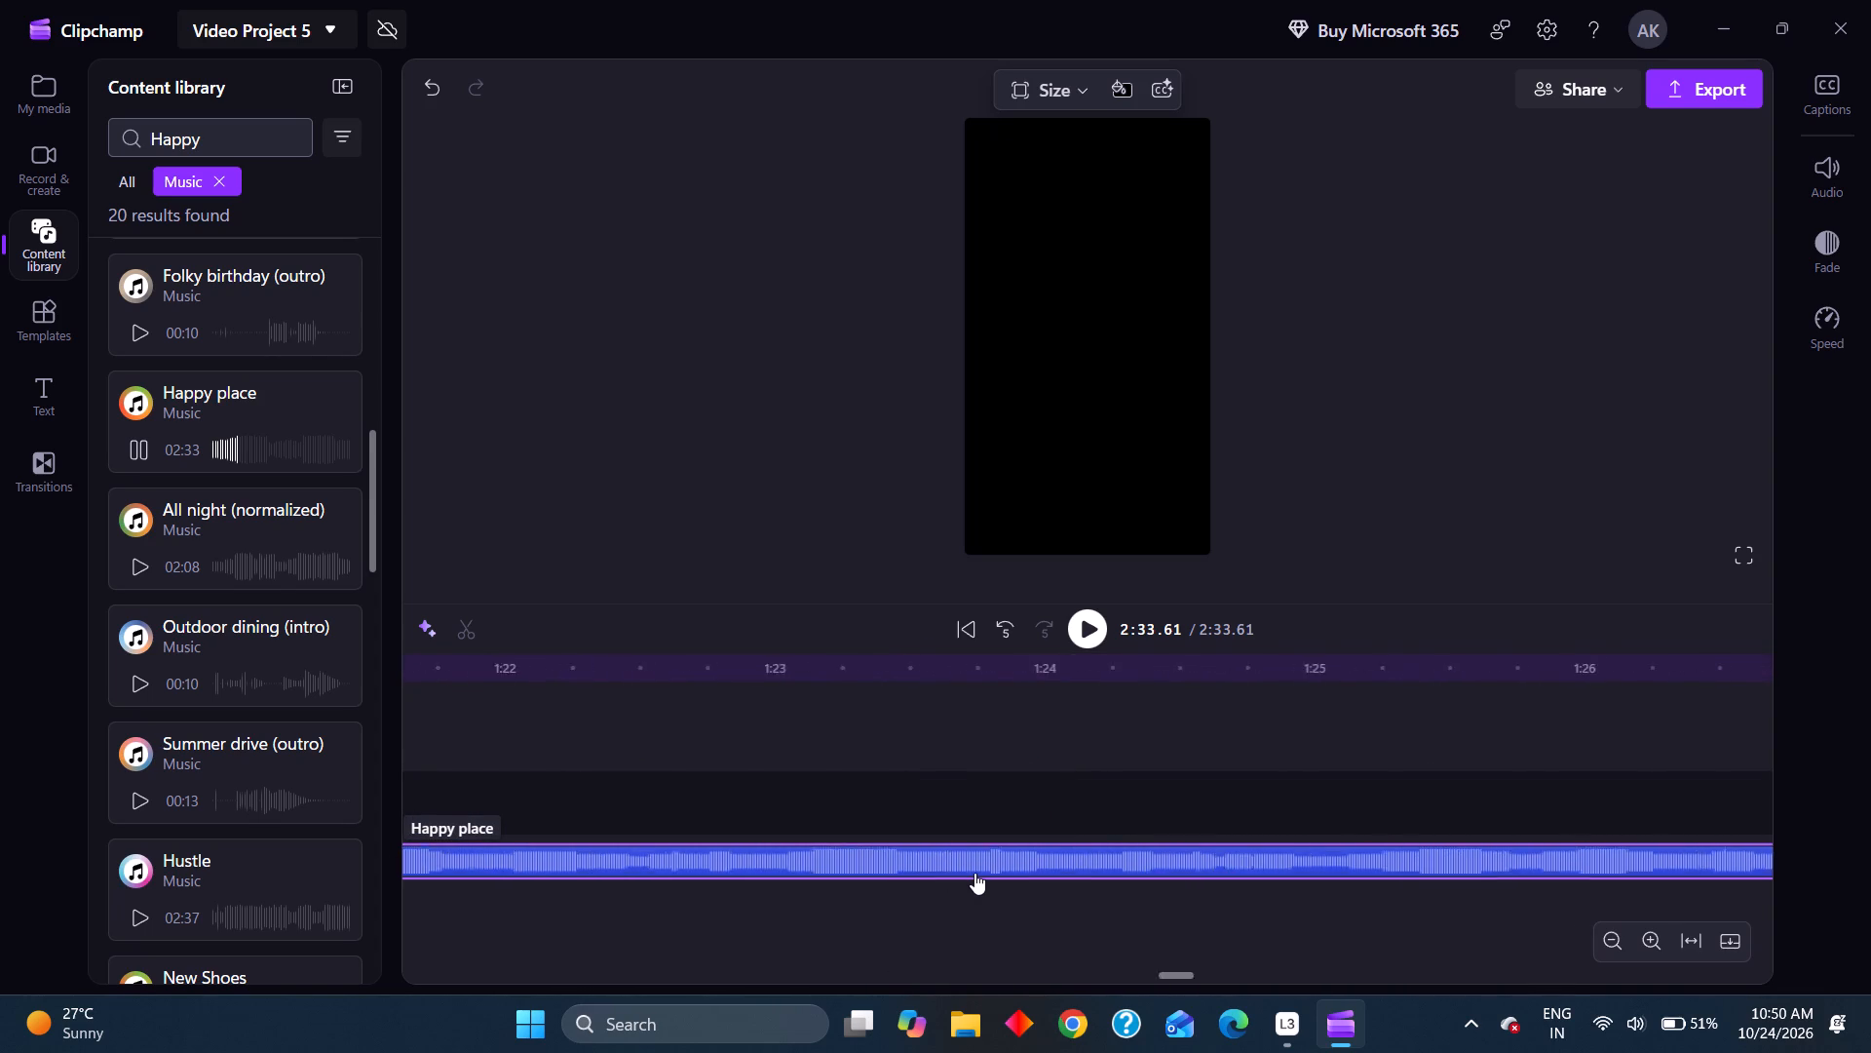
pyautogui.hscroll(-10, 974, 873)
pyautogui.hscroll(10, 974, 873)
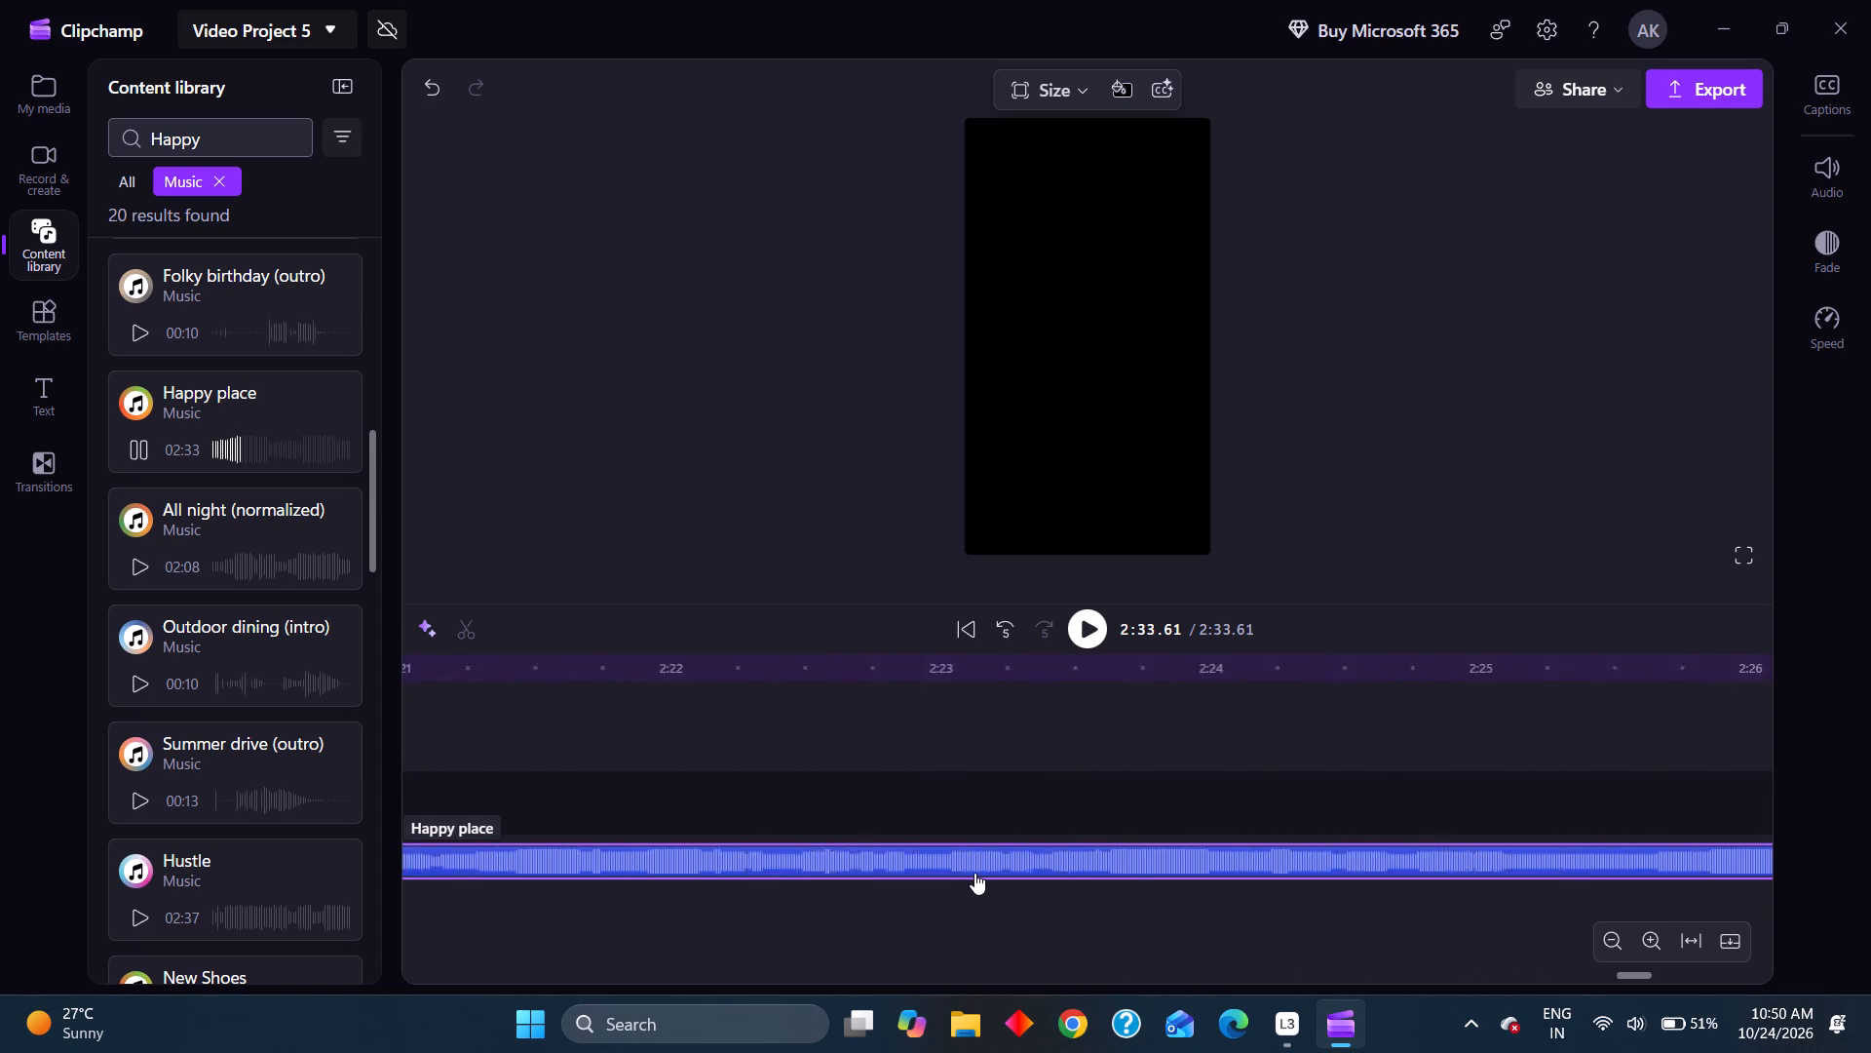
pyautogui.hscroll(17, 974, 873)
pyautogui.hscroll(-1, 974, 873)
pyautogui.hscroll(1, 974, 873)
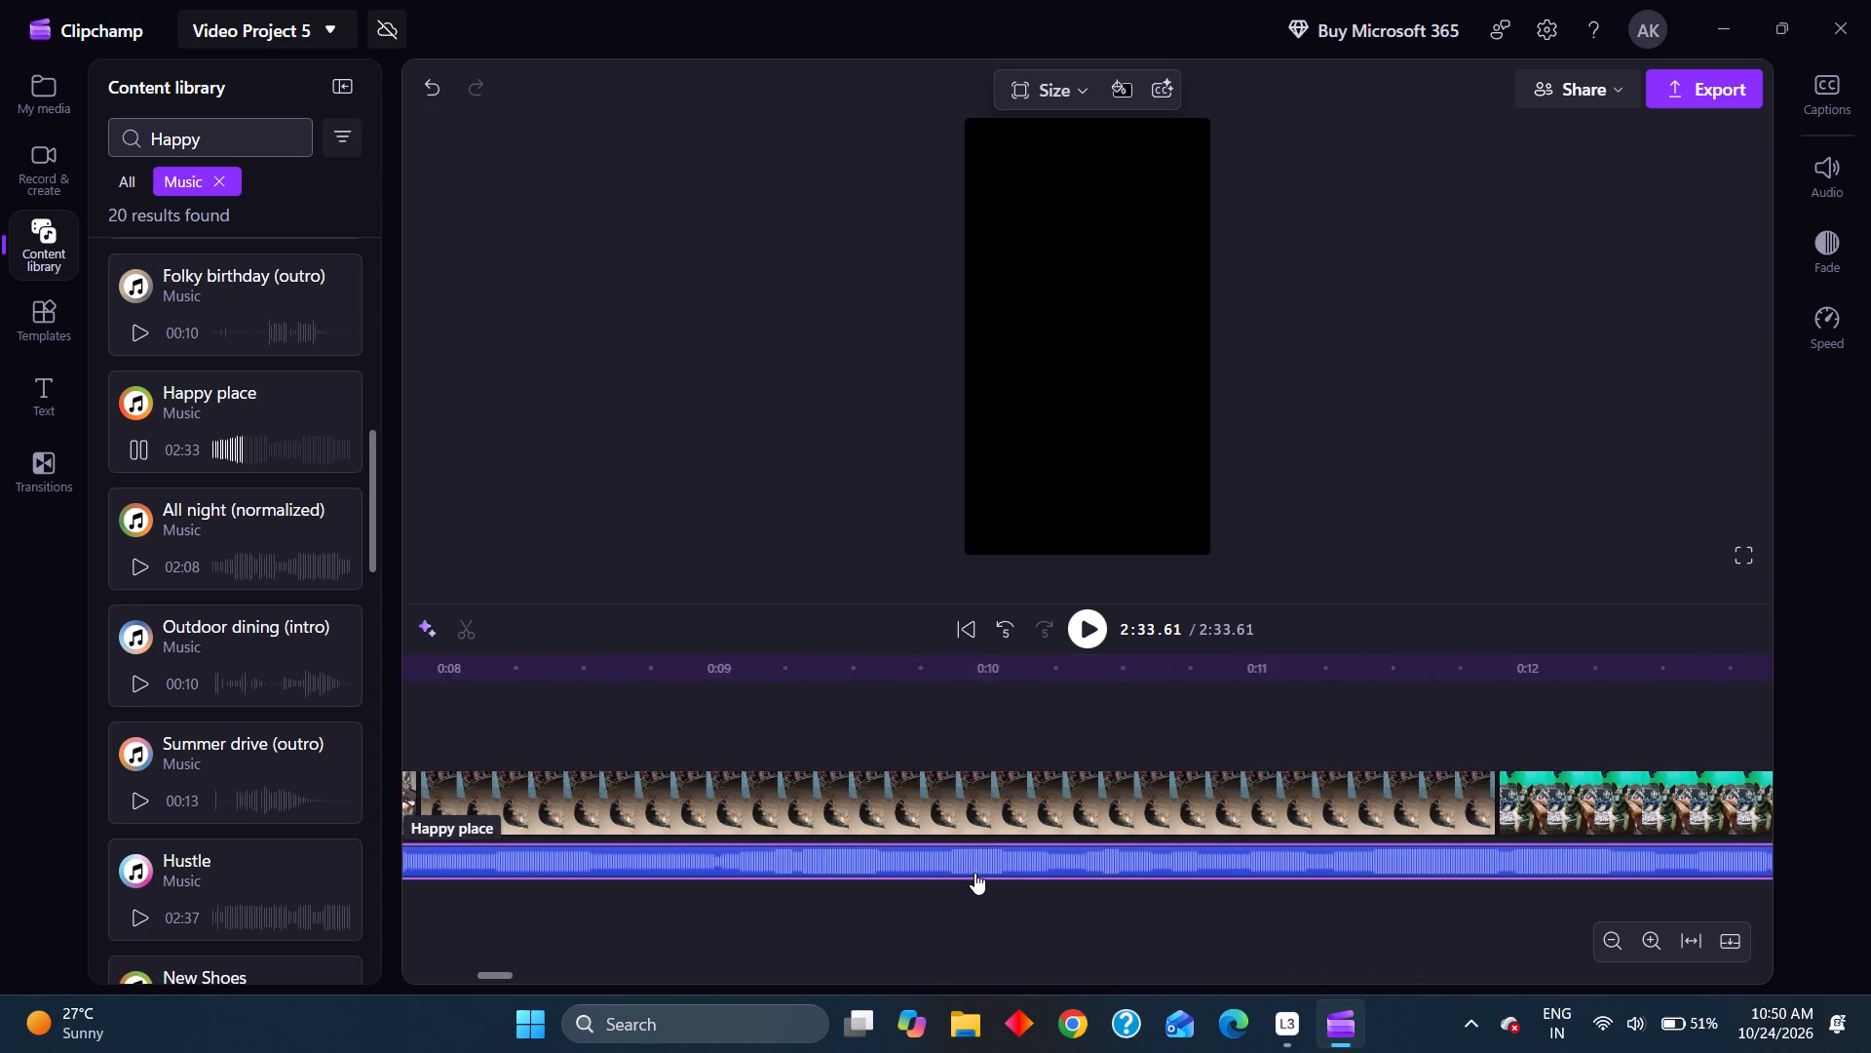
# Examine the timeline to locate where the last photo clip ends against the Happy place audio.
pyautogui.hscroll(-9, 974, 873)
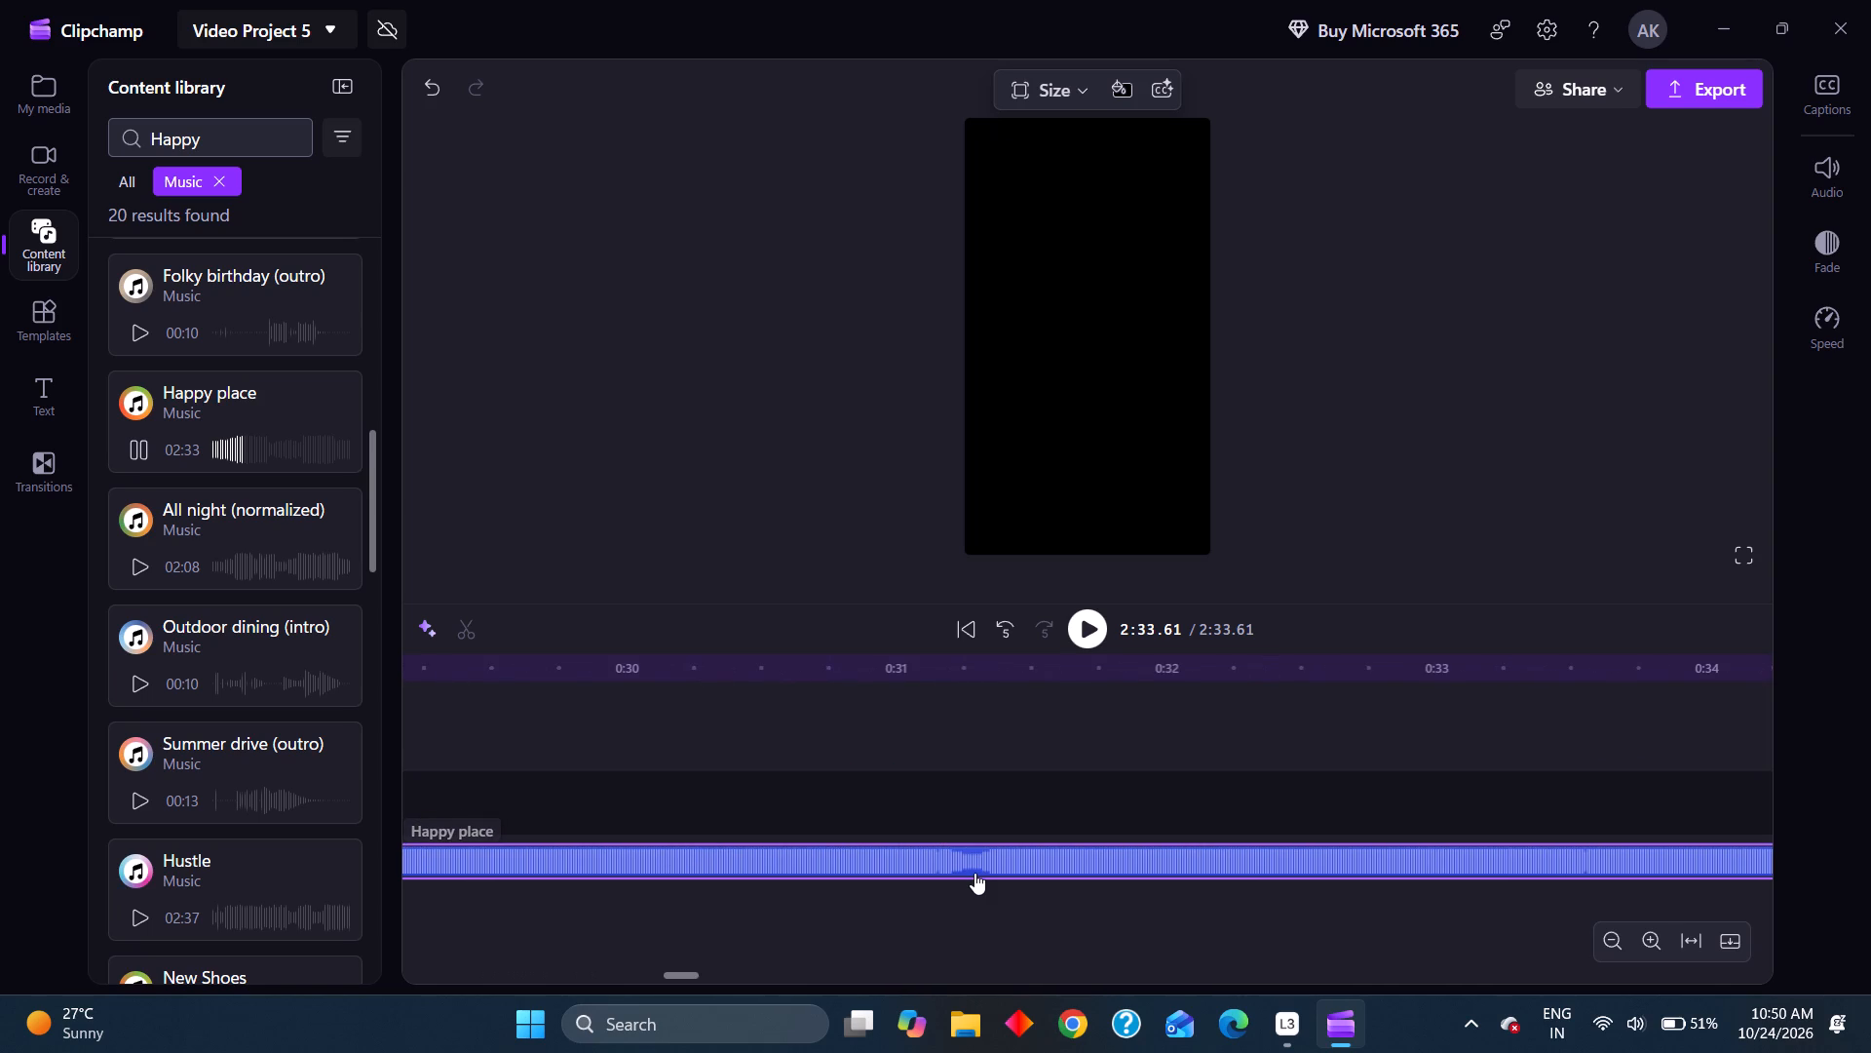
pyautogui.hscroll(4, 974, 873)
pyautogui.hscroll(-2, 905, 889)
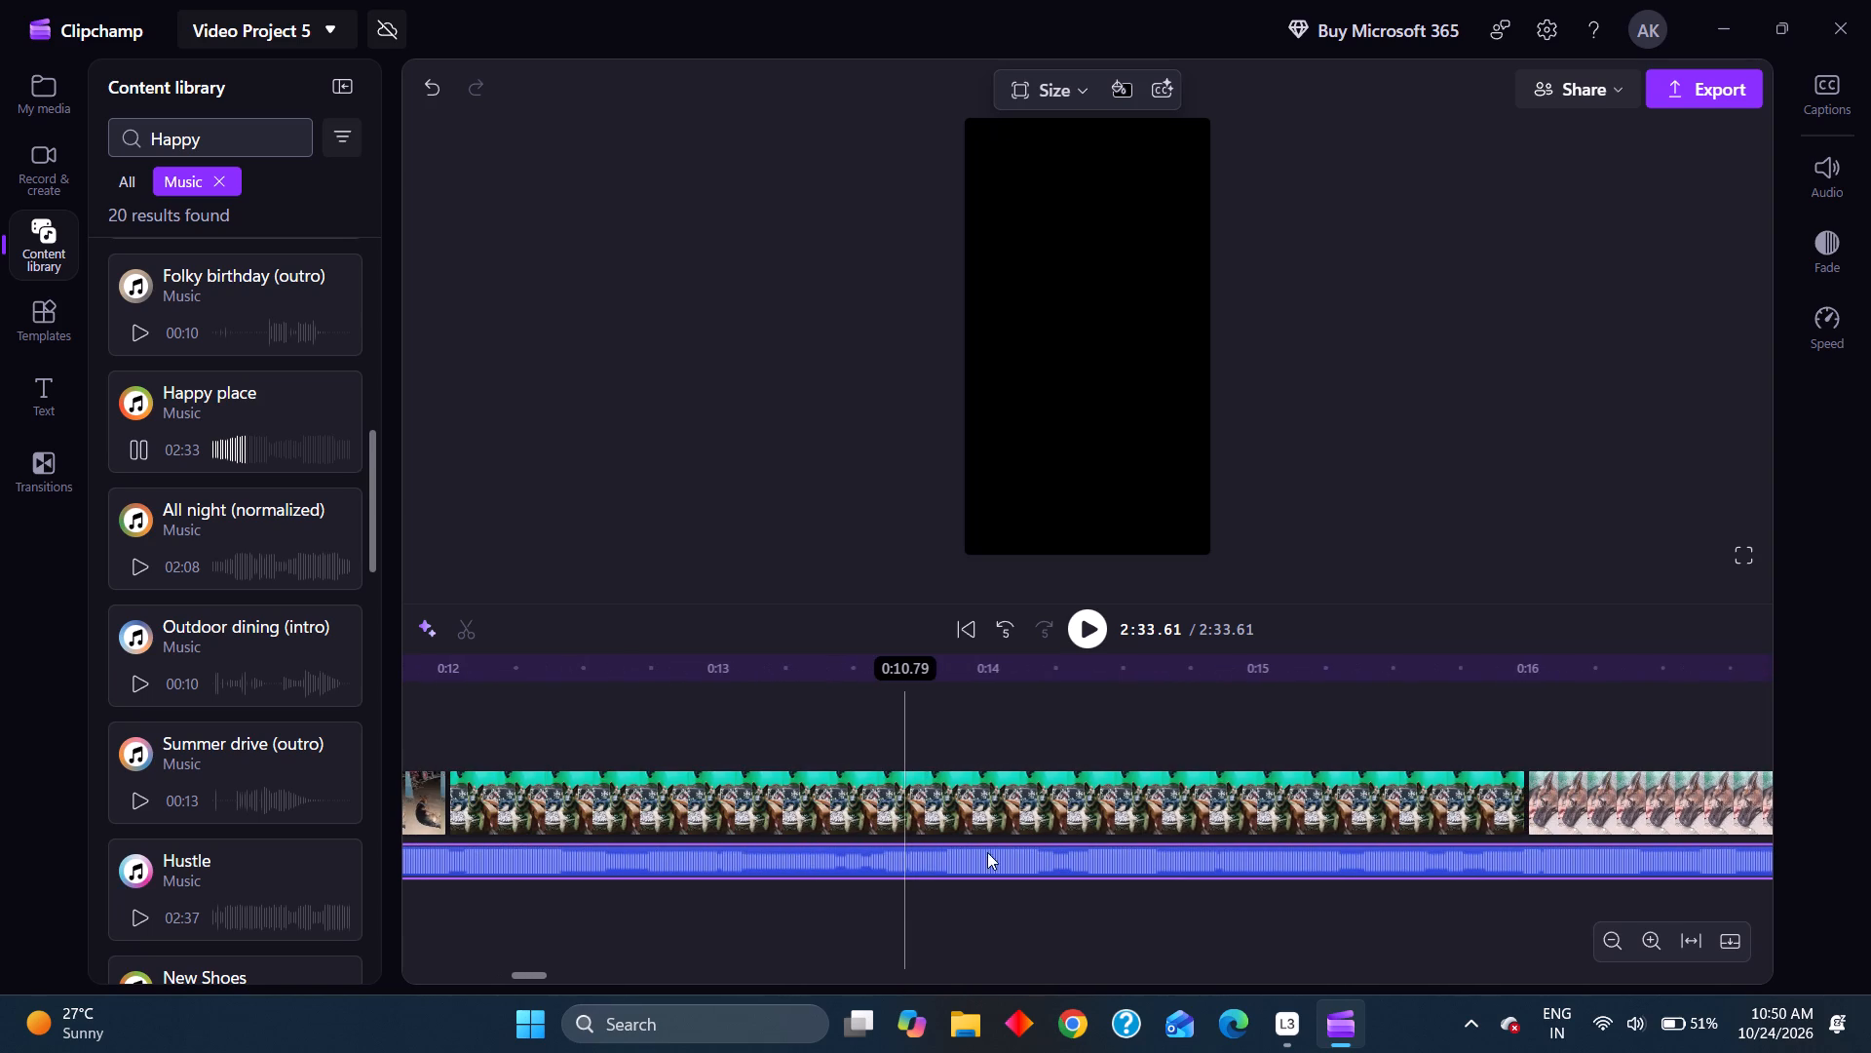
pyautogui.hscroll(-2, 1366, 774)
pyautogui.keyDown('ctrl'); pyautogui.scroll(-1, 1227, 777); pyautogui.keyUp('ctrl')
pyautogui.keyDown('ctrl'); pyautogui.hscroll(-2, 1227, 777); pyautogui.keyUp('ctrl')
pyautogui.hscroll(-2, 1227, 777)
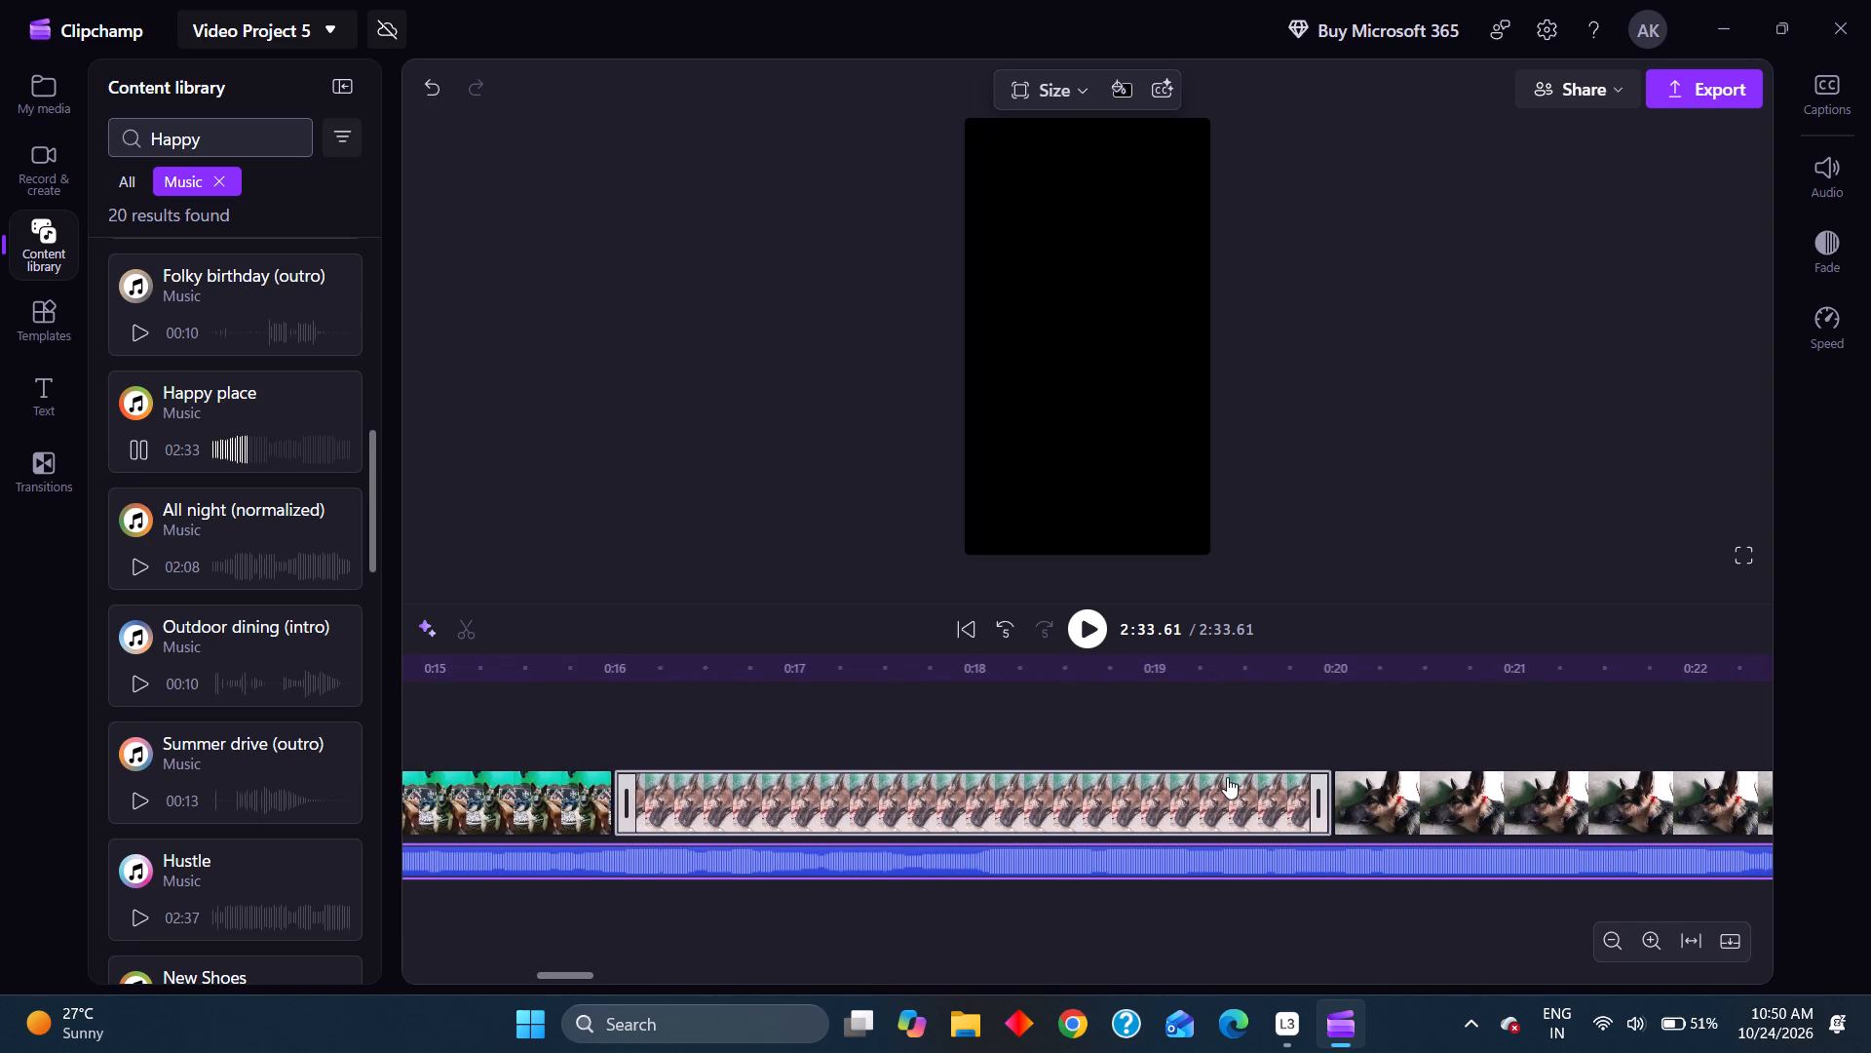
pyautogui.hscroll(-5, 1227, 777)
pyautogui.hscroll(1, 931, 865)
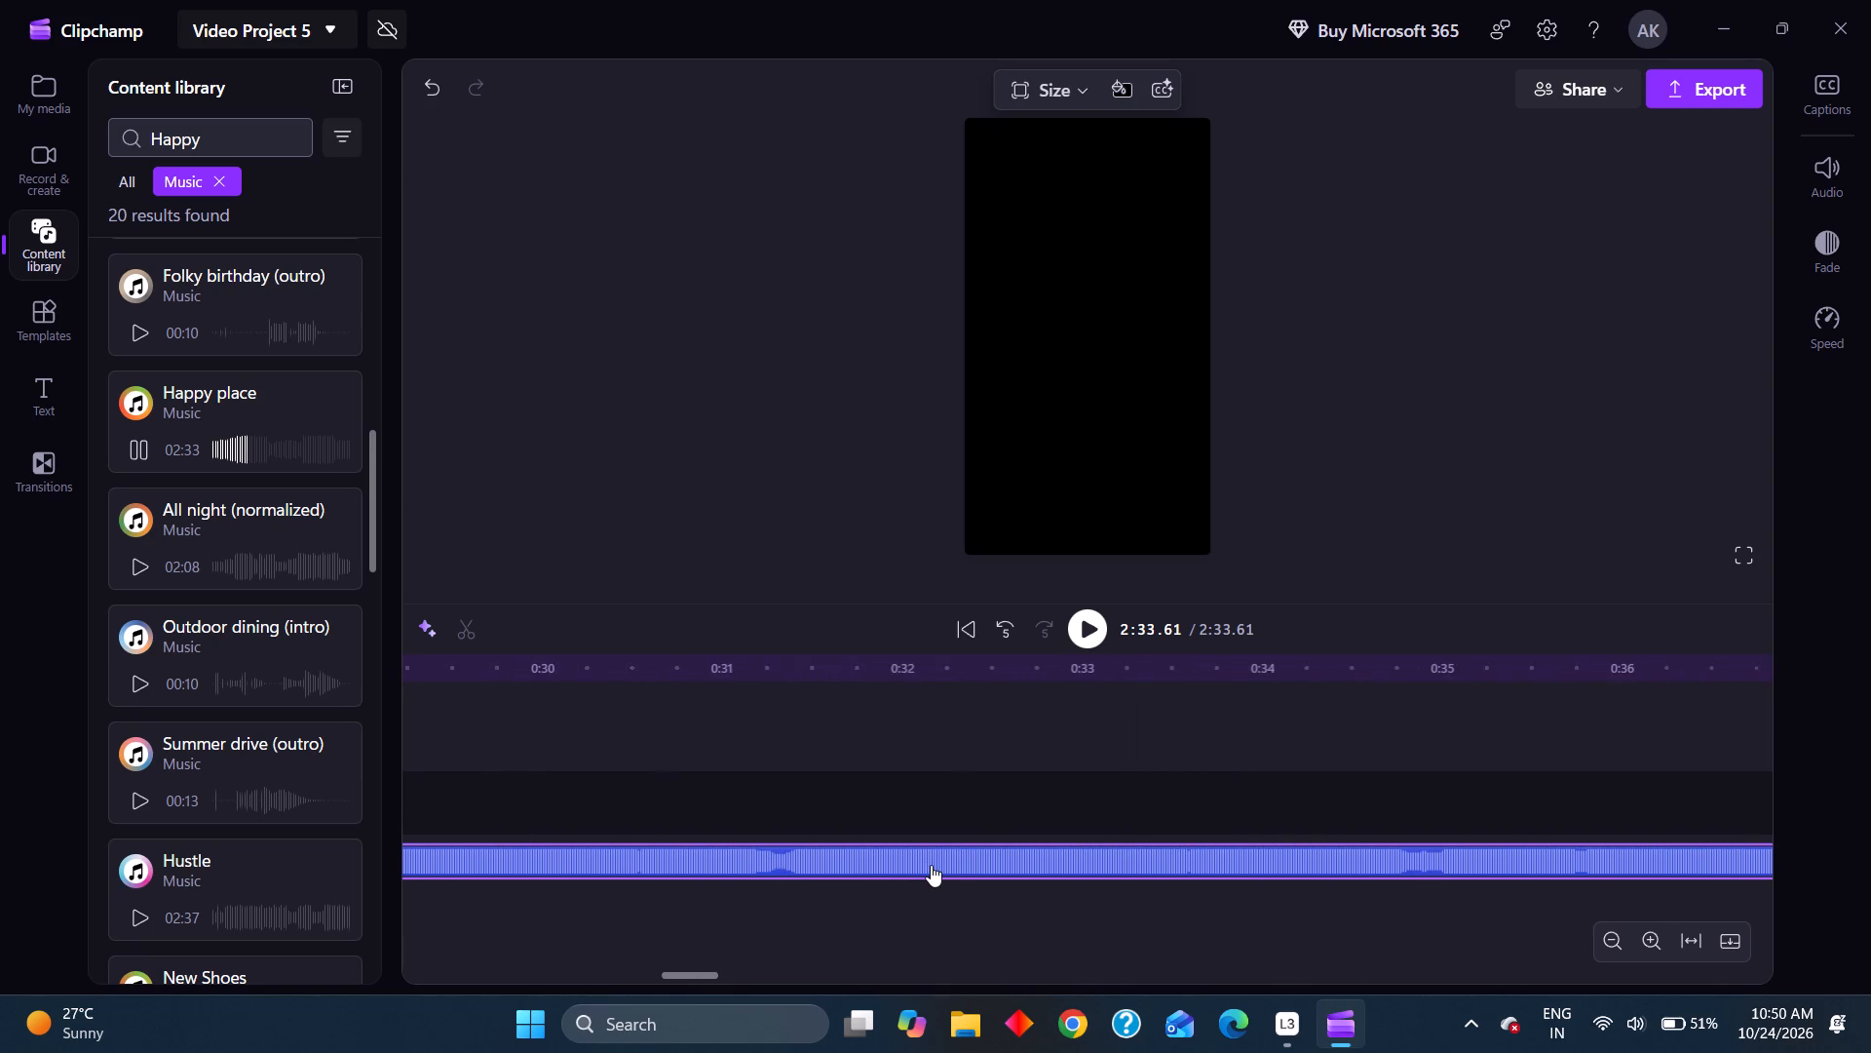
pyautogui.hscroll(3, 931, 865)
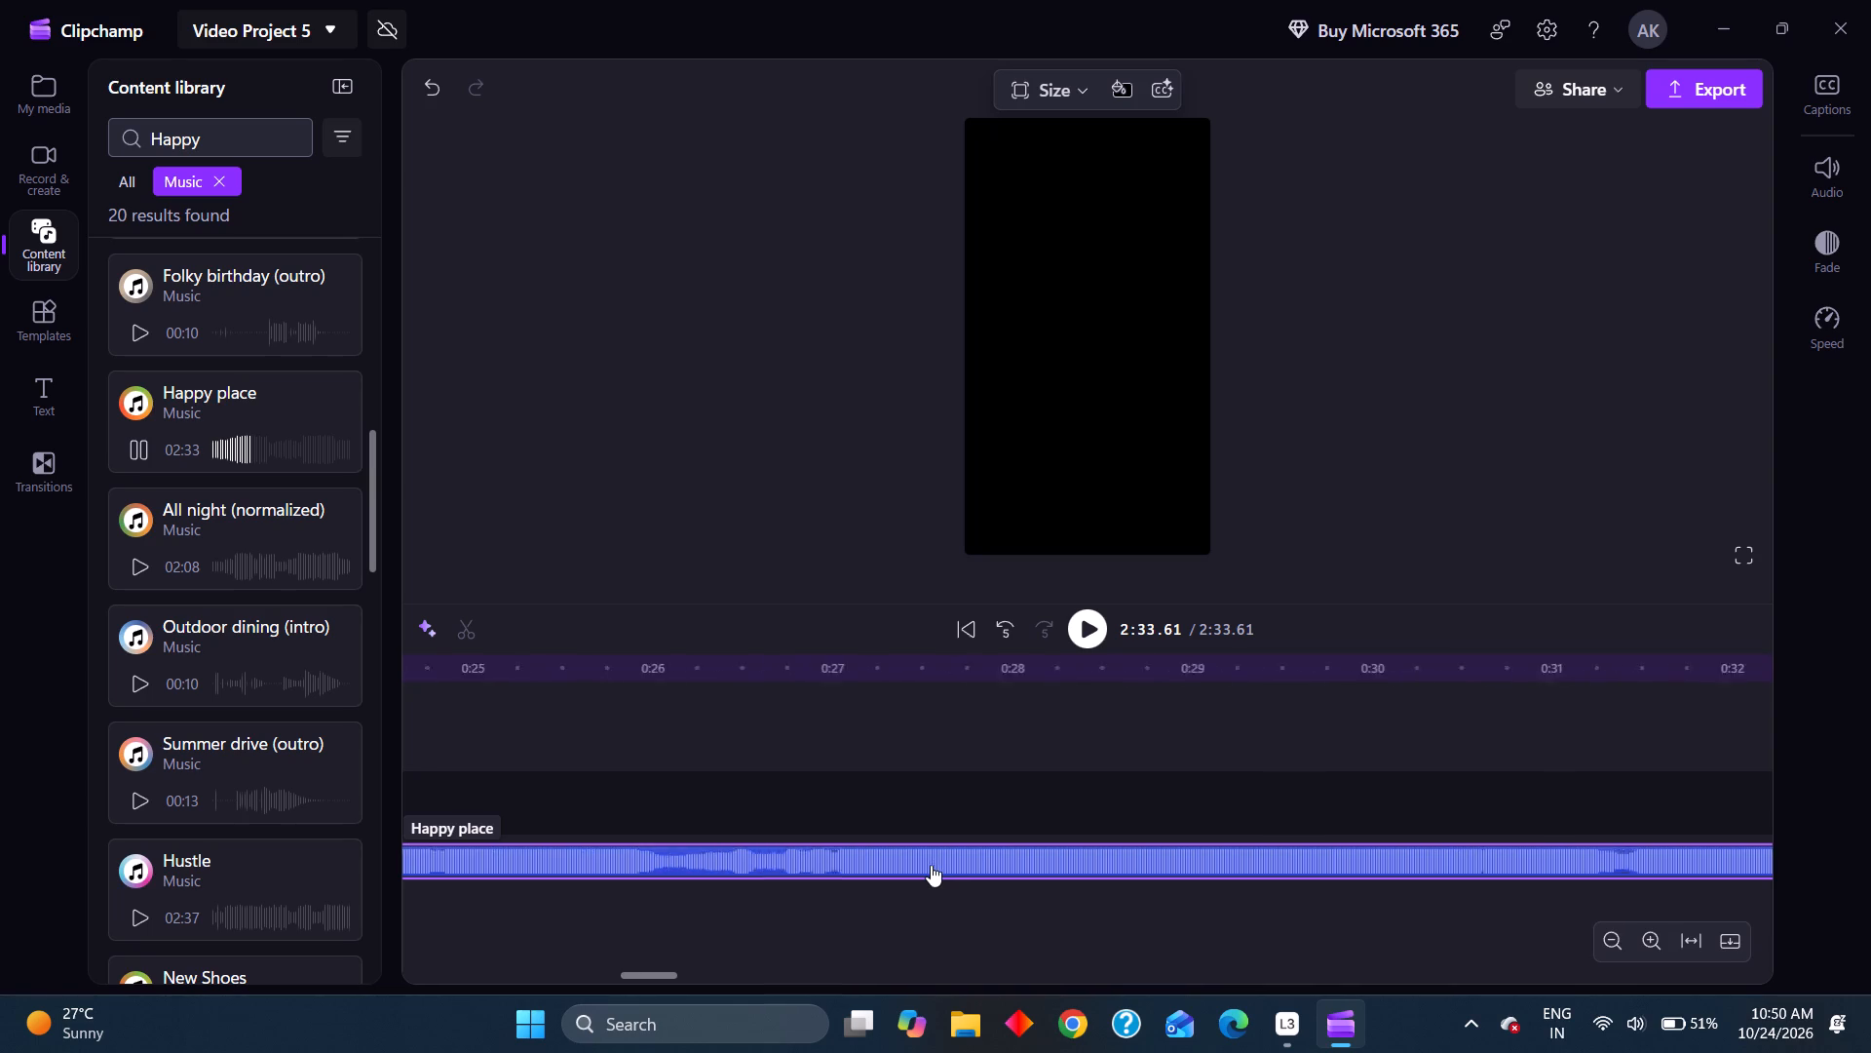
pyautogui.hscroll(2, 931, 865)
pyautogui.hscroll(-1, 940, 865)
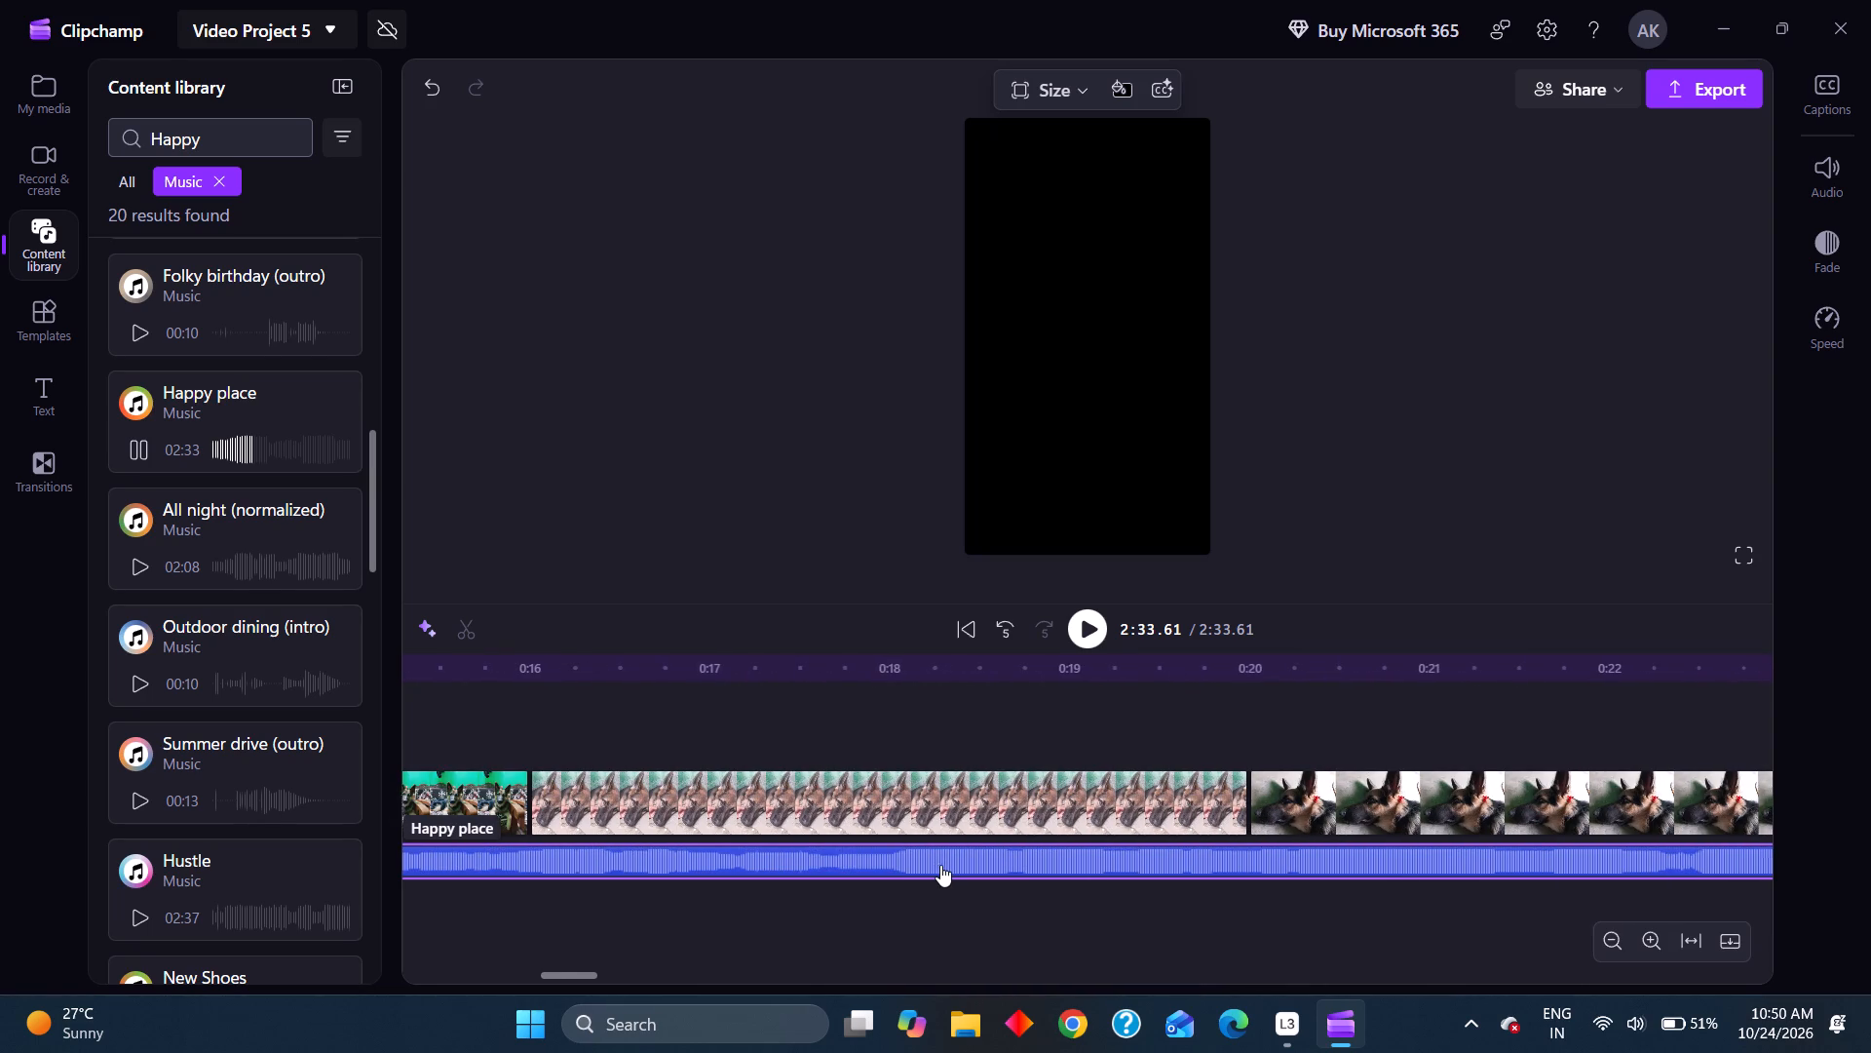
pyautogui.hscroll(-2, 940, 865)
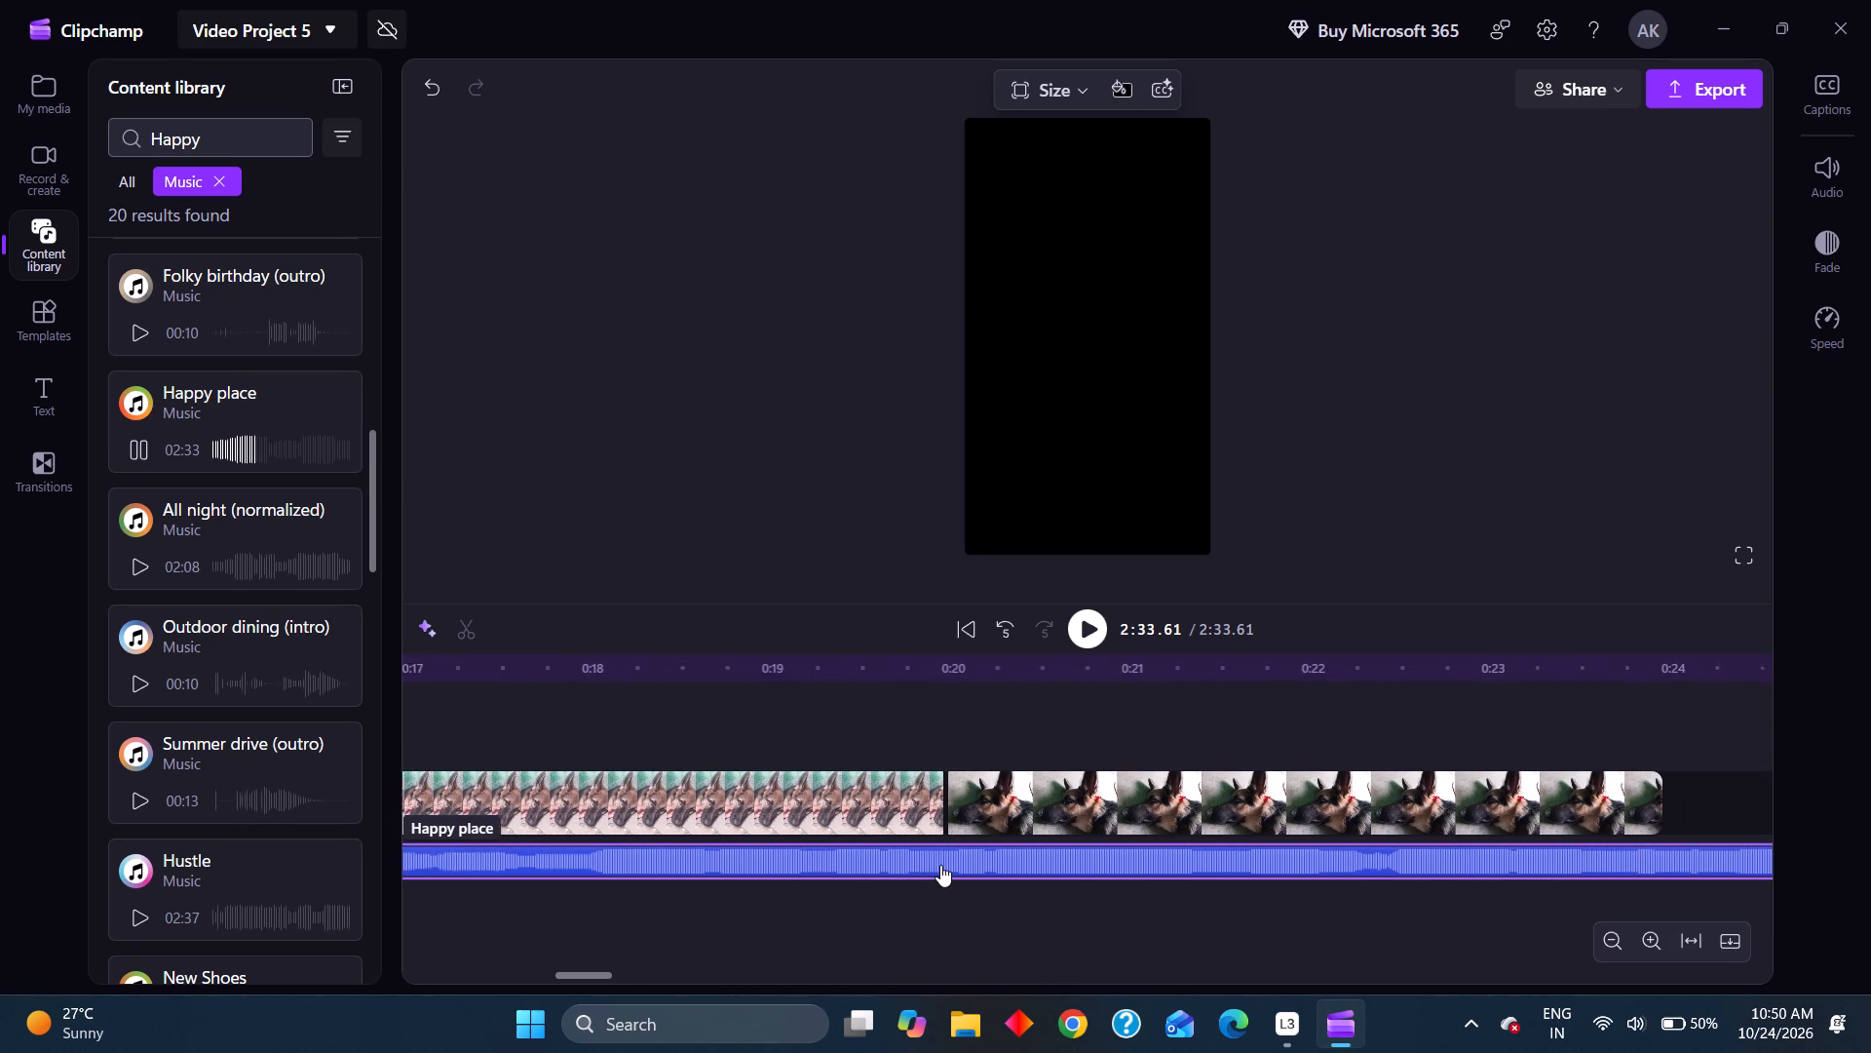
pyautogui.hscroll(-1, 940, 865)
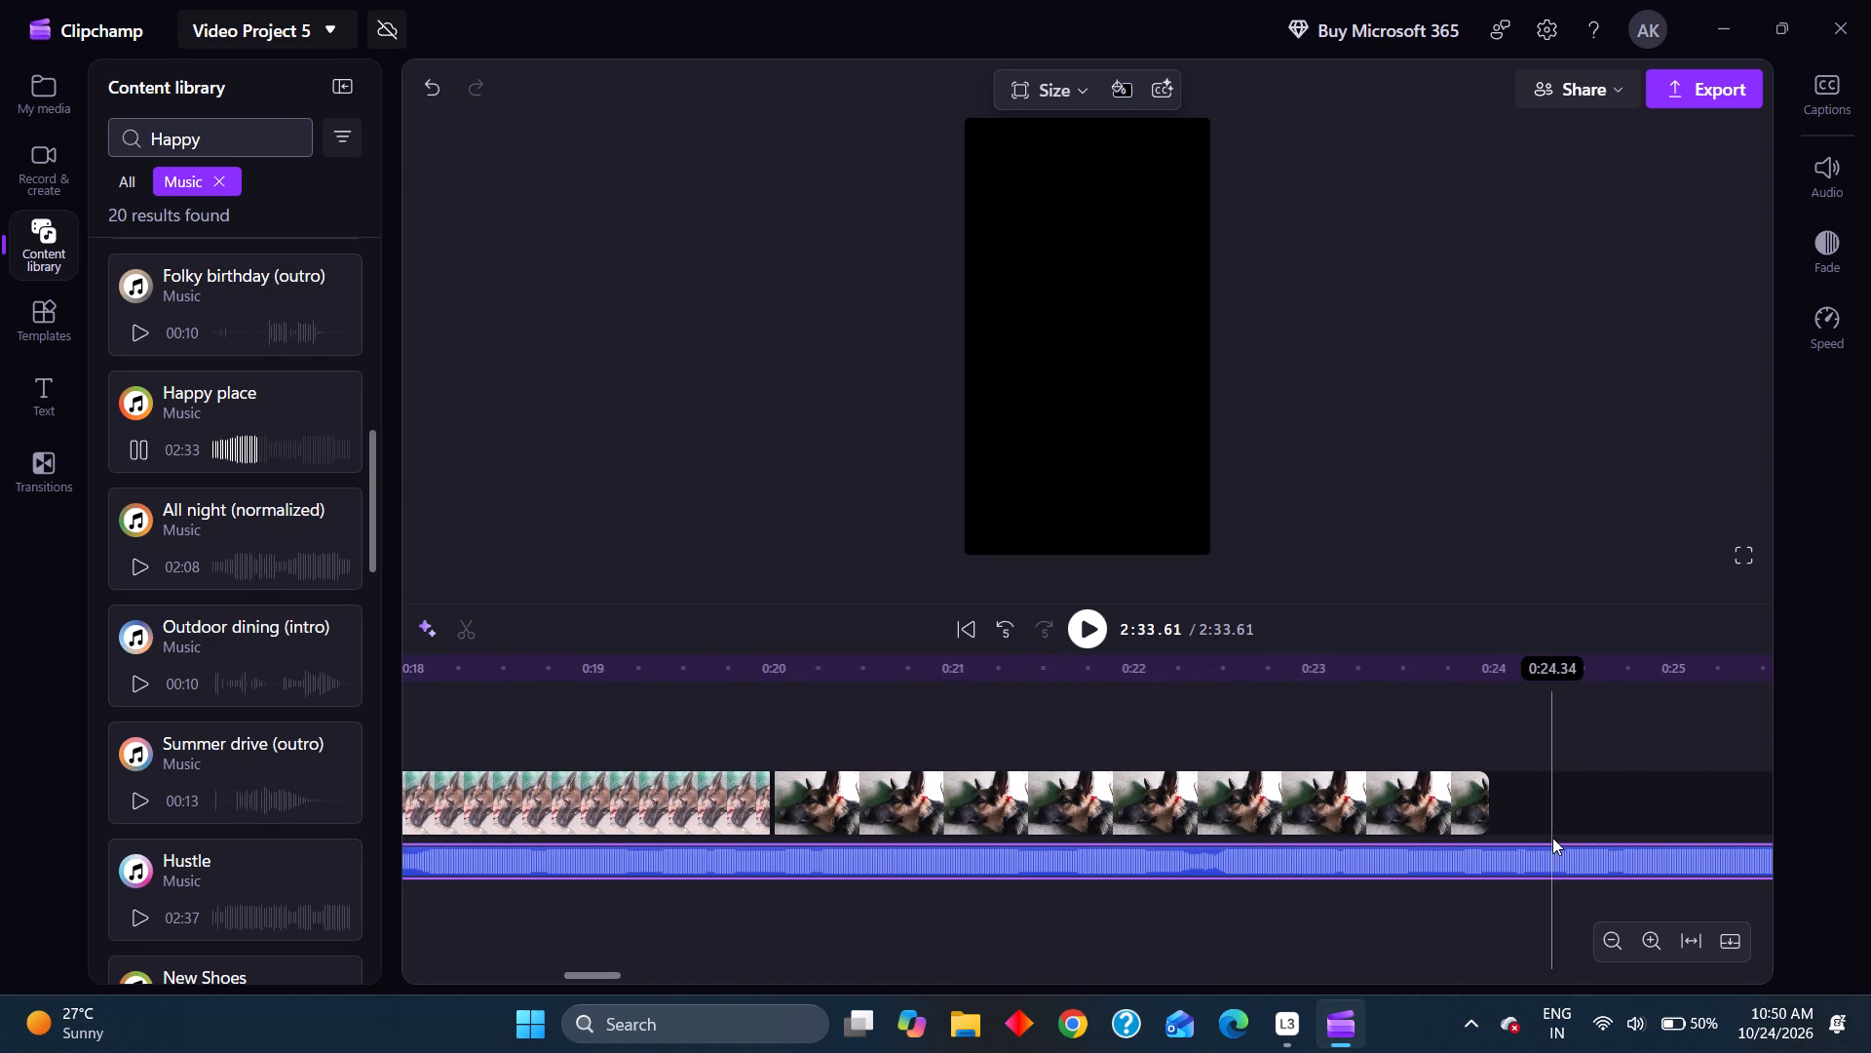
# Split the Happy place audio at 0:23.97, by the end of the last photo clip, and delete the part after the split.
pyautogui.click(1552, 838)
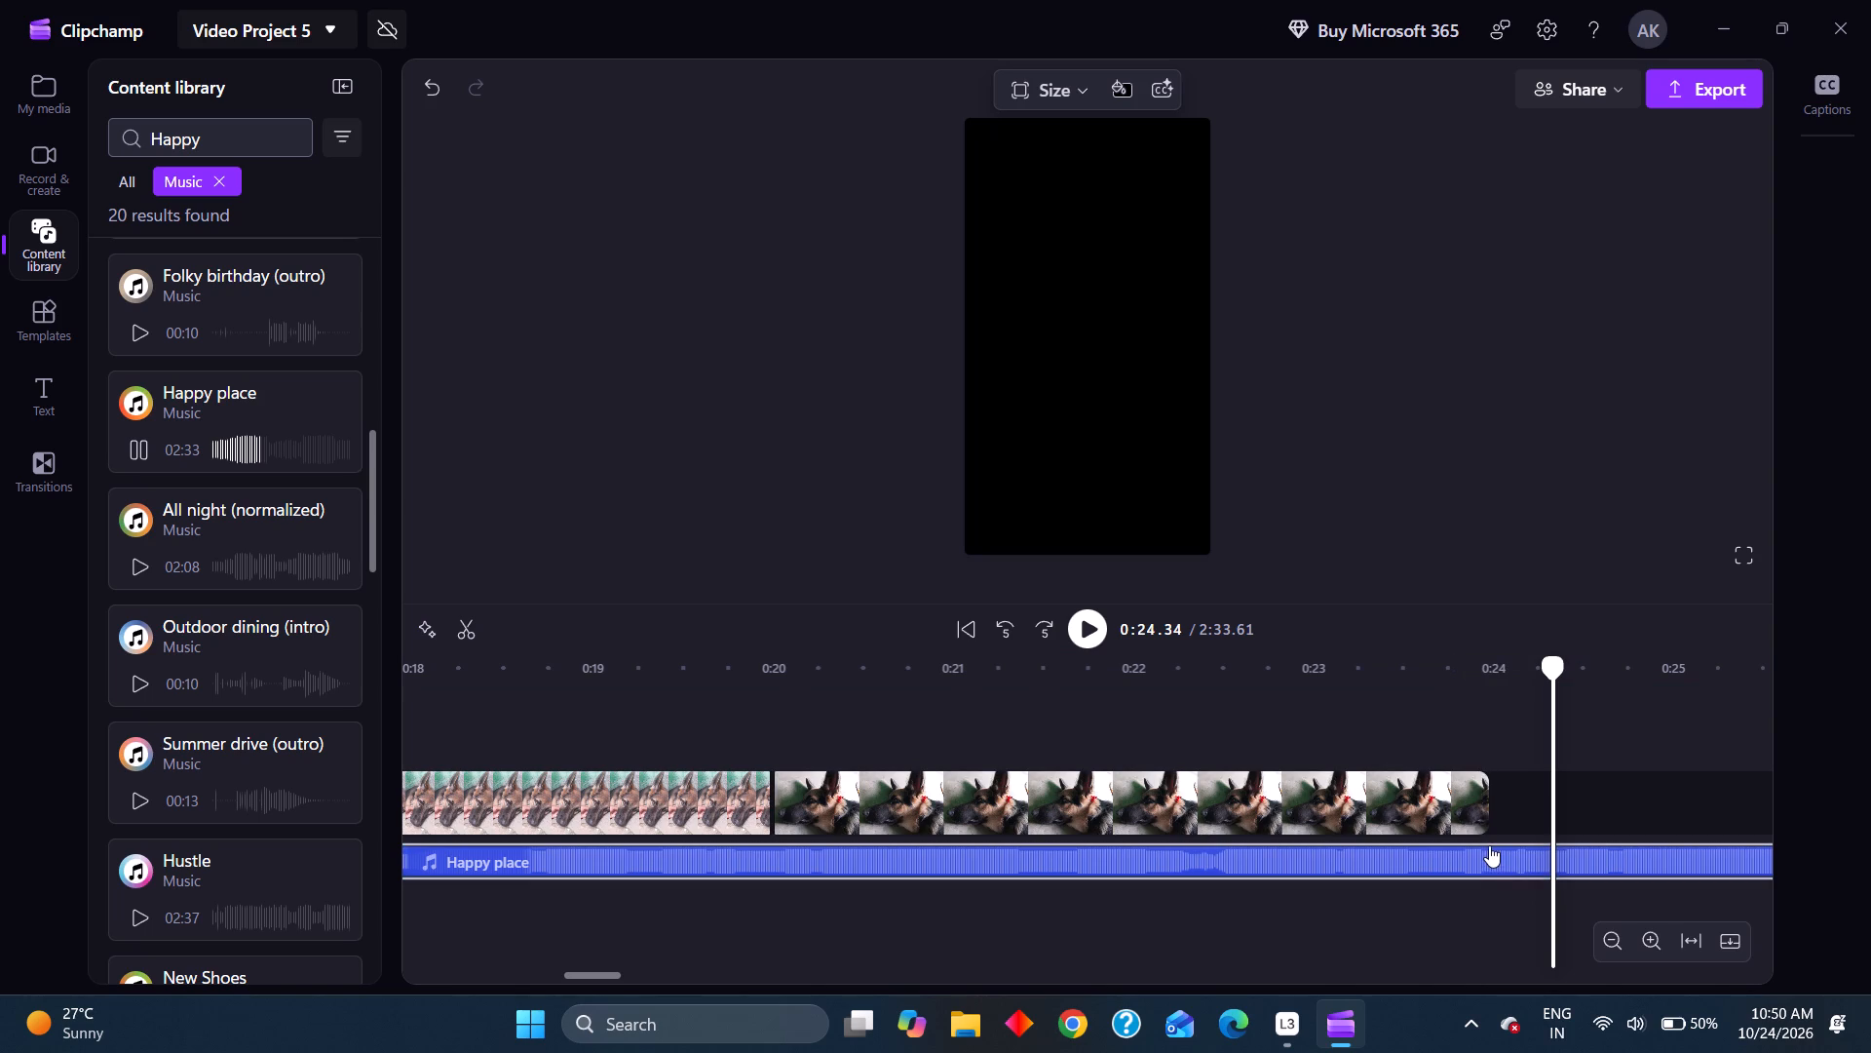
pyautogui.click(1486, 841)
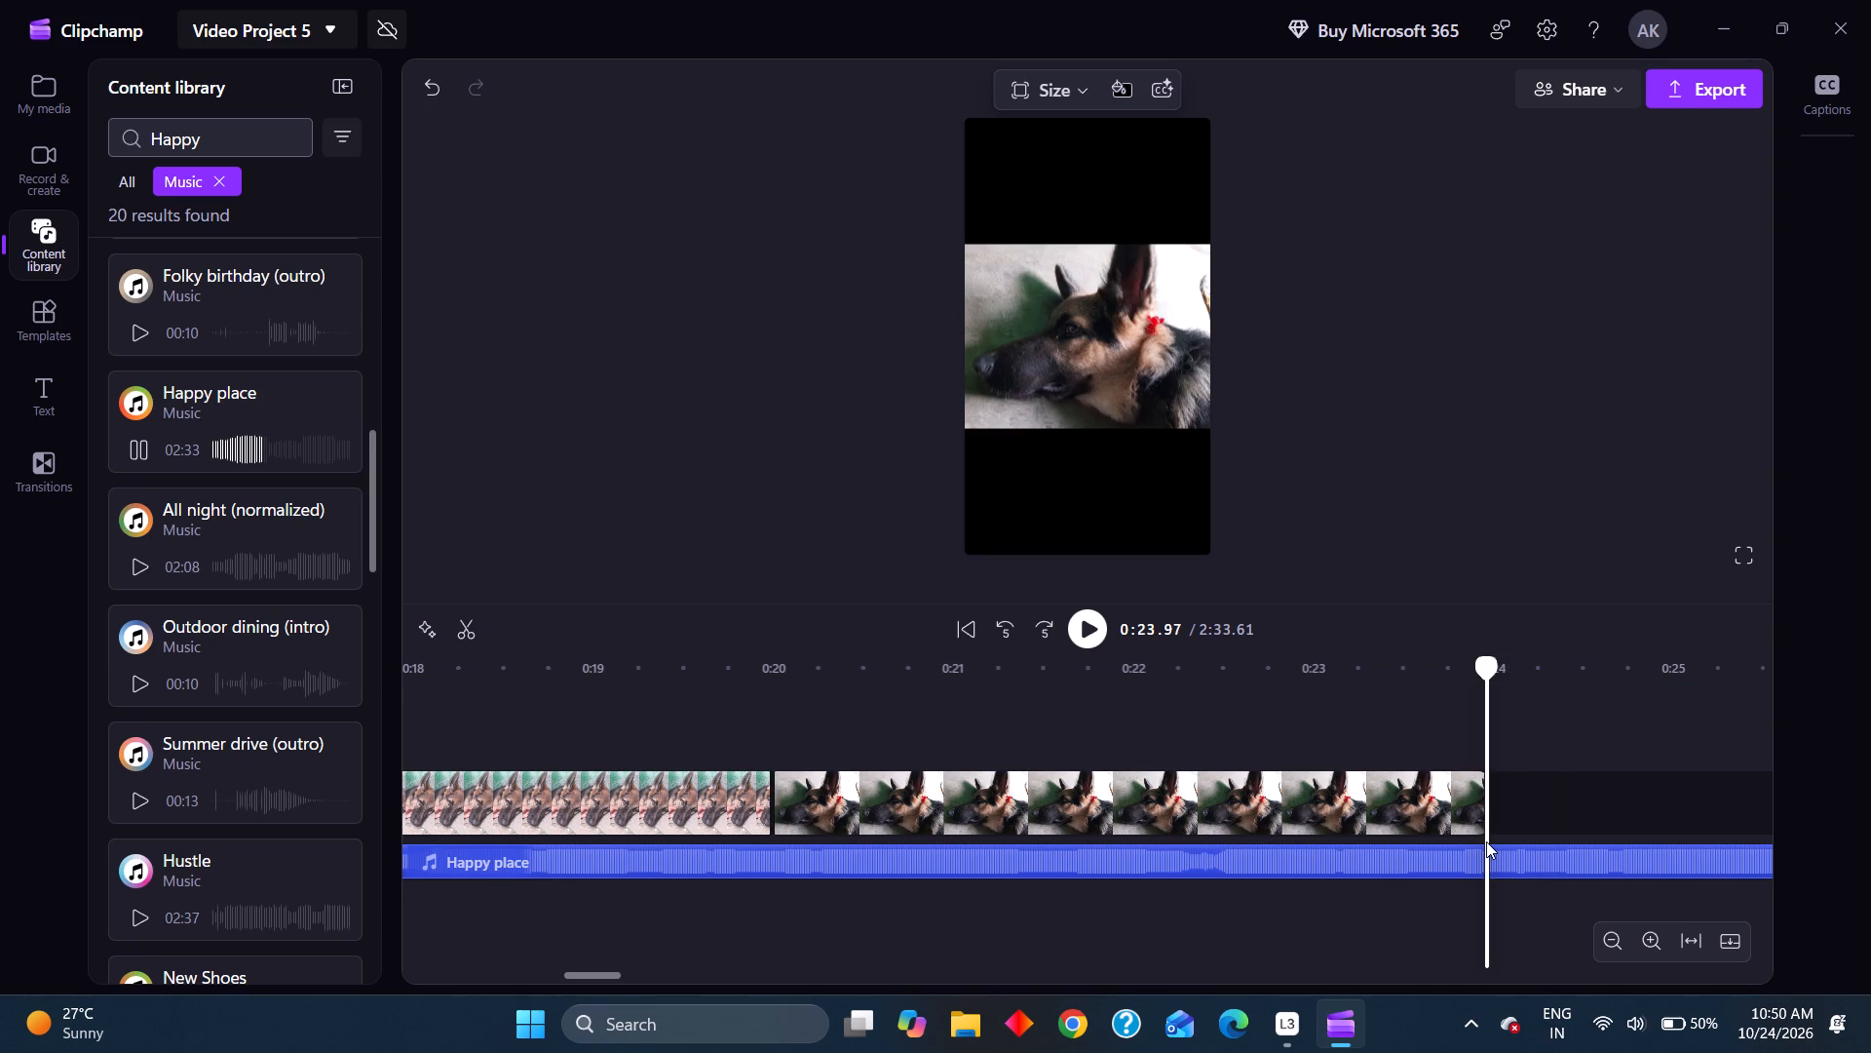
pyautogui.rightClick(1486, 841)
pyautogui.rightClick(1486, 841)
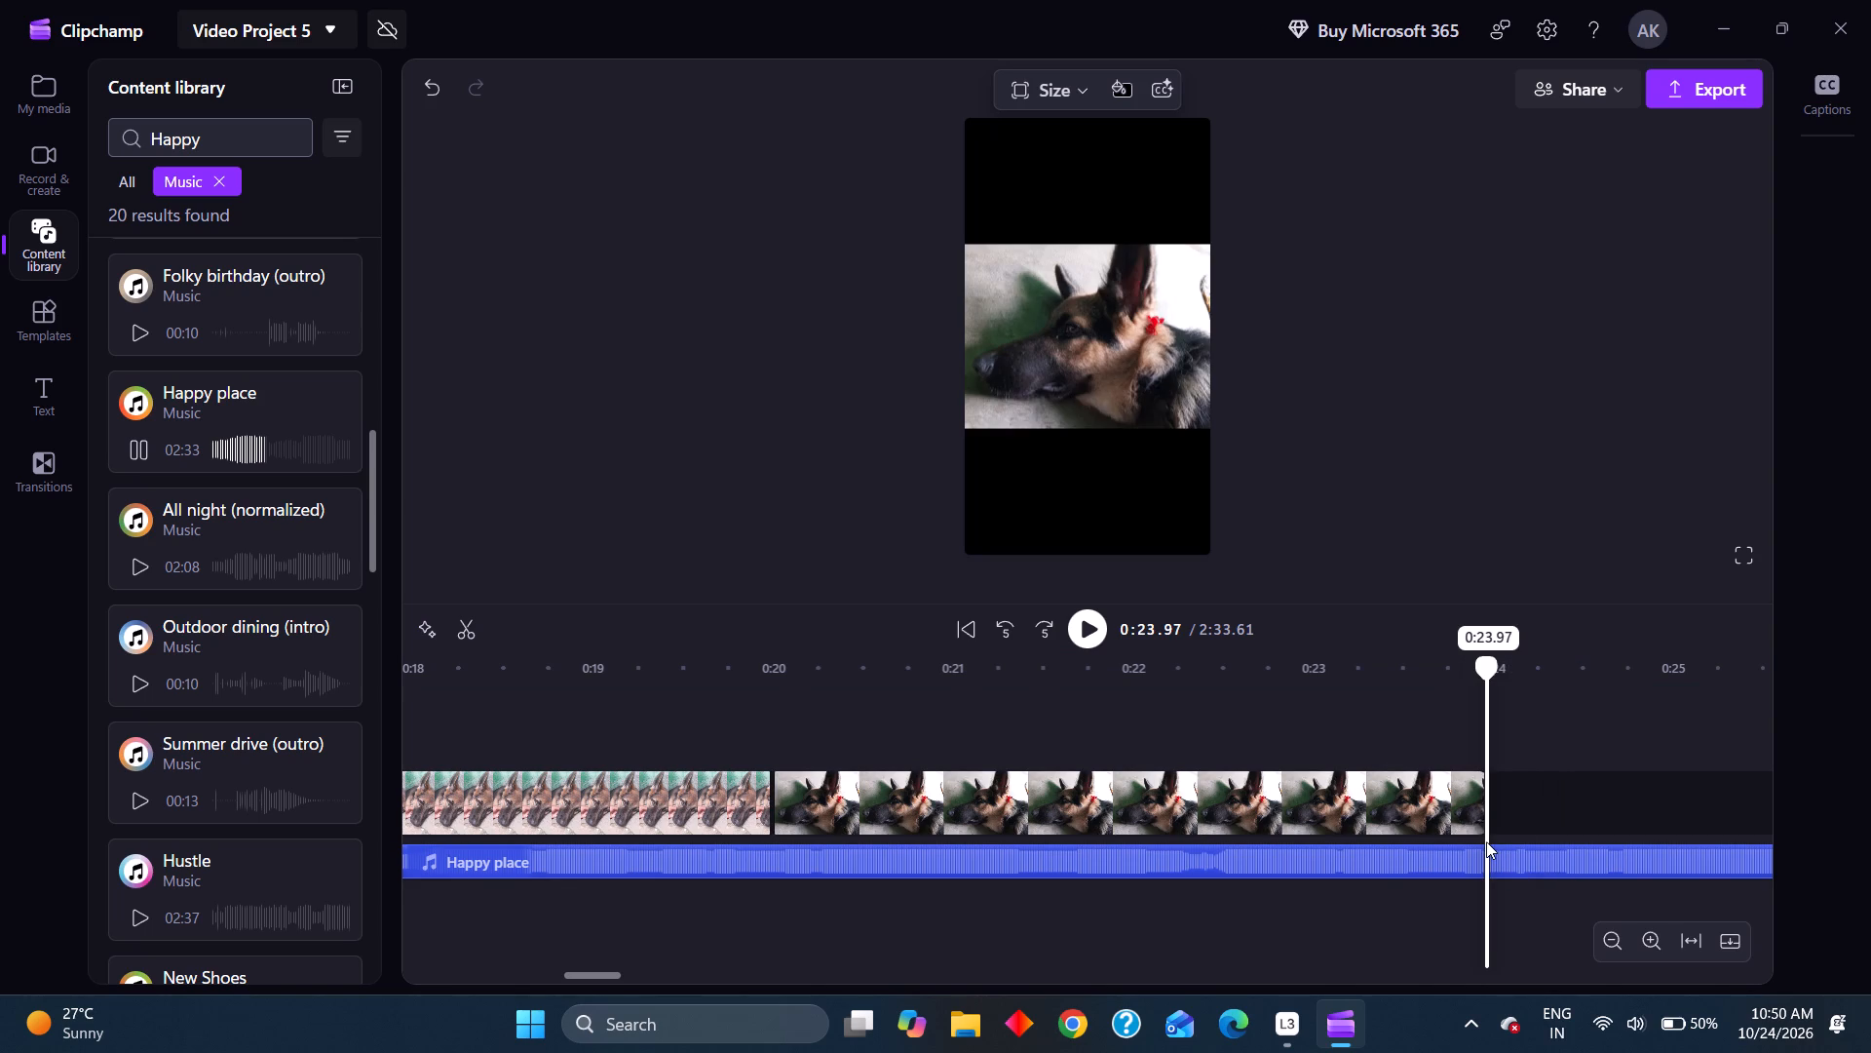
pyautogui.rightClick(1546, 864)
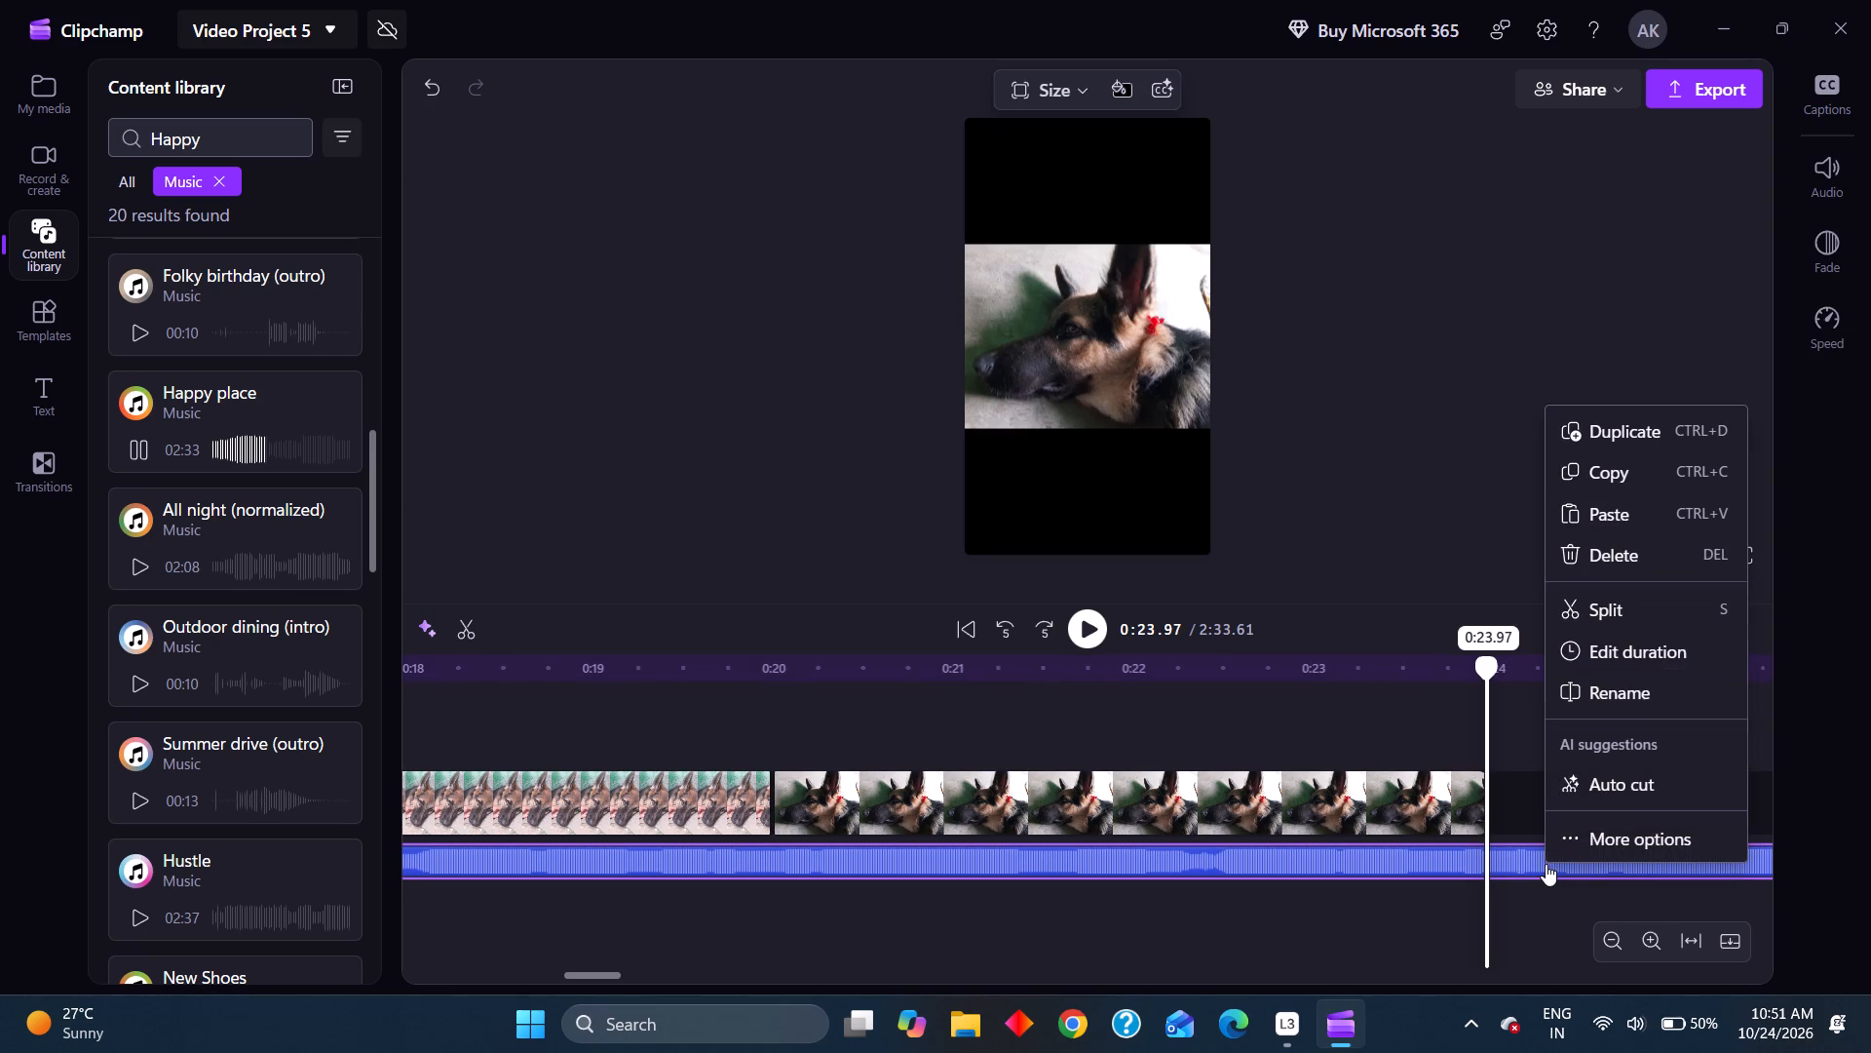
pyautogui.click(1658, 615)
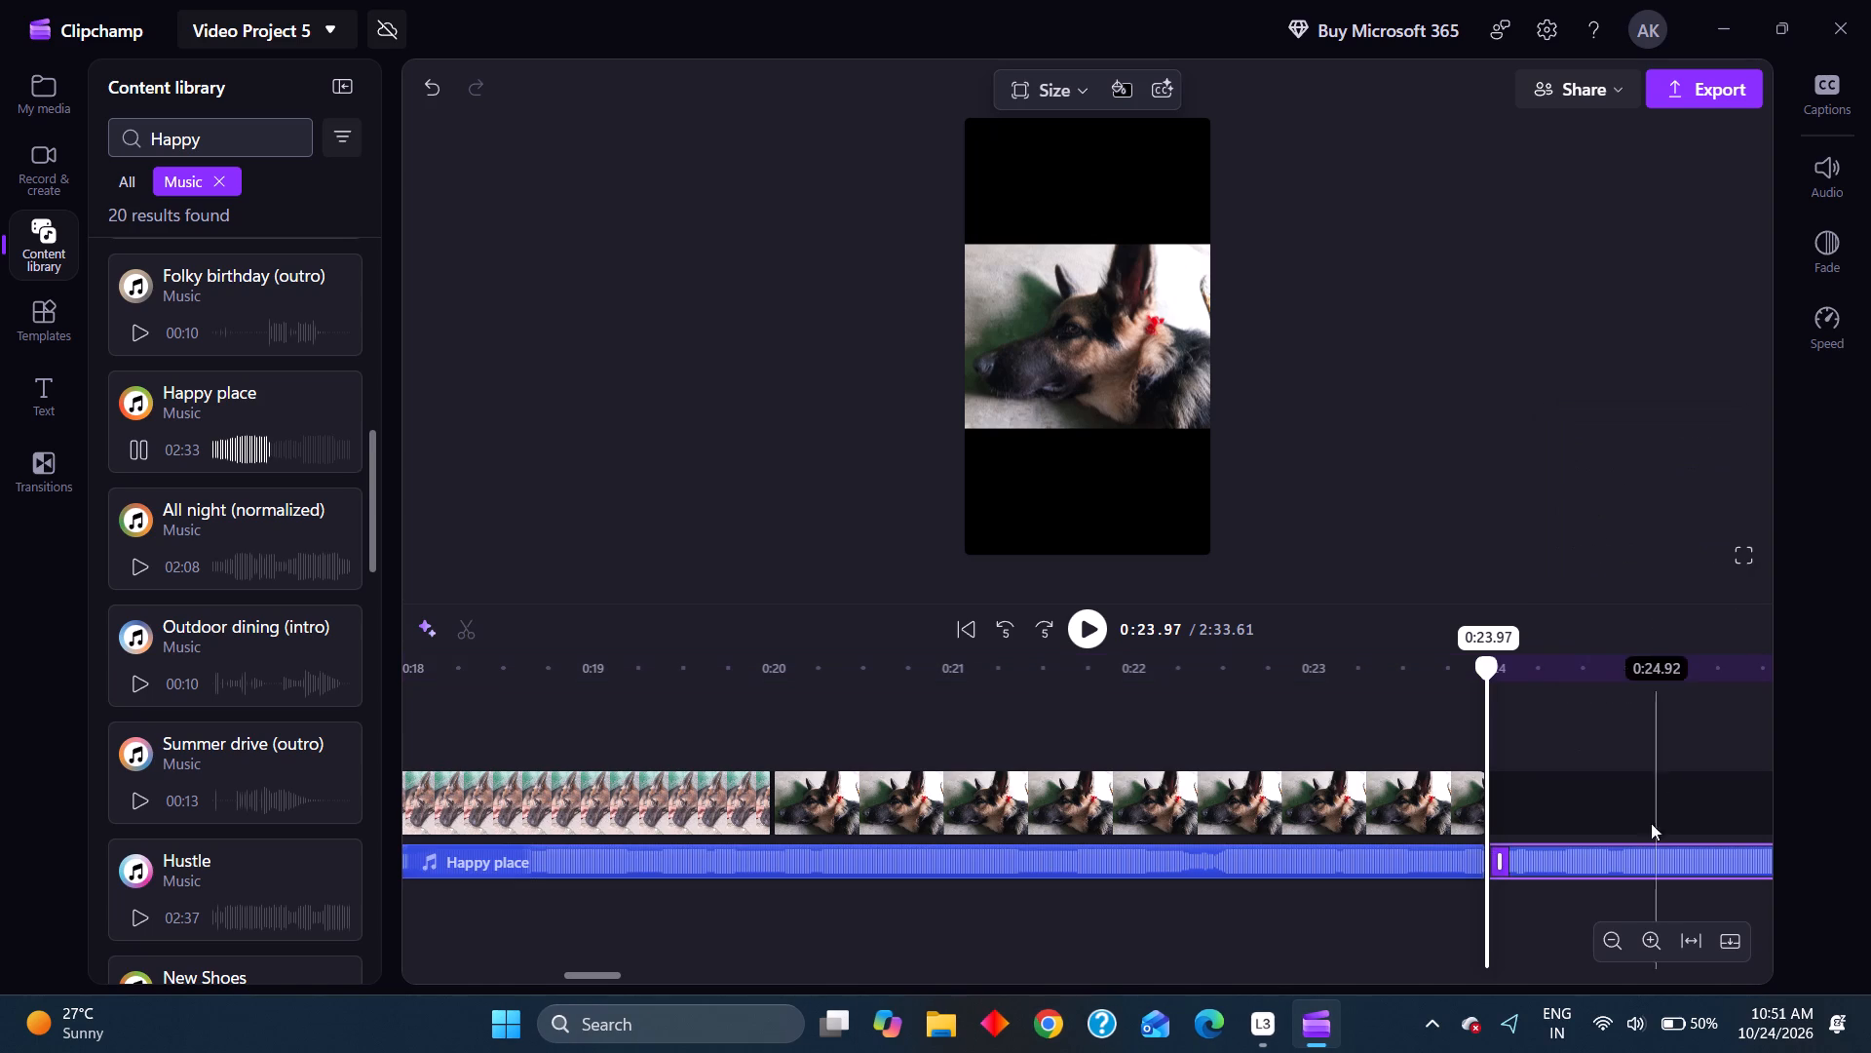
pyautogui.rightClick(1562, 867)
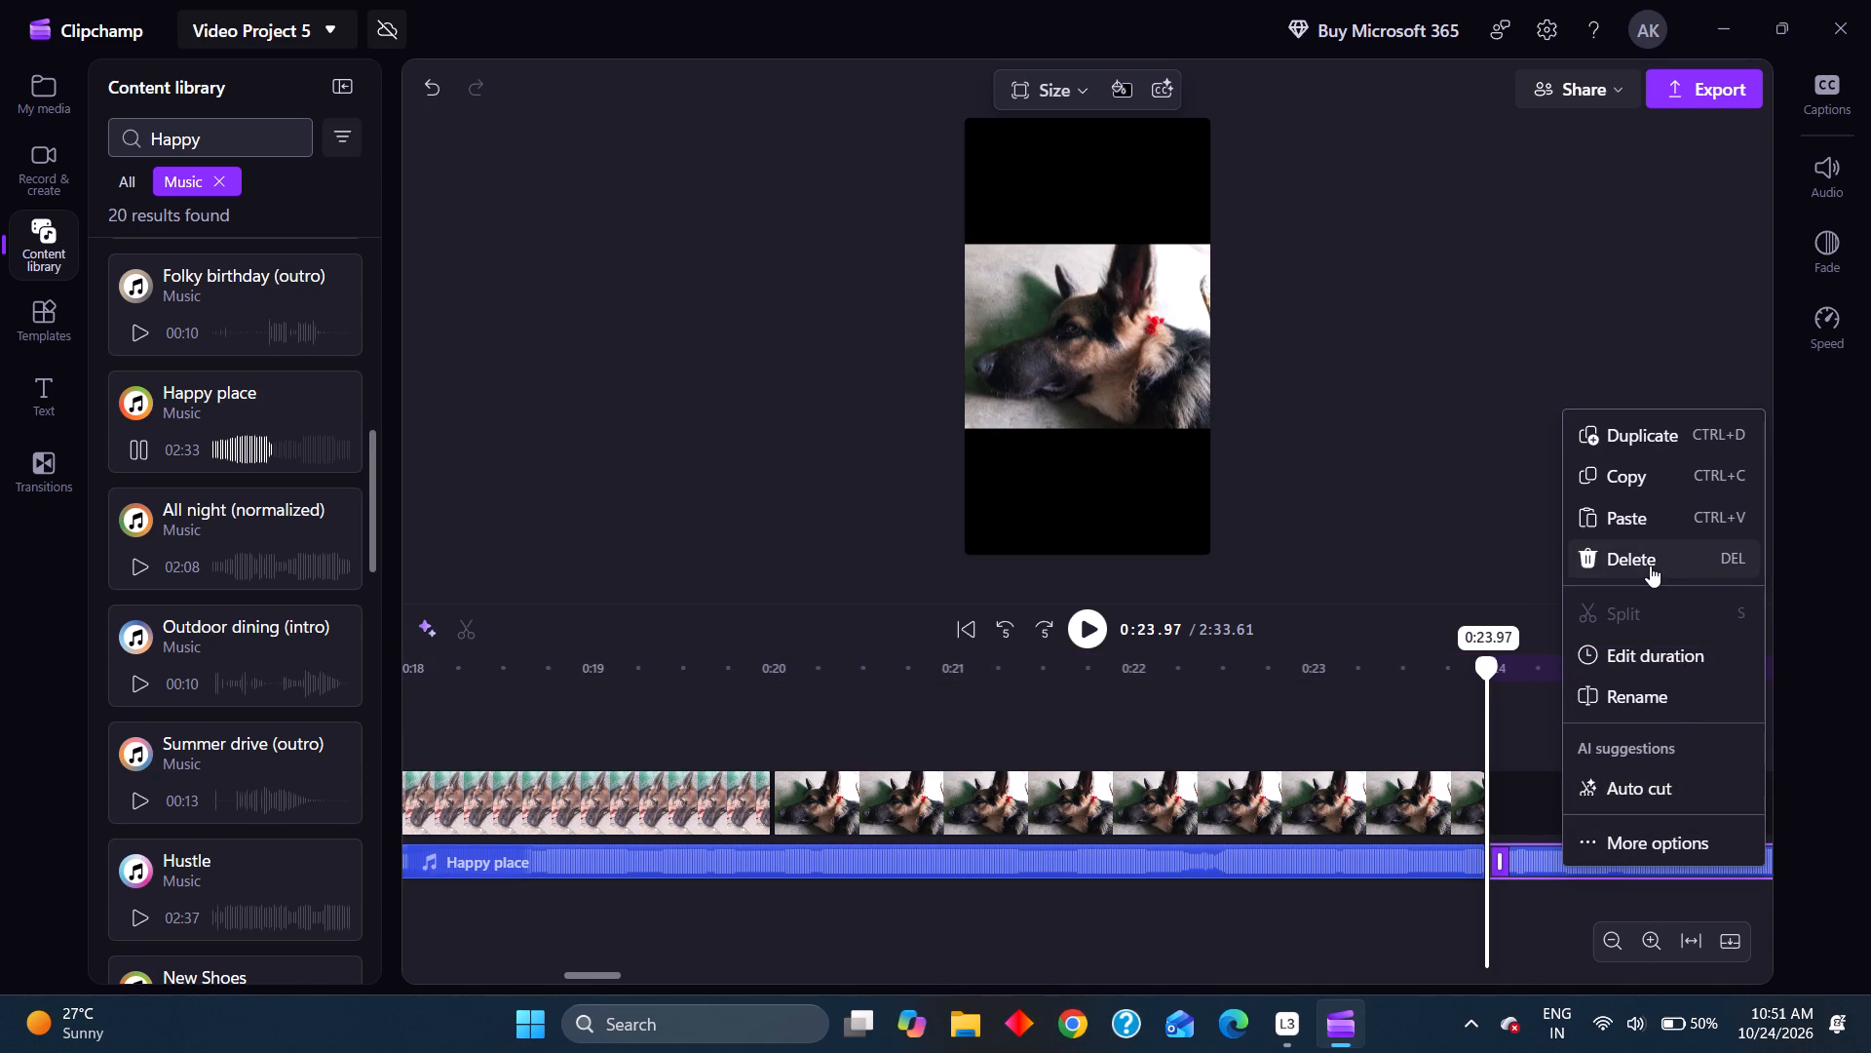
pyautogui.click(1650, 565)
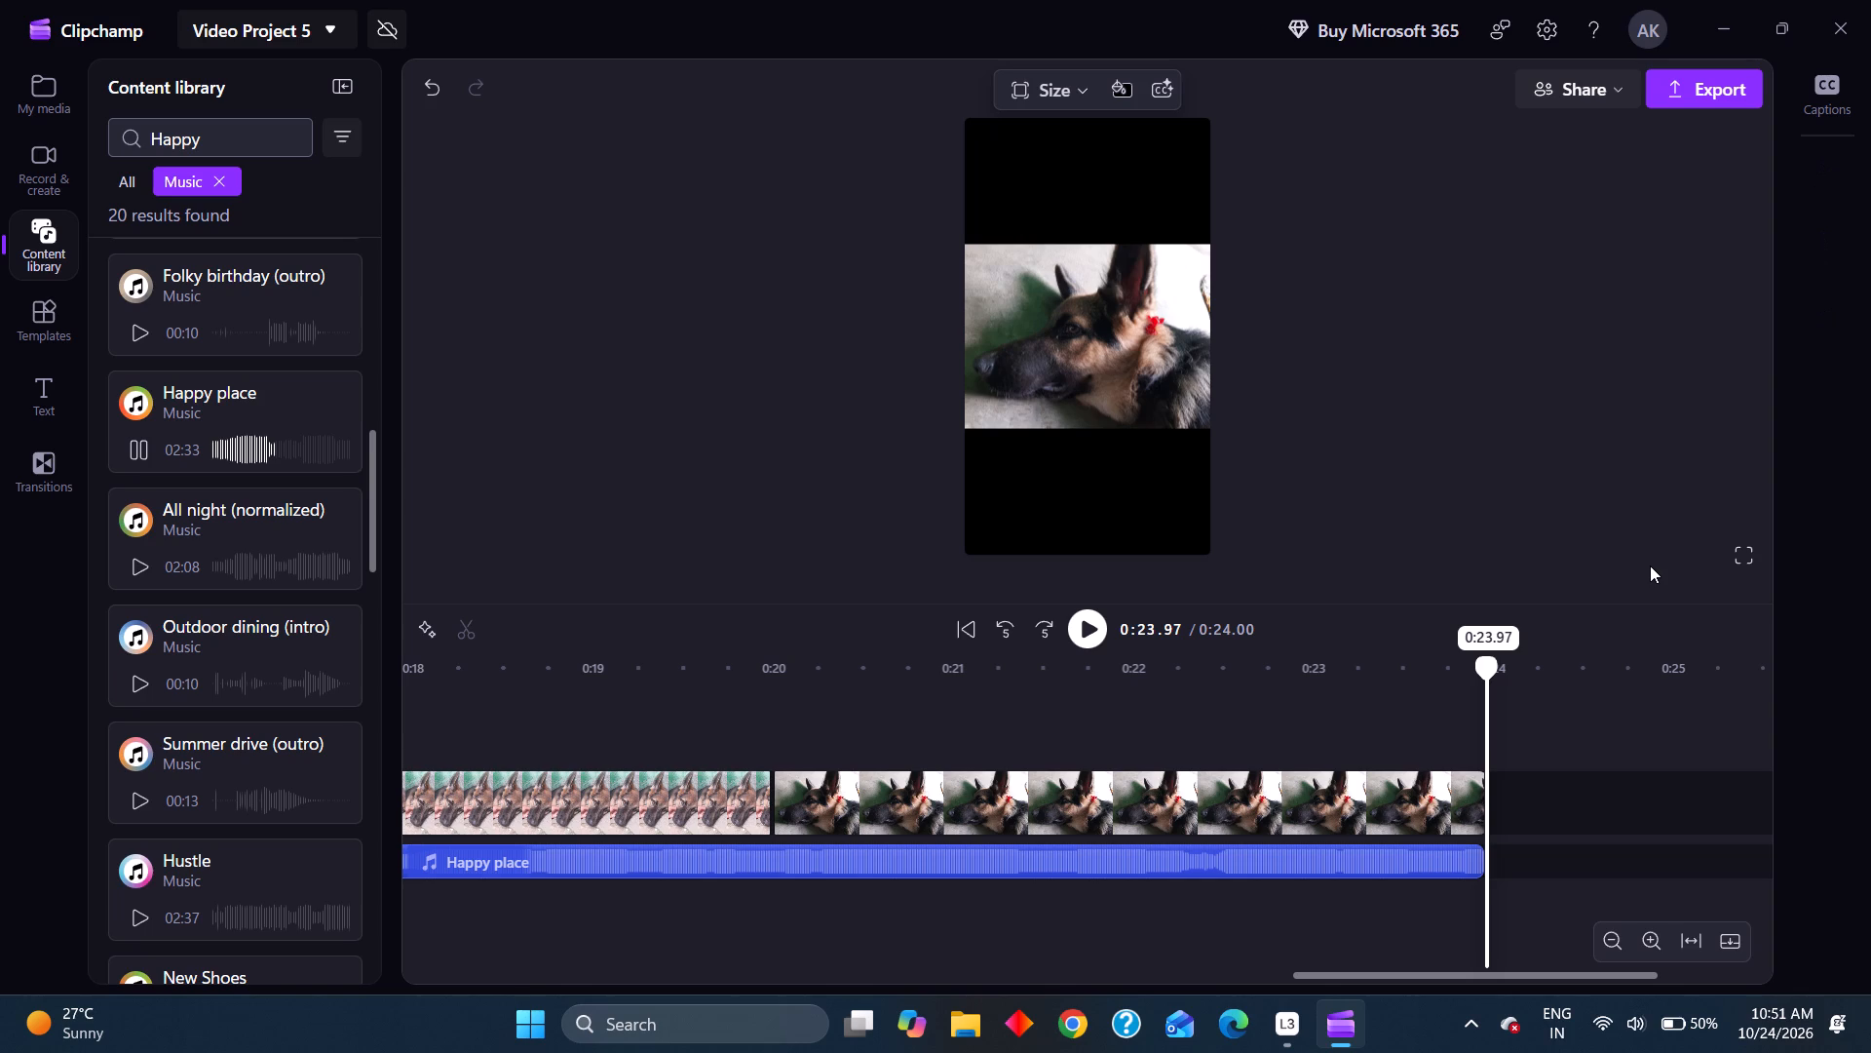
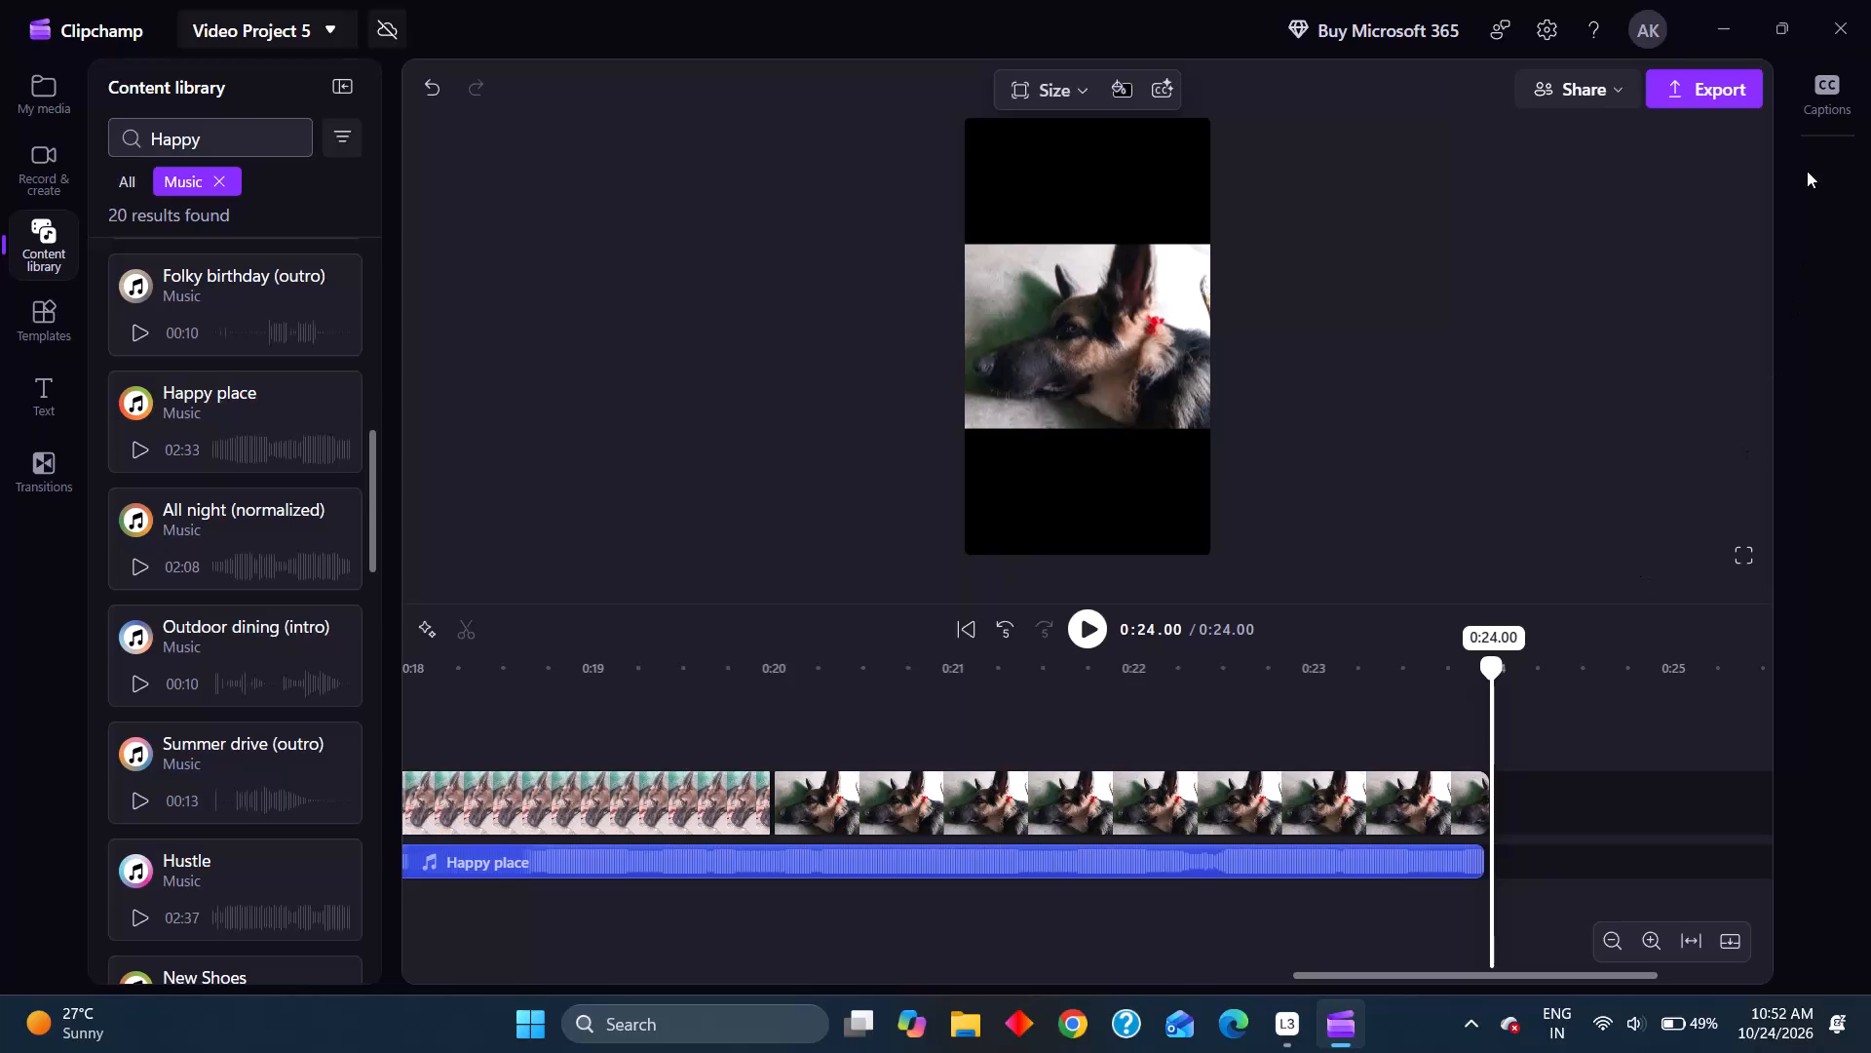
# Switch from Clipchamp to Google Chrome, opening it with the Person 1 profile.
pyautogui.click(1729, 25)
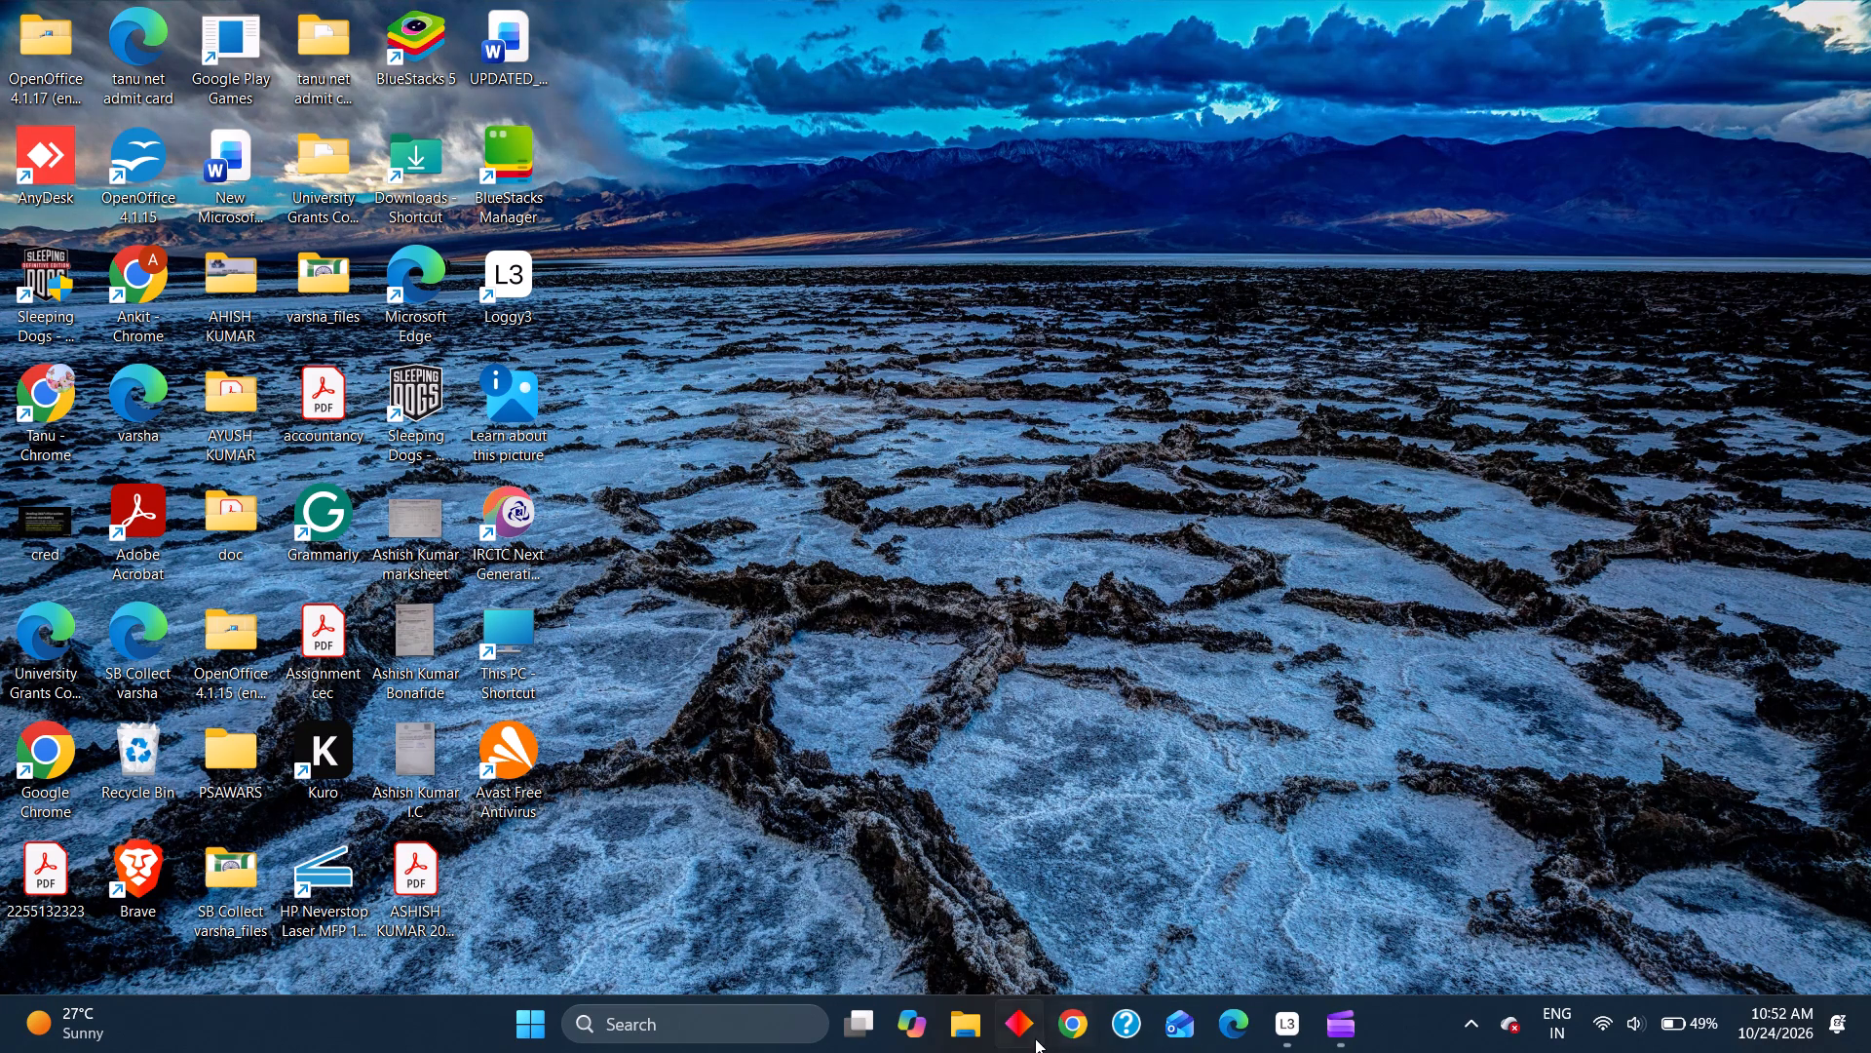
pyautogui.click(1063, 1033)
pyautogui.click(854, 542)
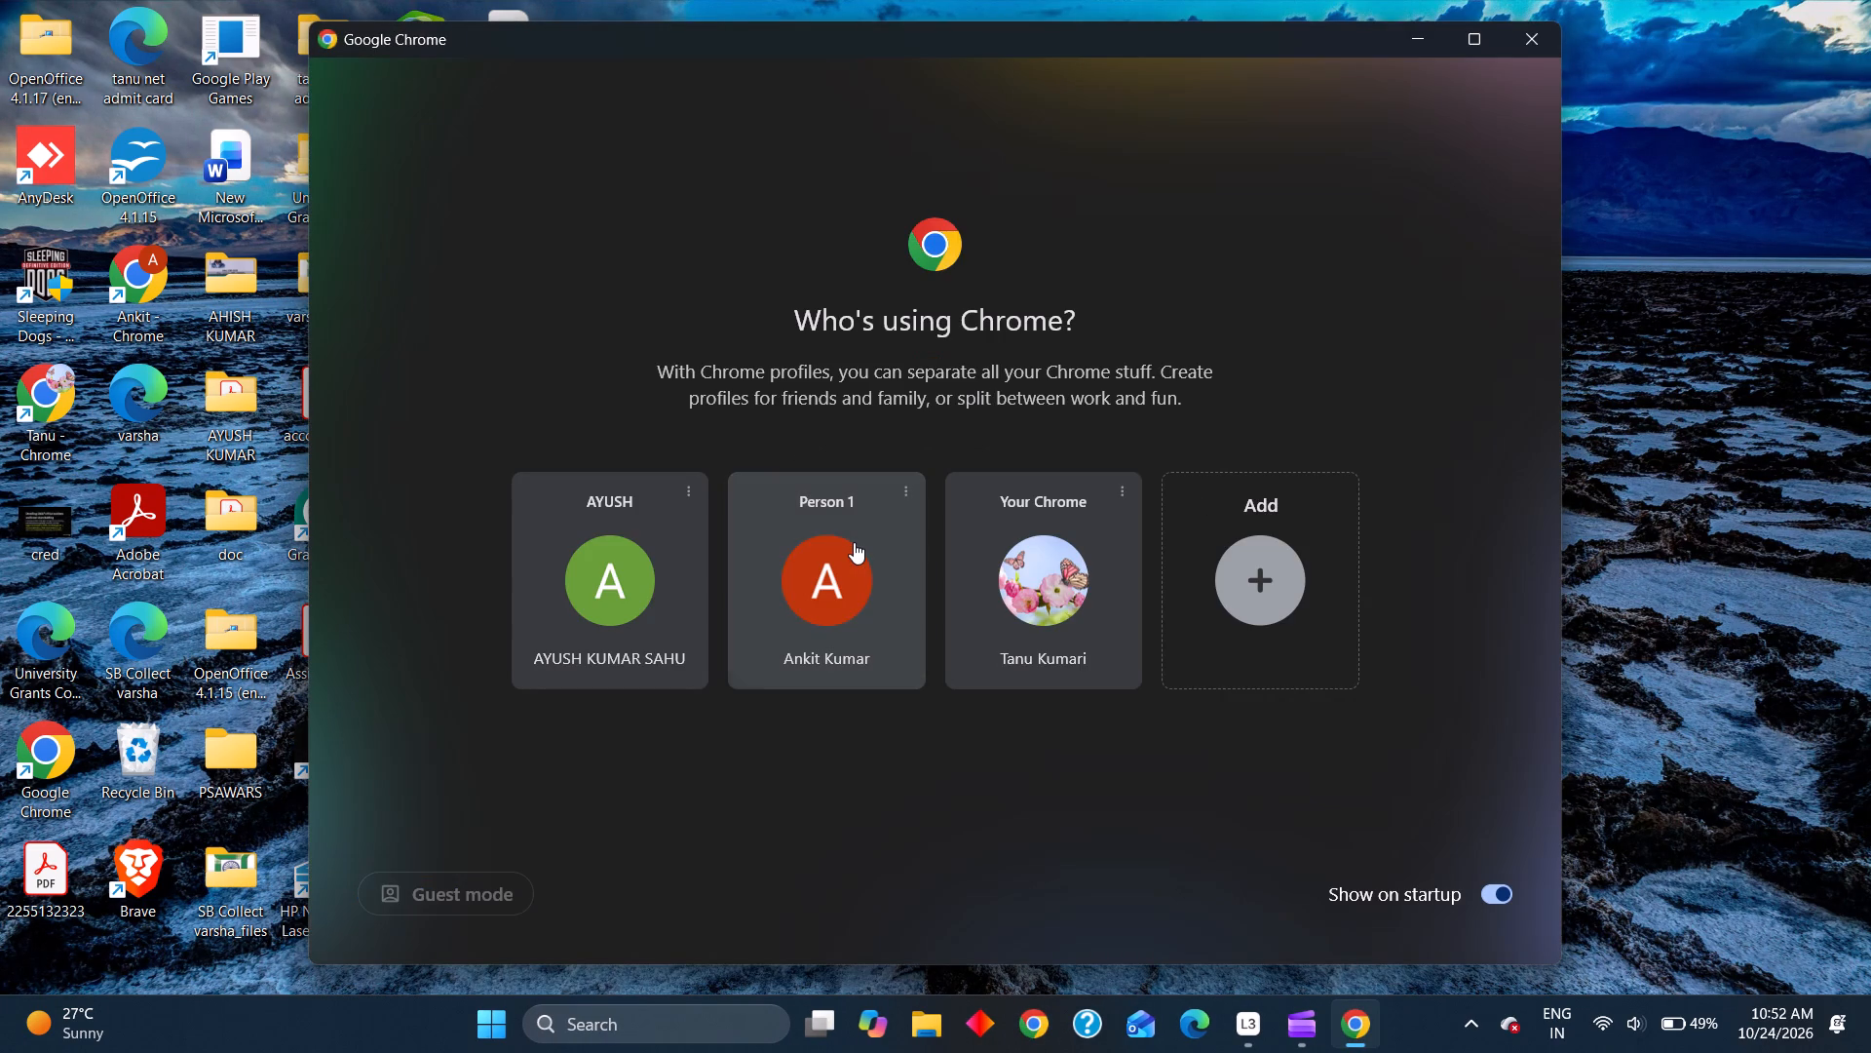
pyautogui.scroll(-1, 643, 512)
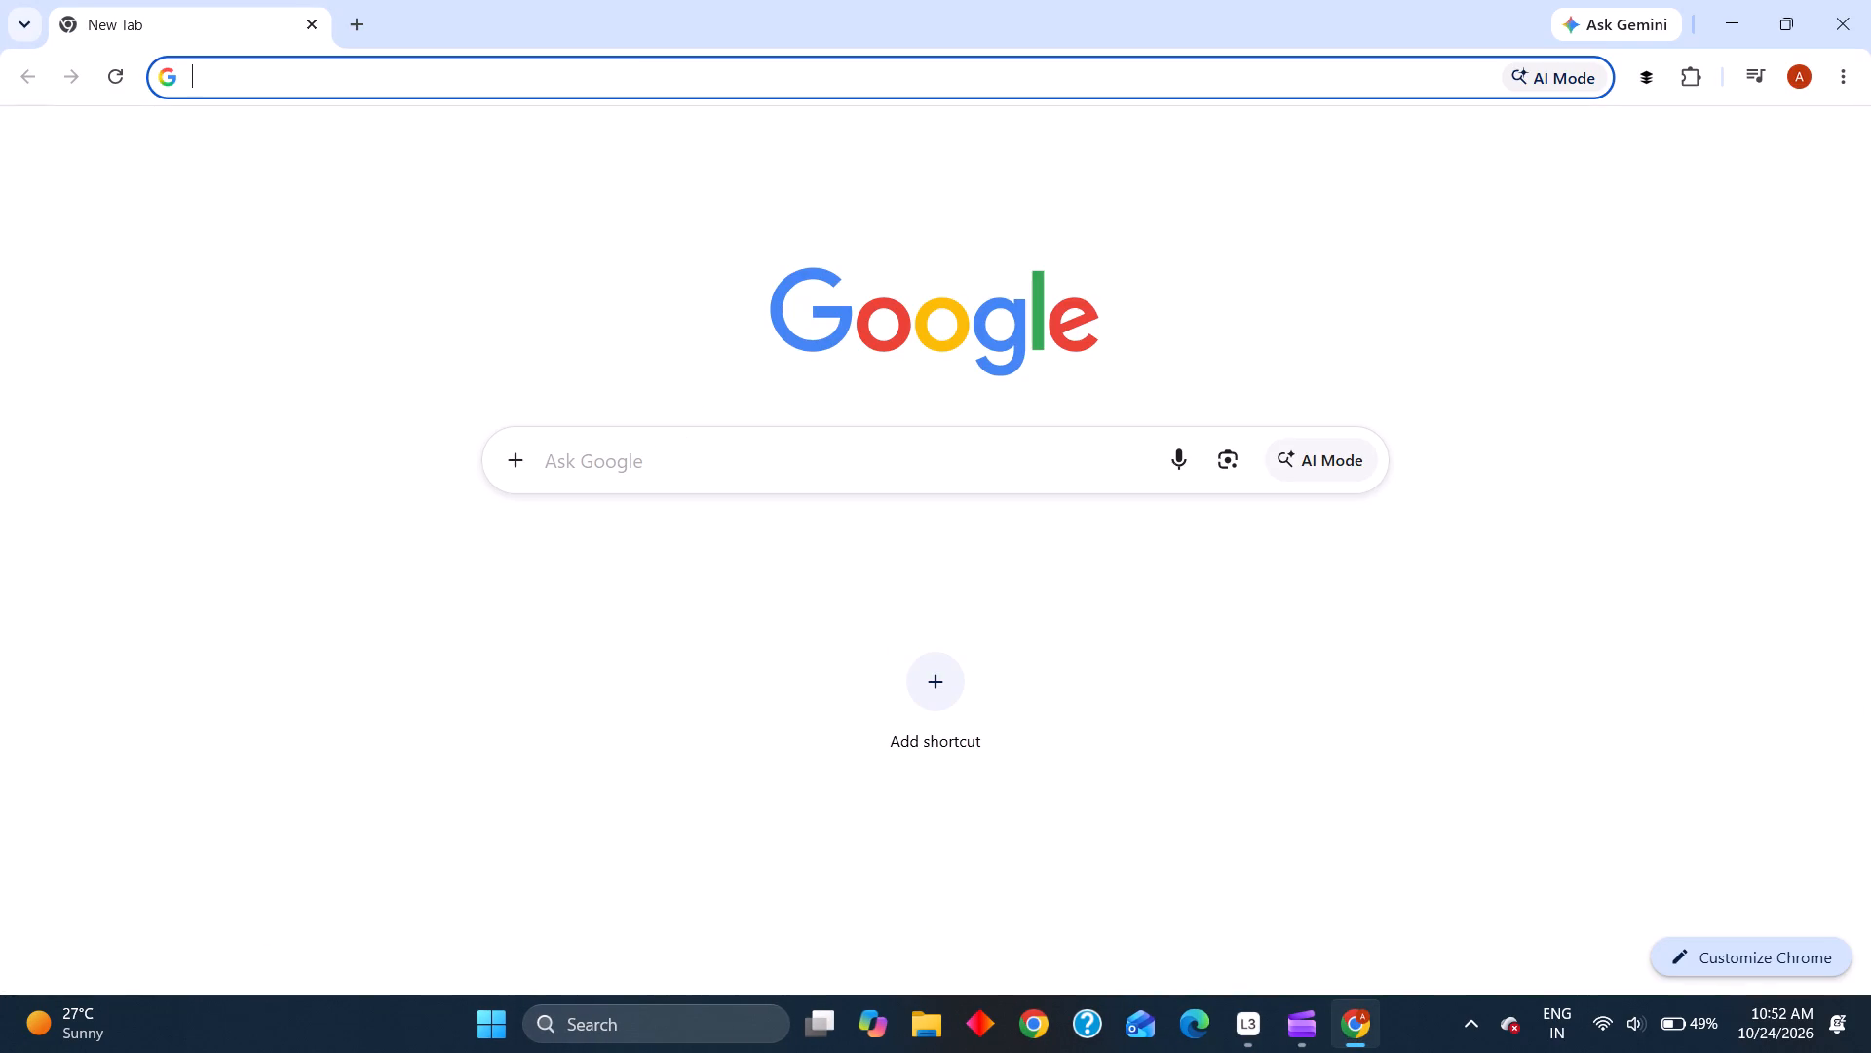
# Search Google for "sarla birla university" using the earlier search suggestion and open the Sarala Birla University website, sbu.ac.in.
pyautogui.click(685, 454)
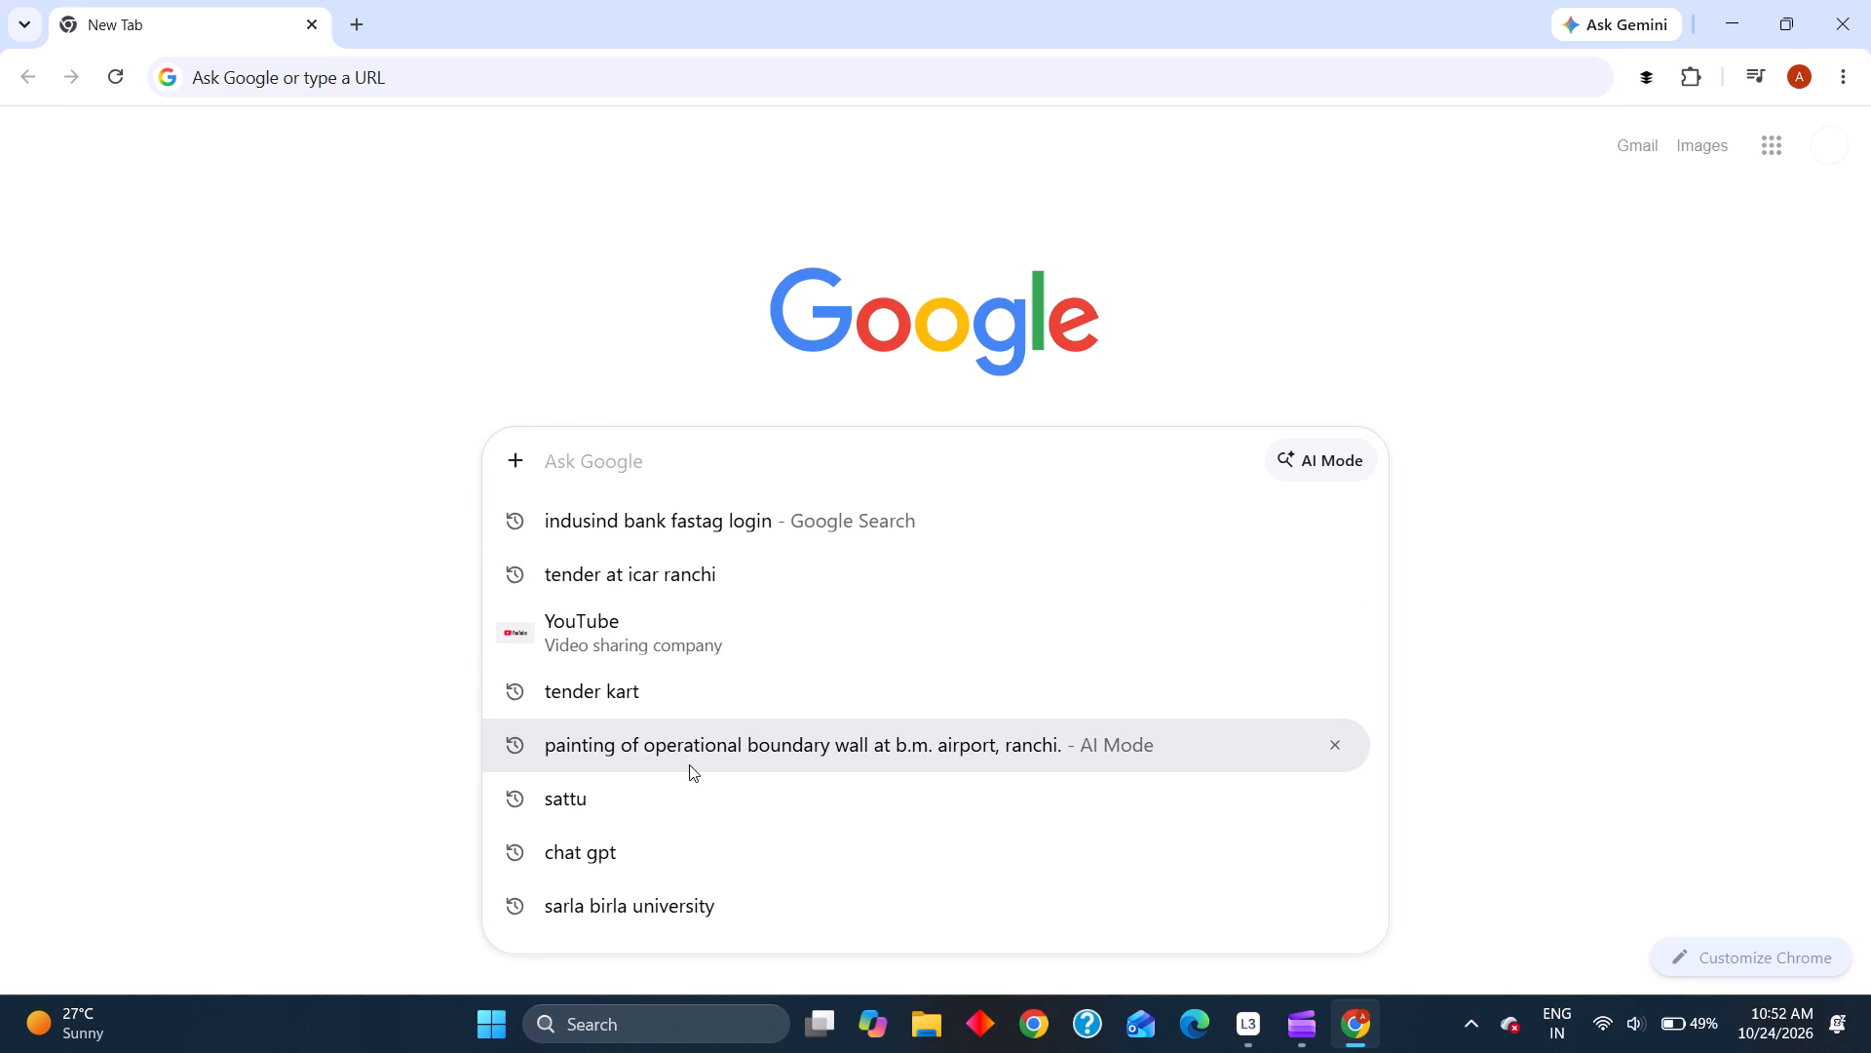
pyautogui.click(687, 913)
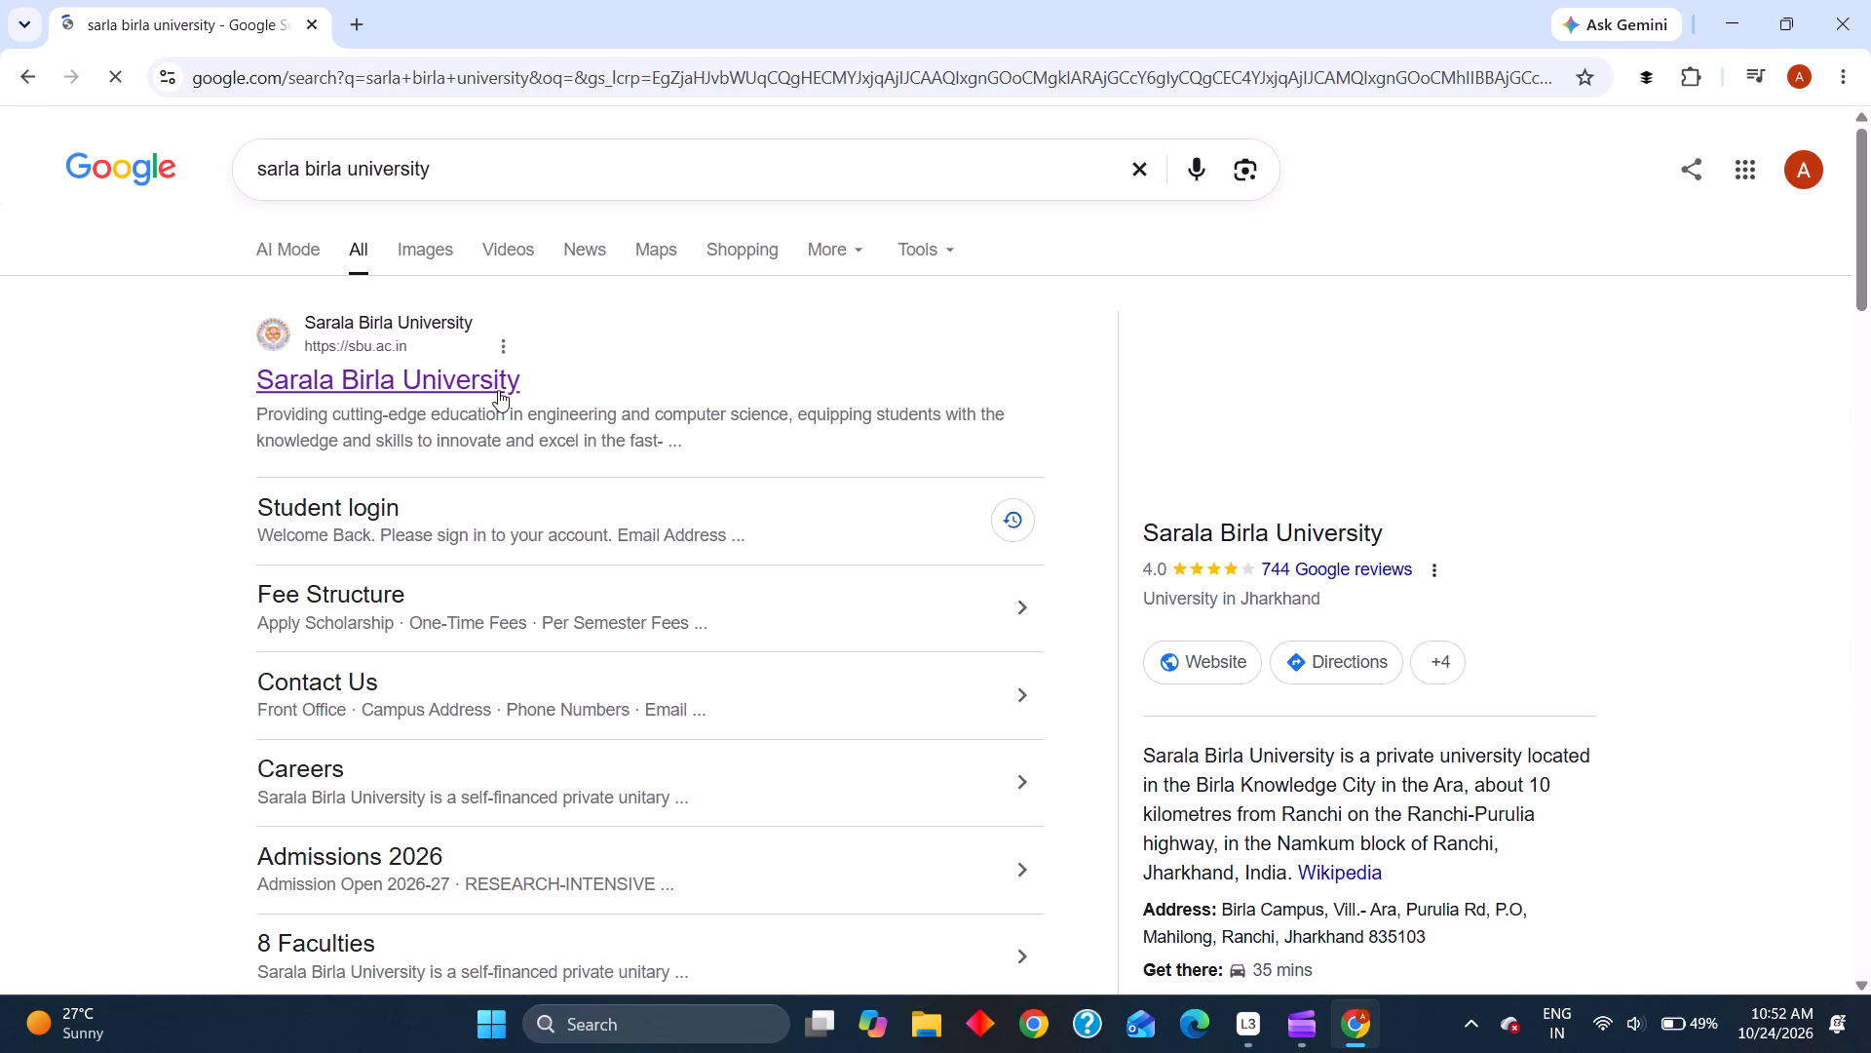
pyautogui.click(498, 390)
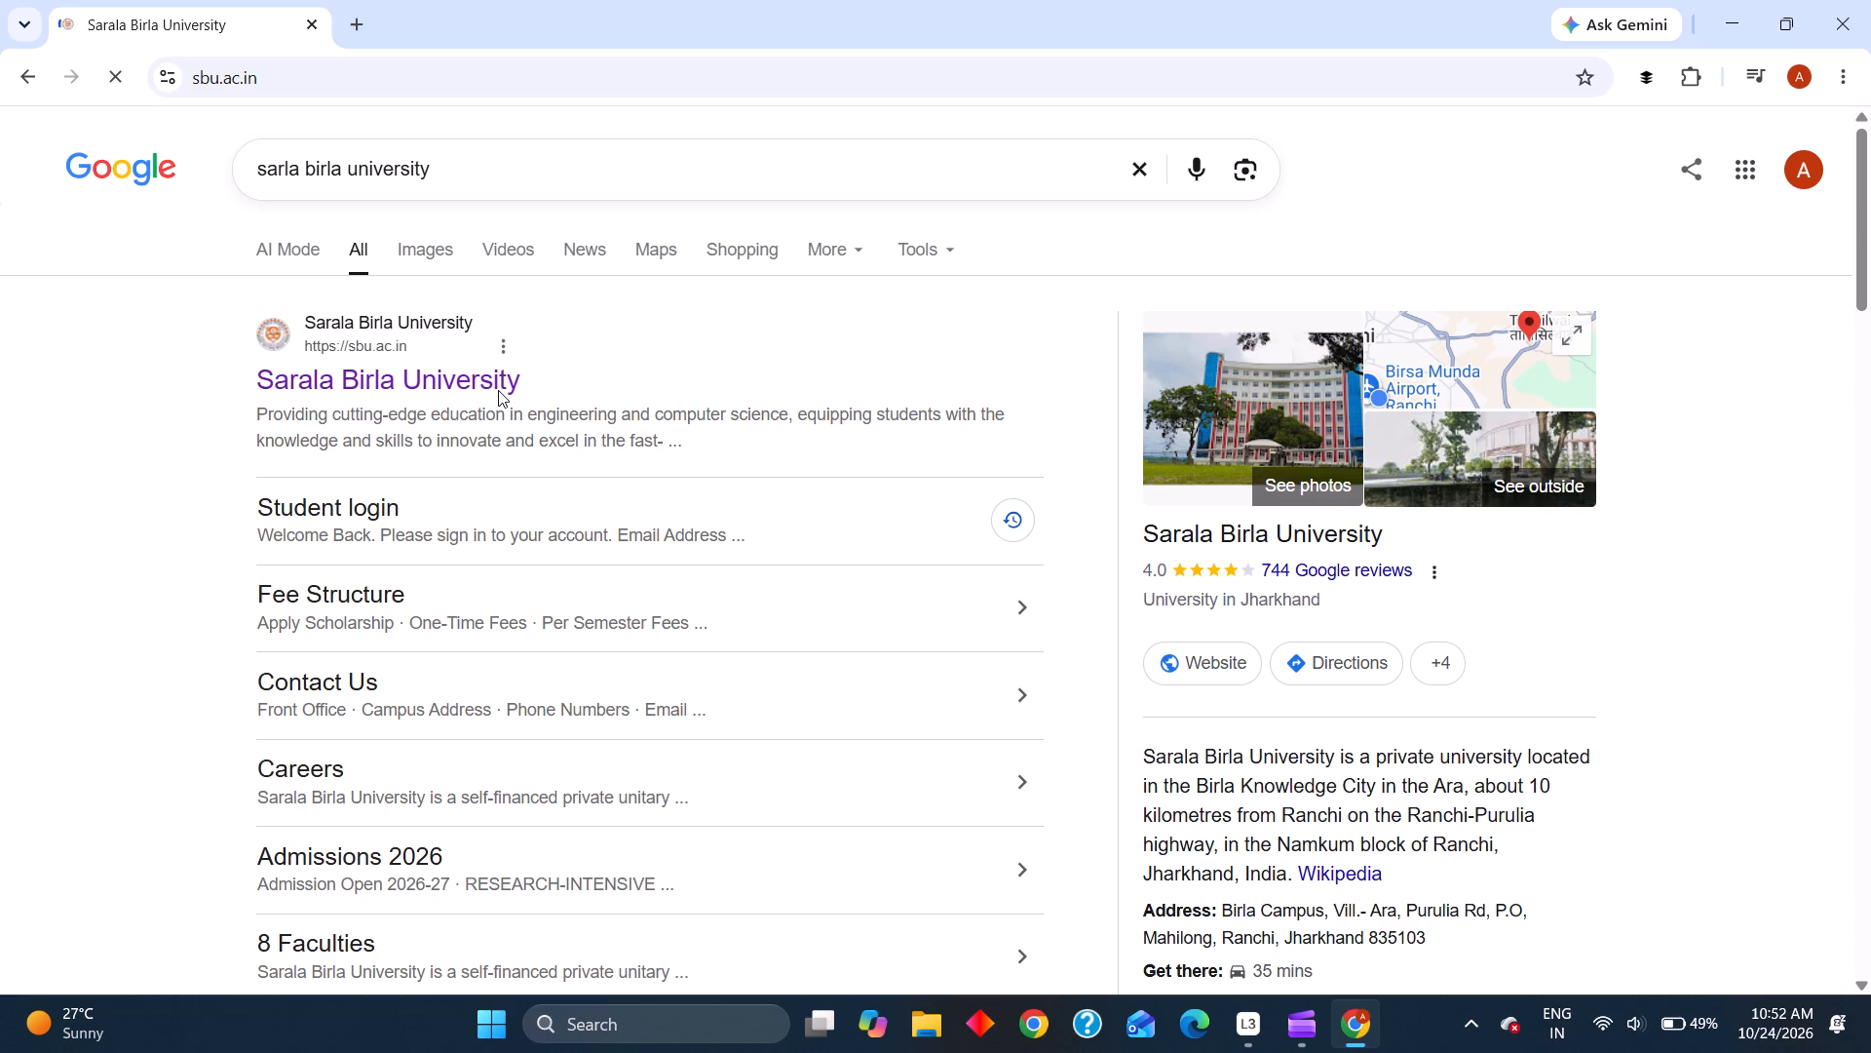
pyautogui.click(498, 390)
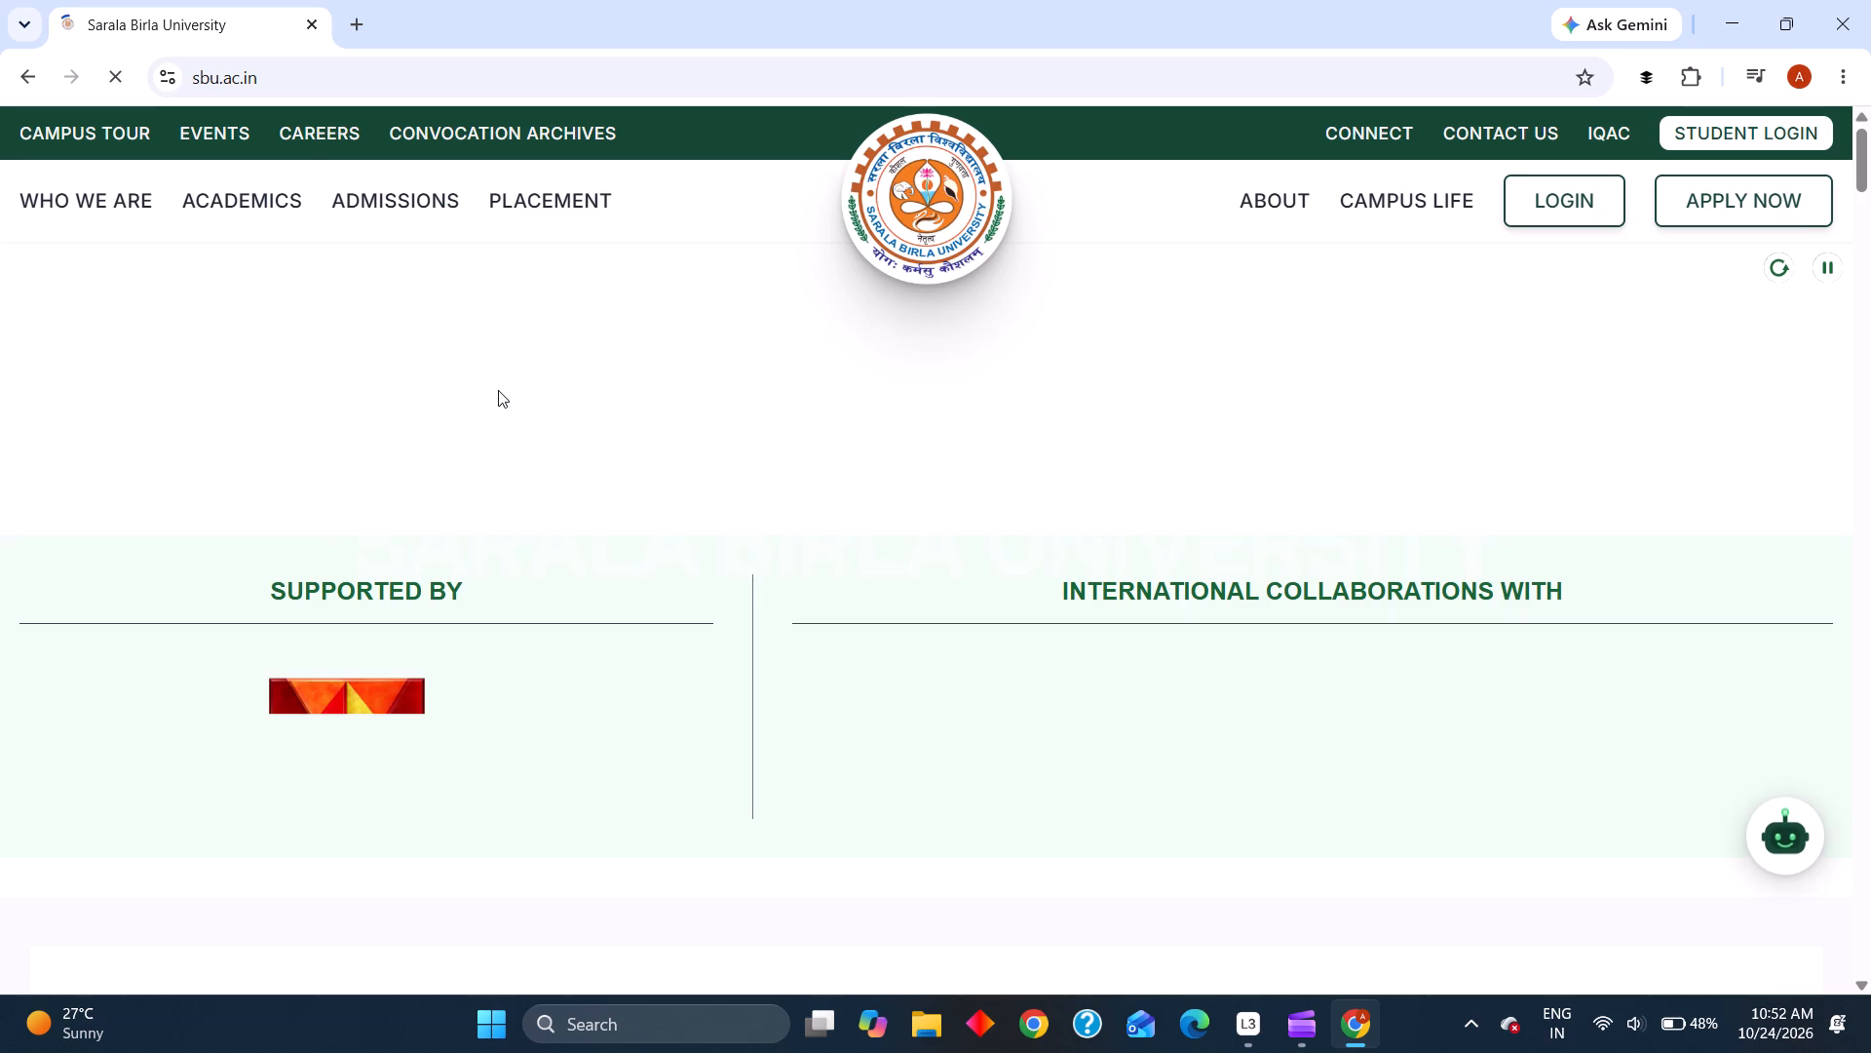
pyautogui.press('+')
pyautogui.press('Return')
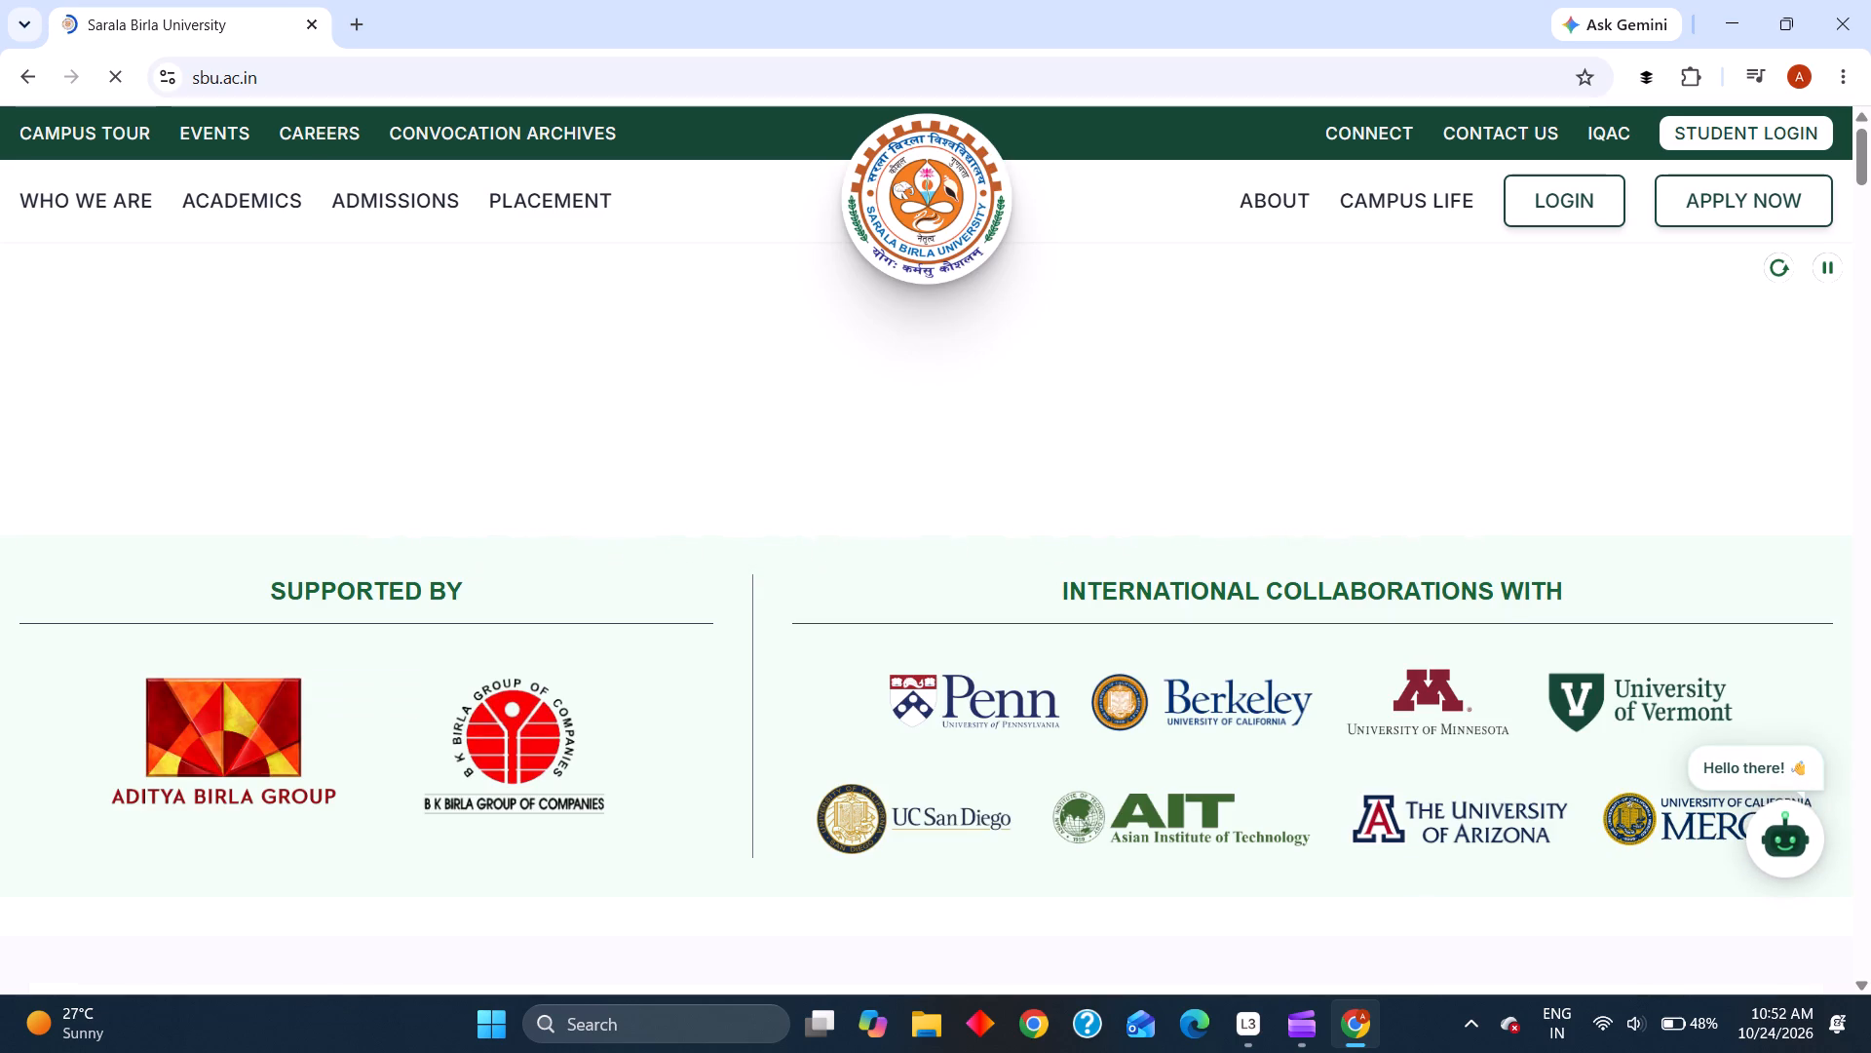
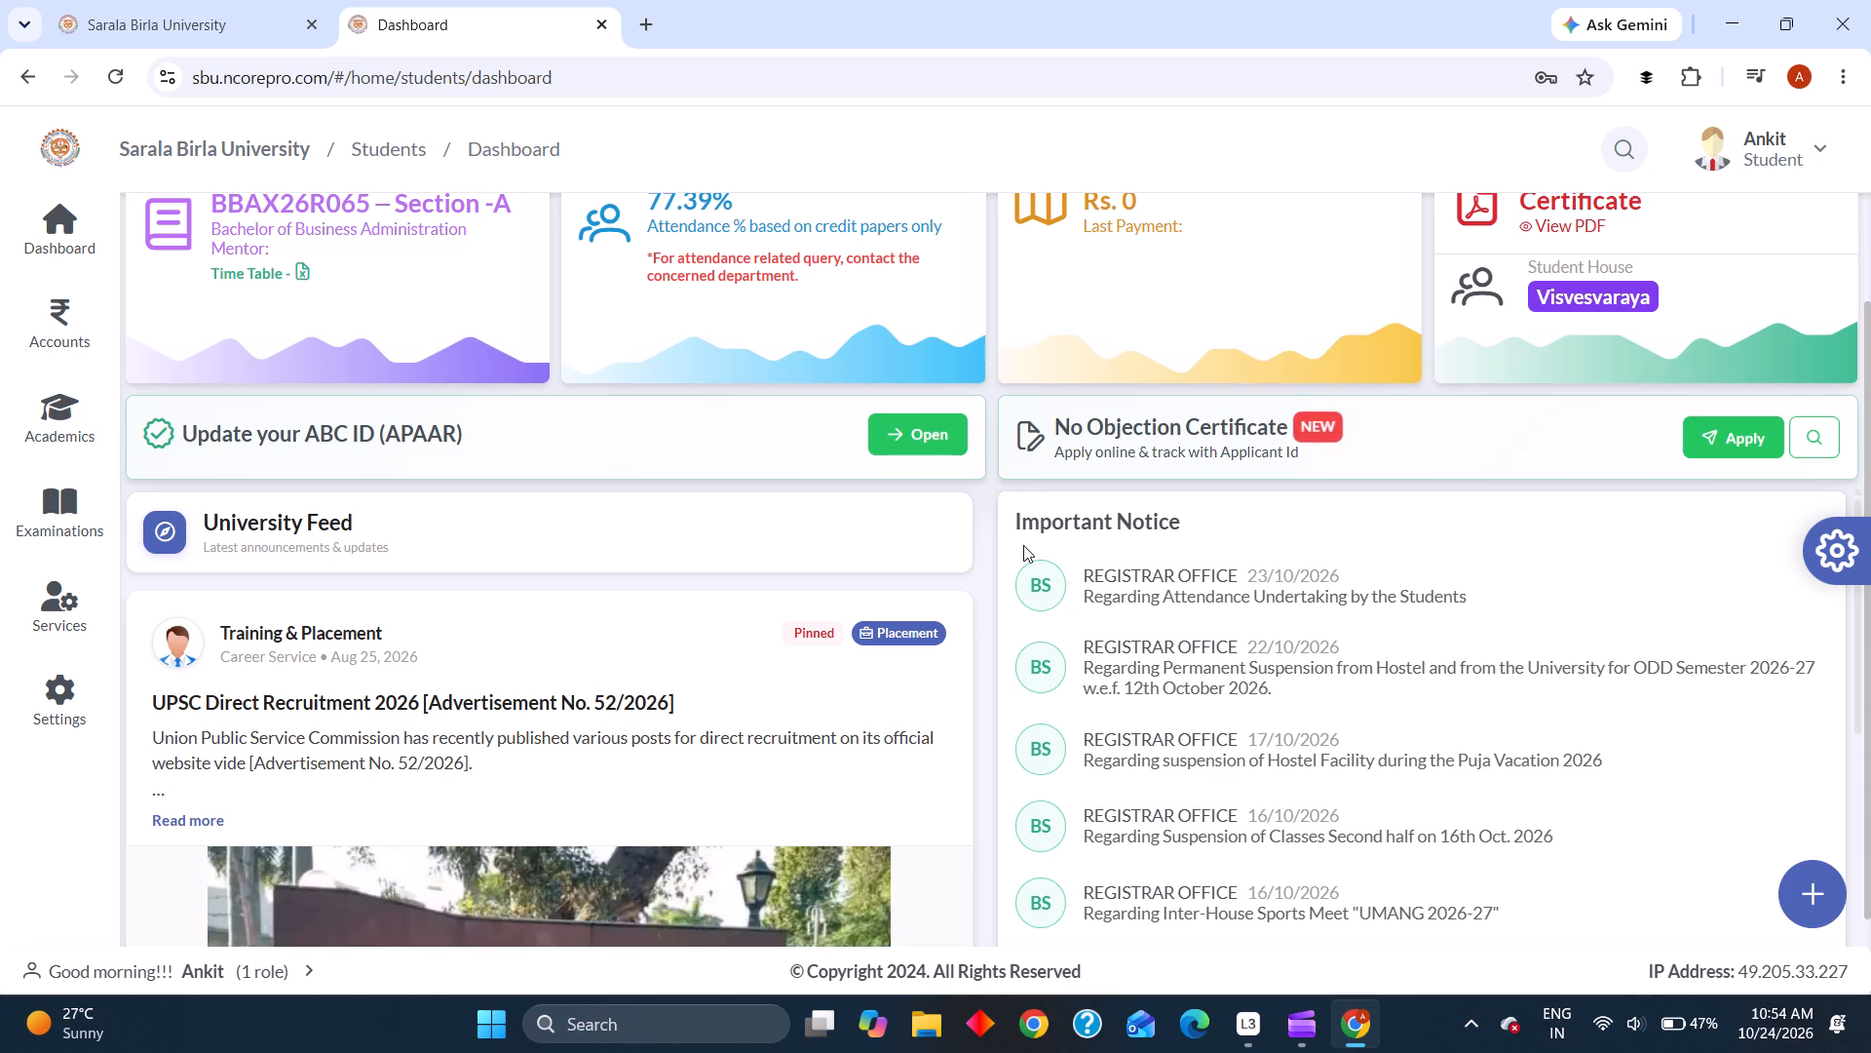
# Look through the Important Notice list on the student dashboard.
pyautogui.scroll(-1, 1023, 545)
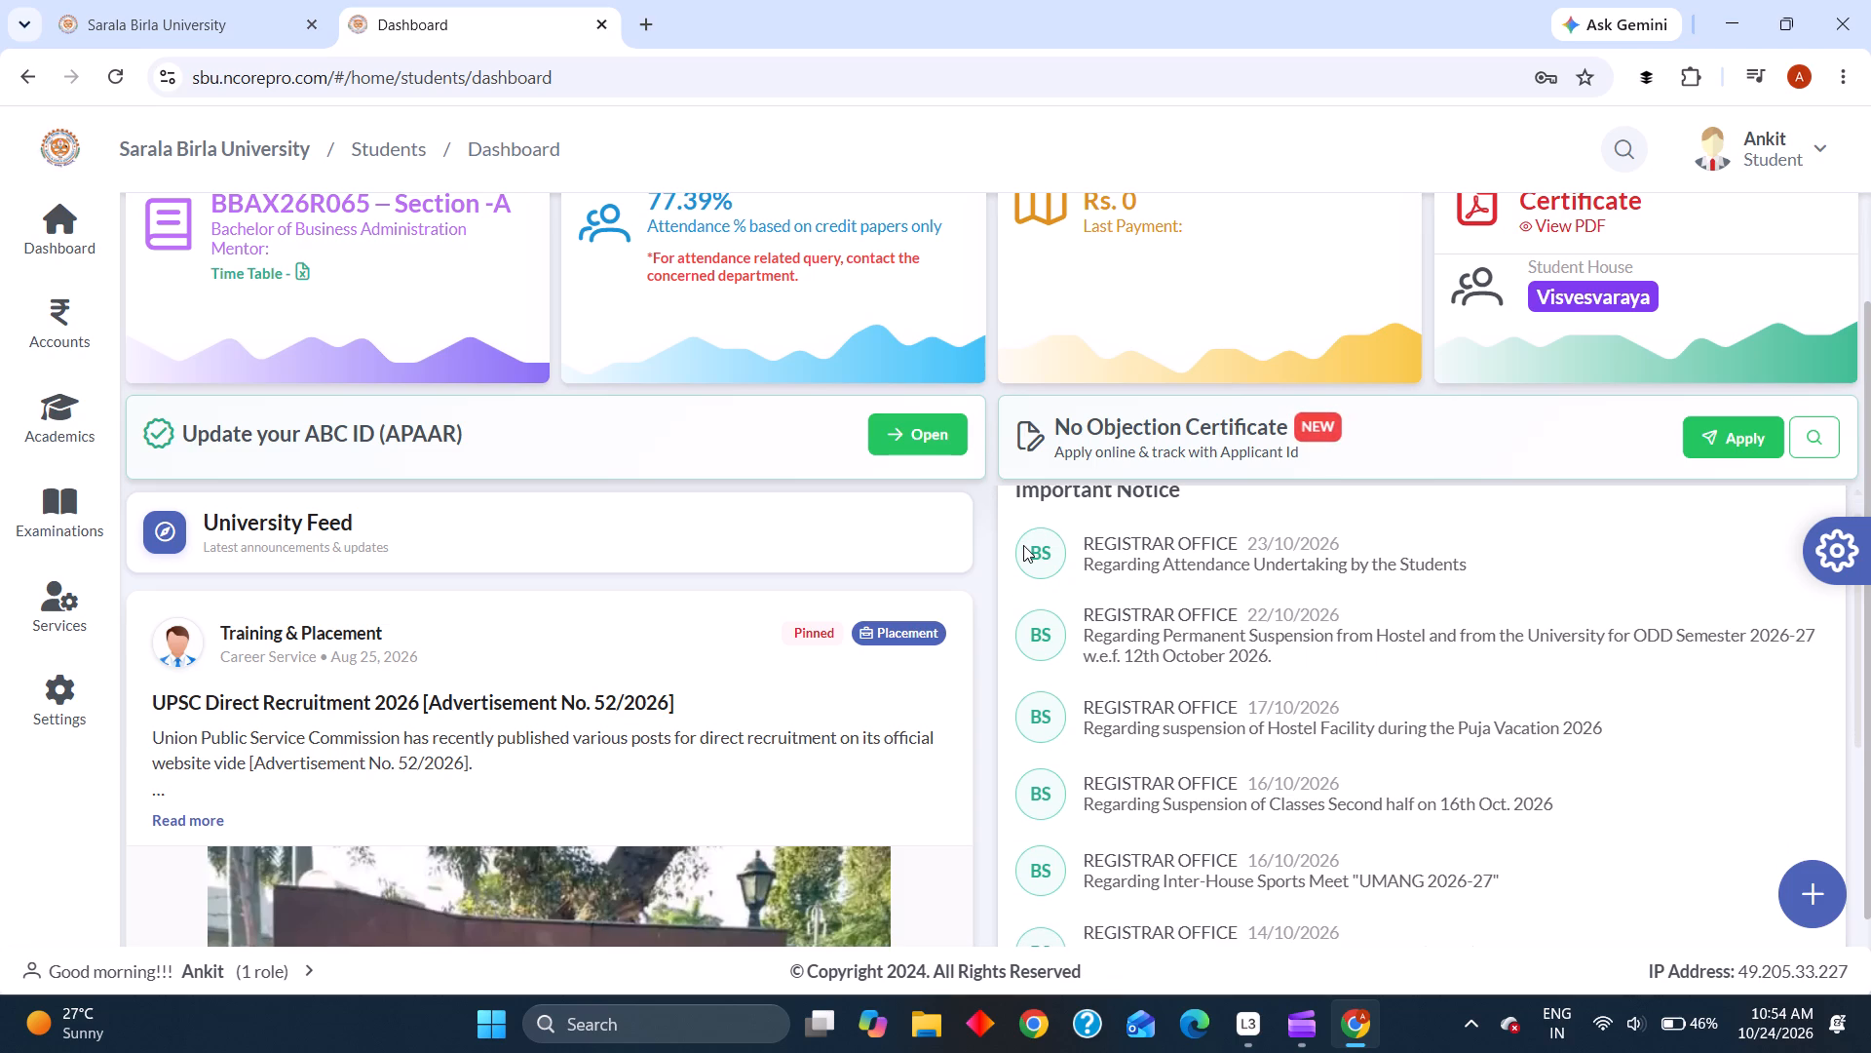
pyautogui.scroll(-2, 1023, 545)
pyautogui.click(1198, 617)
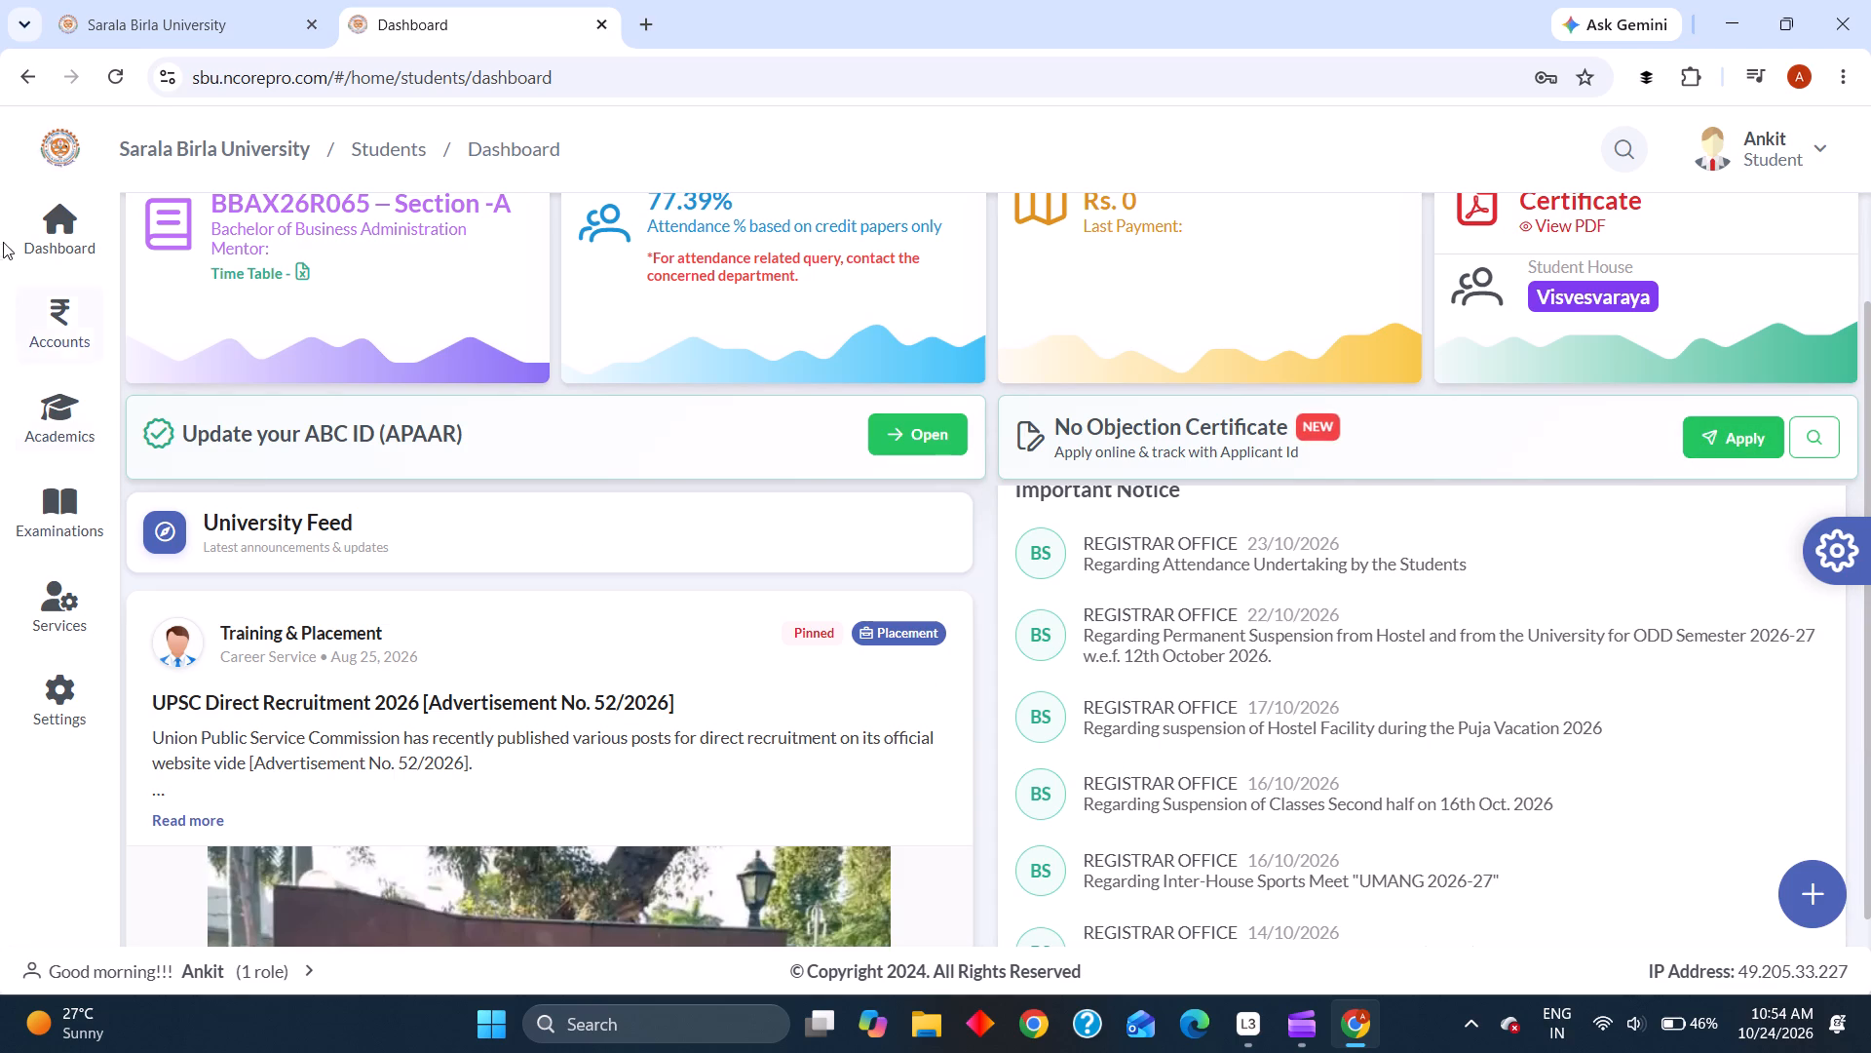
# Open the examination Result page and check the available Program, Semester, Examination Type and Examination options.
pyautogui.click(72, 414)
pyautogui.click(74, 495)
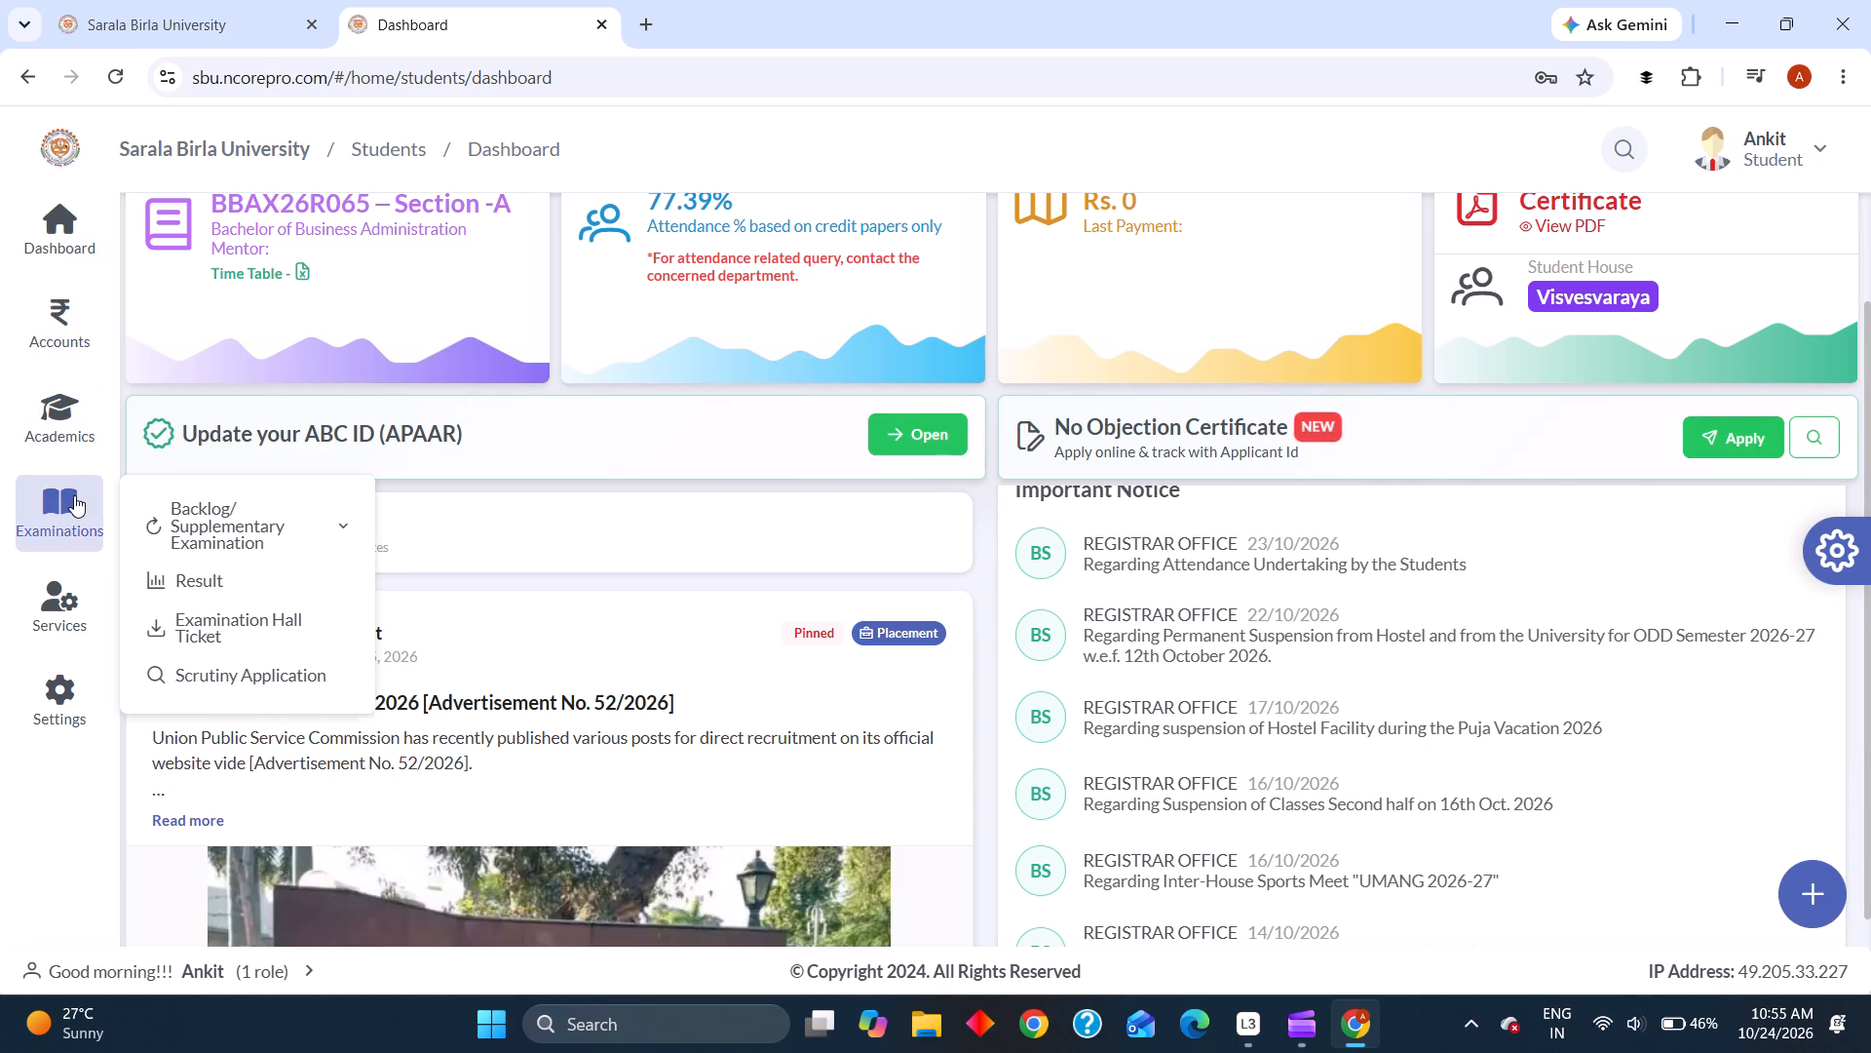
pyautogui.click(74, 495)
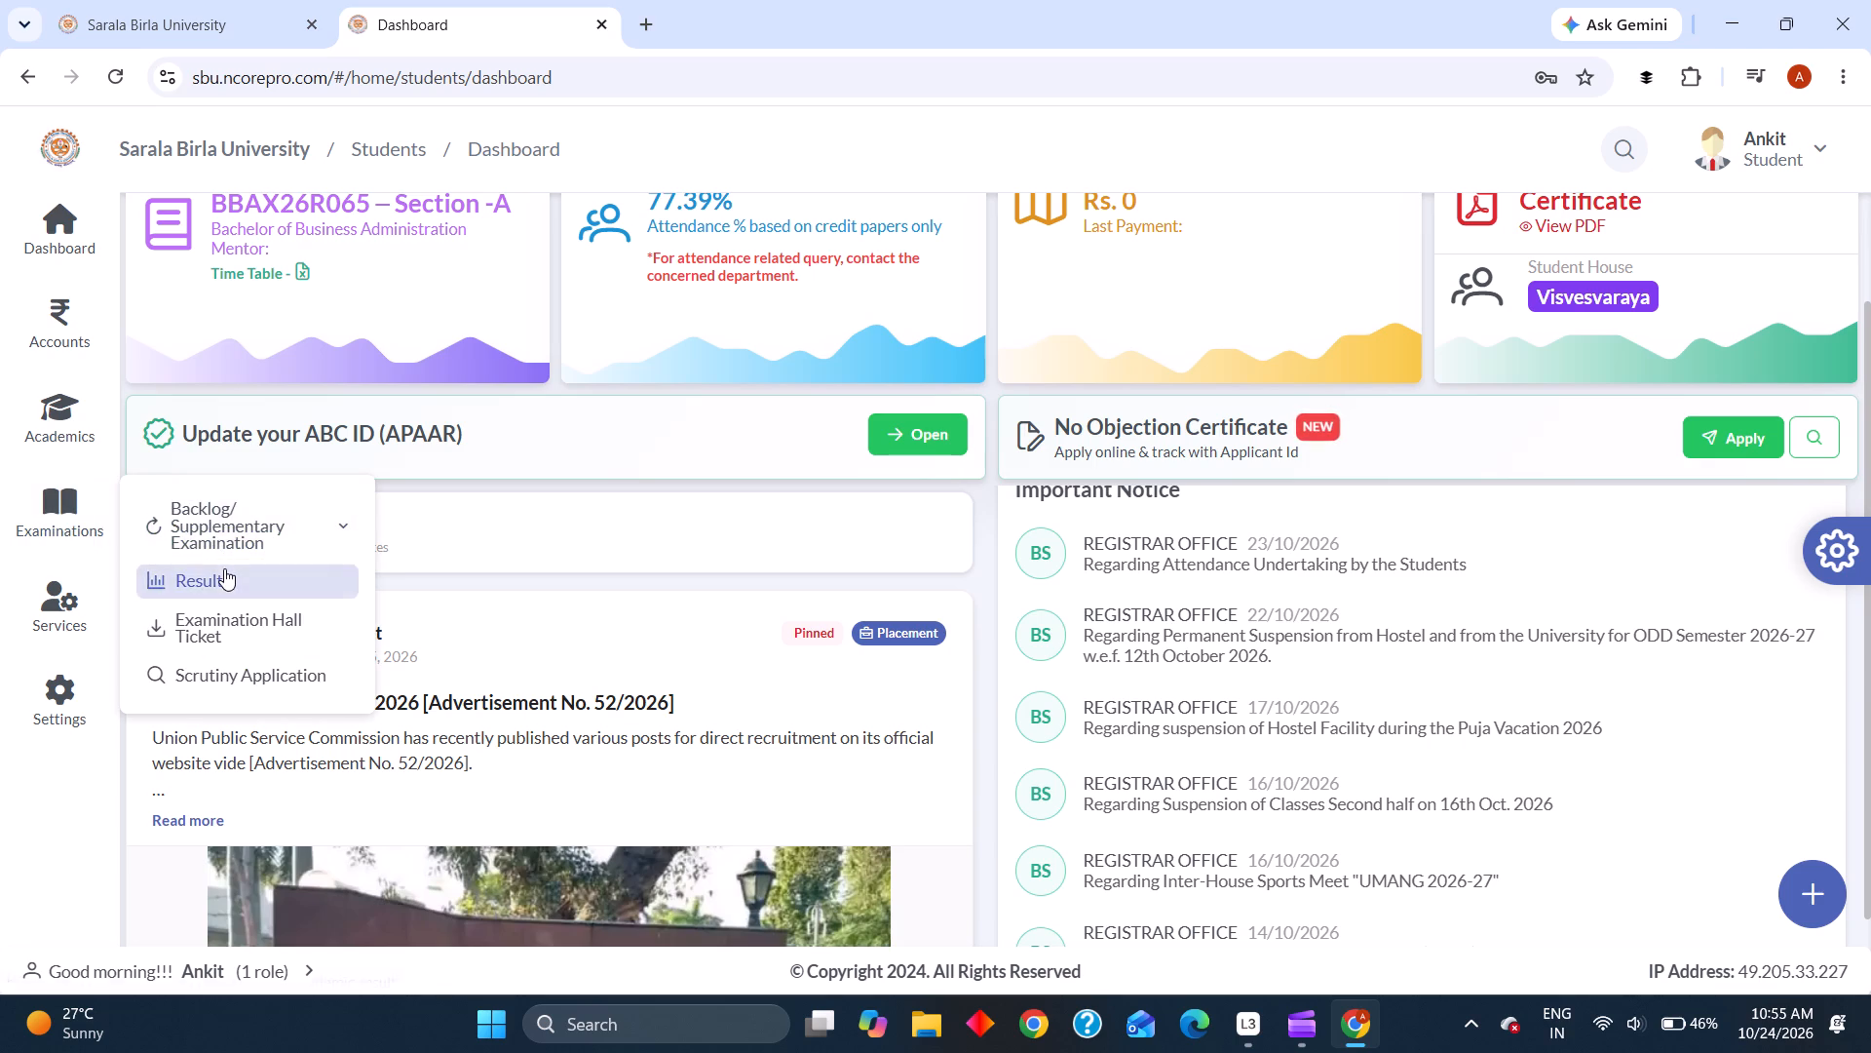
pyautogui.click(224, 568)
pyautogui.click(363, 430)
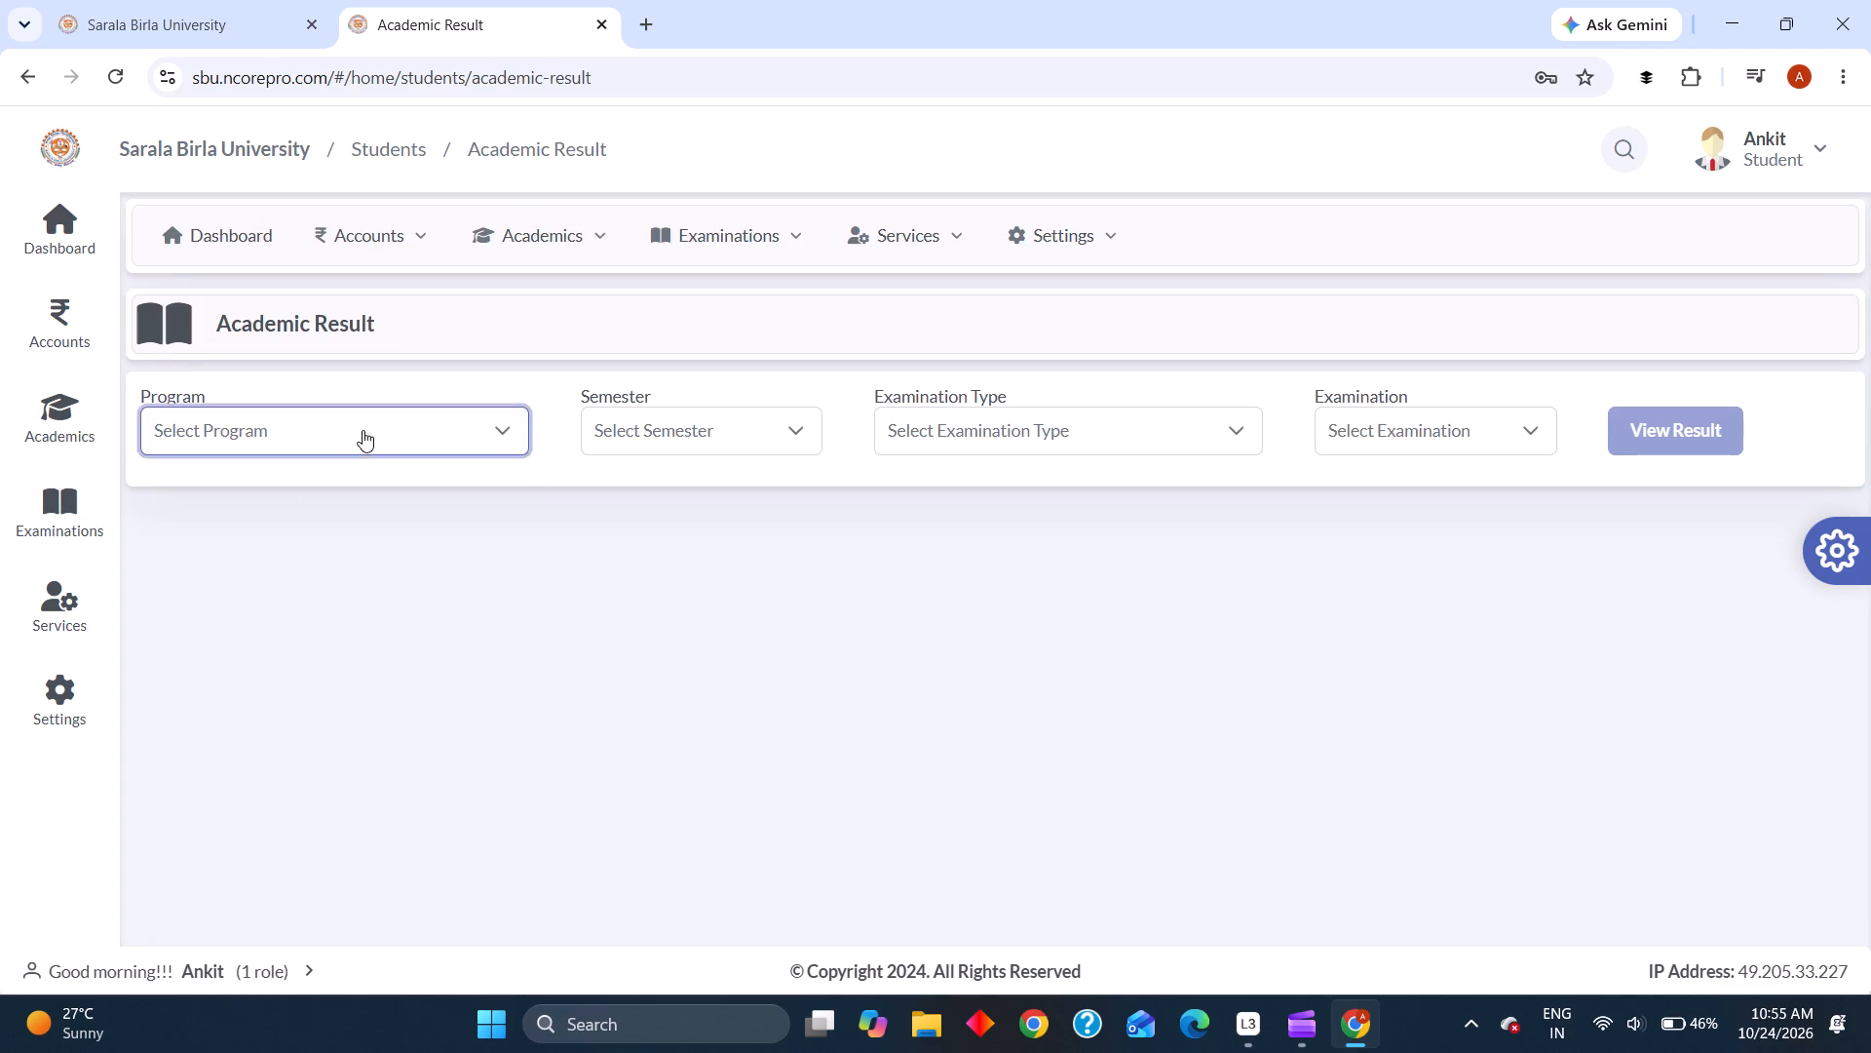
pyautogui.moveTo(445, 544); pyautogui.dragTo(639, 444)
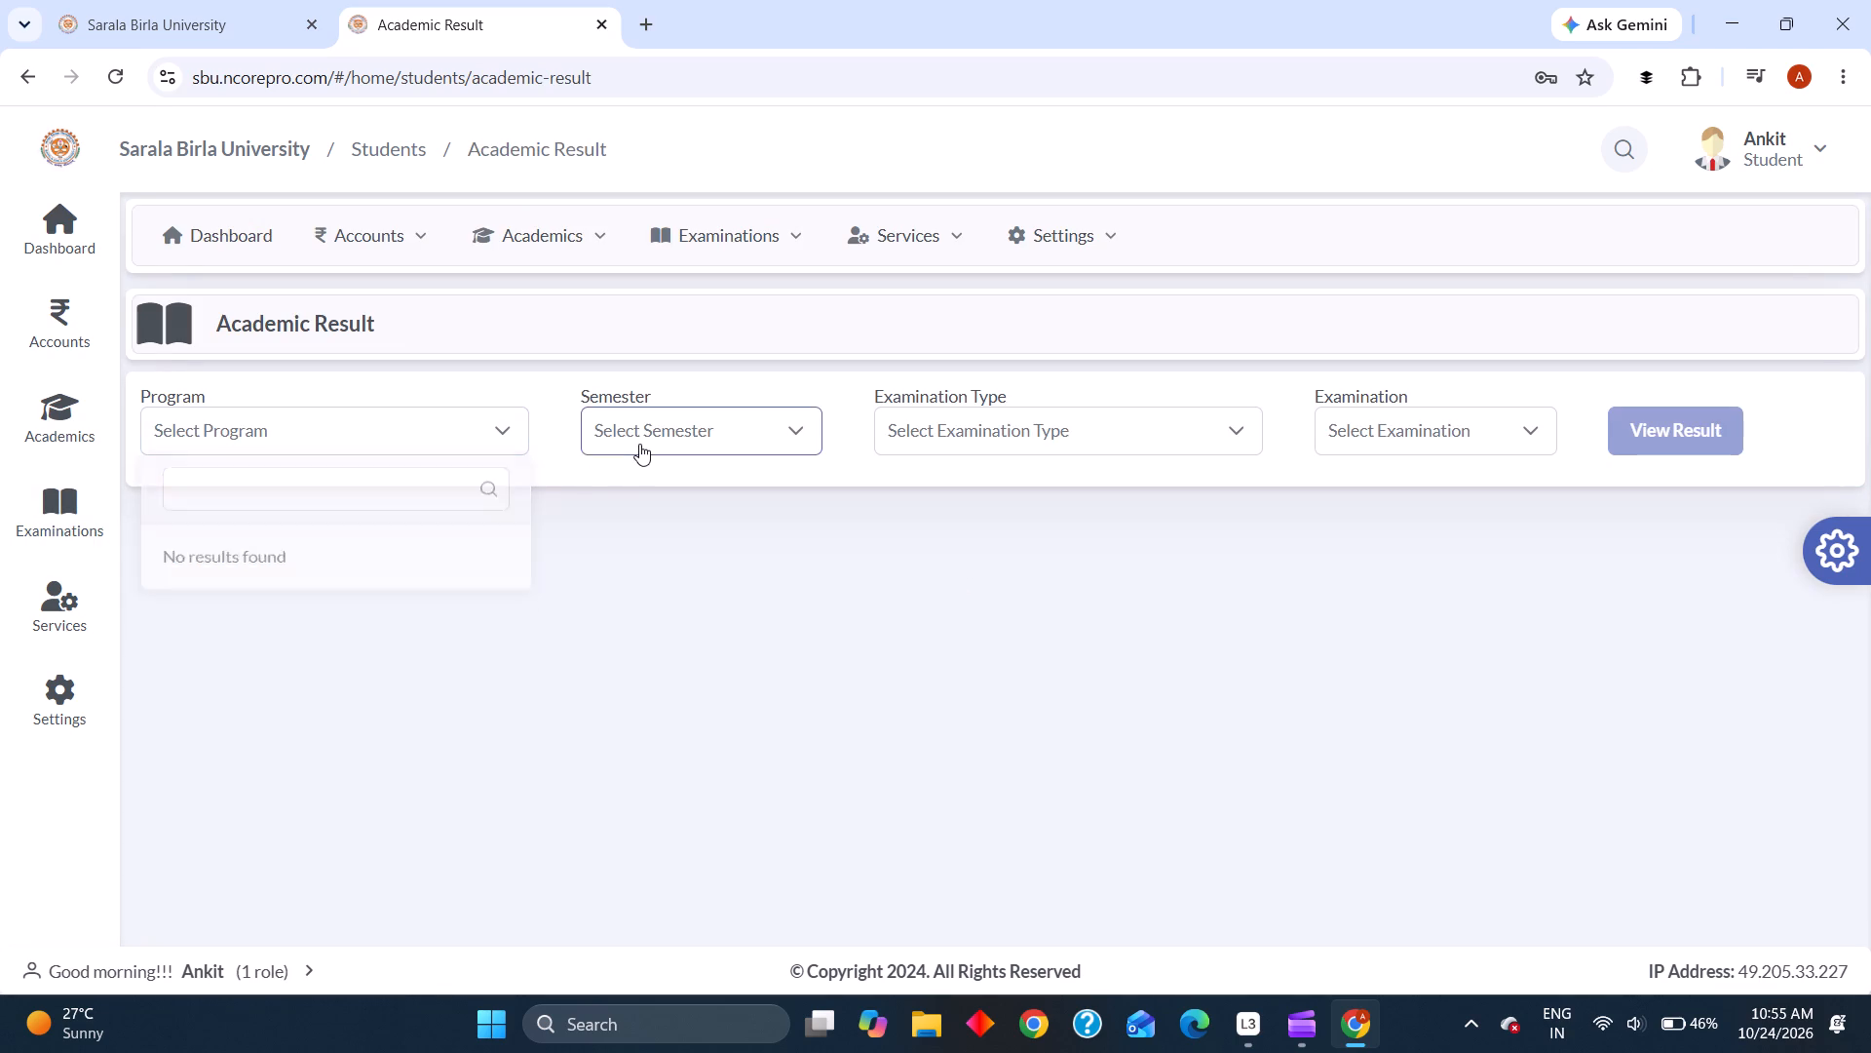
pyautogui.click(639, 444)
pyautogui.click(744, 561)
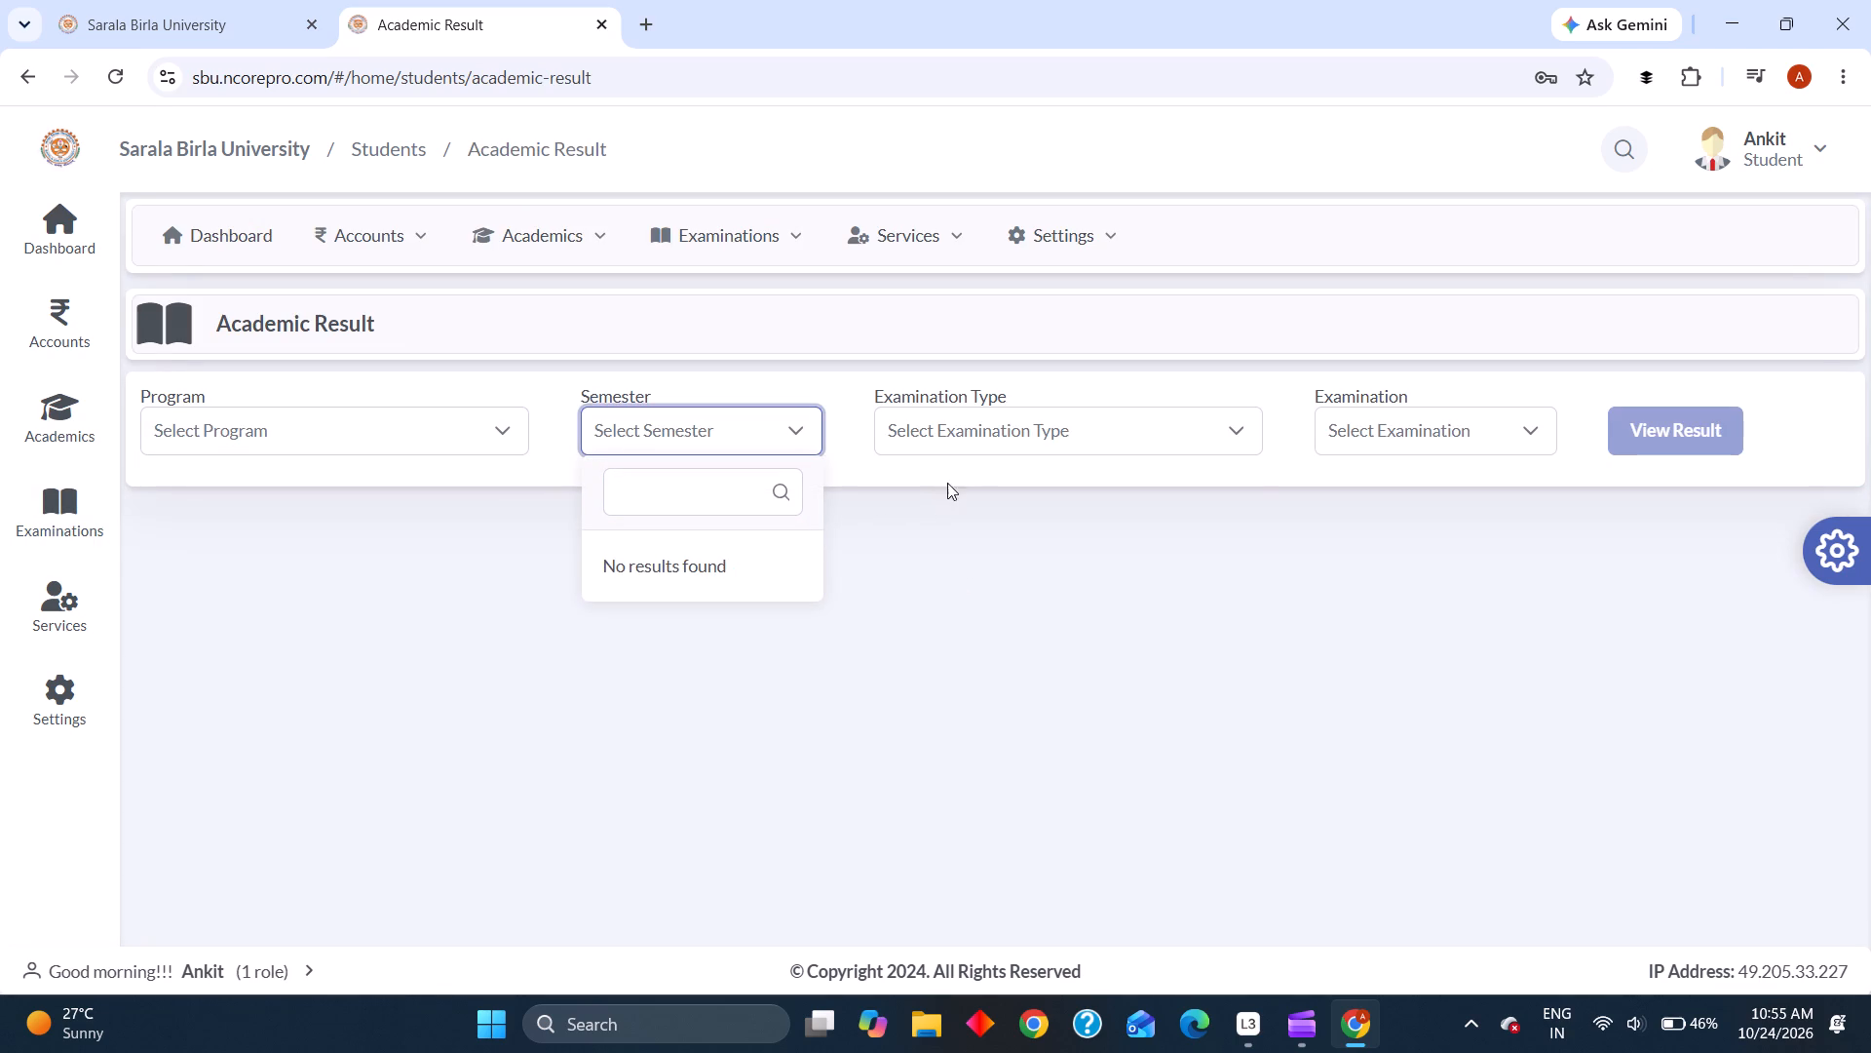
pyautogui.click(986, 437)
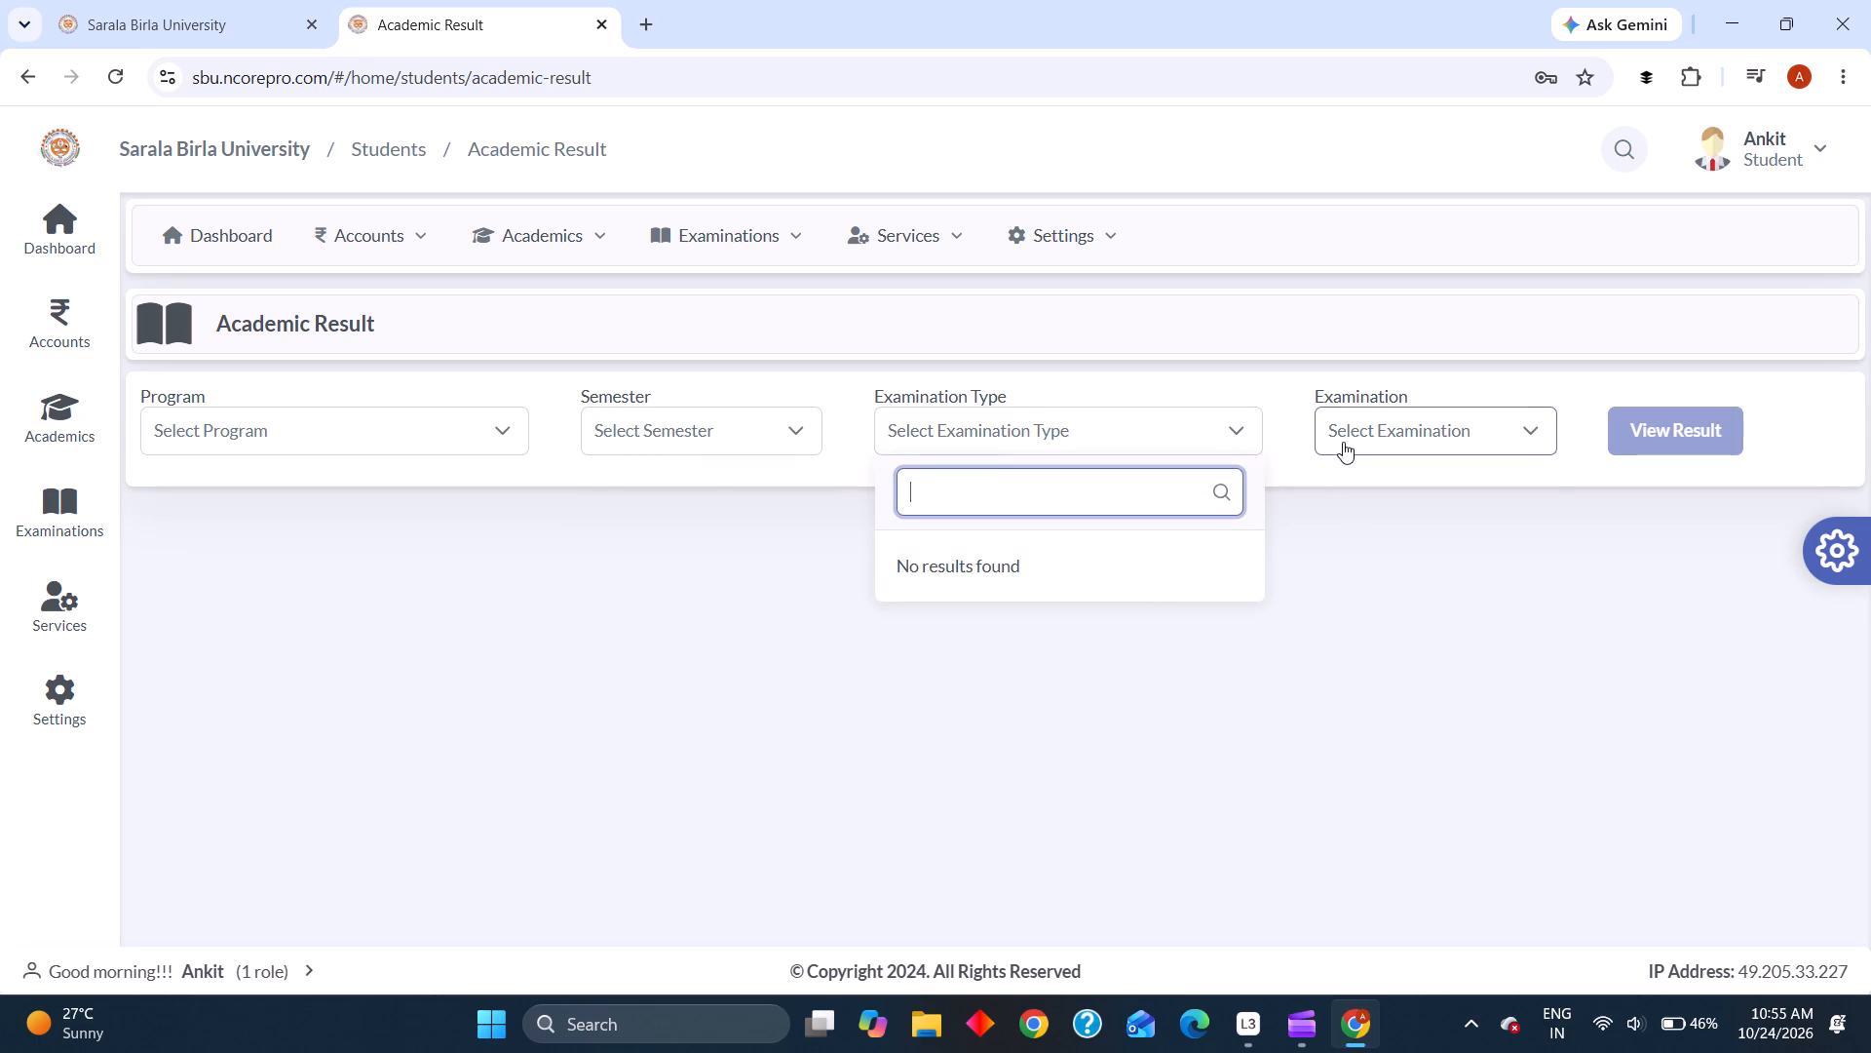
pyautogui.click(1343, 442)
pyautogui.click(498, 397)
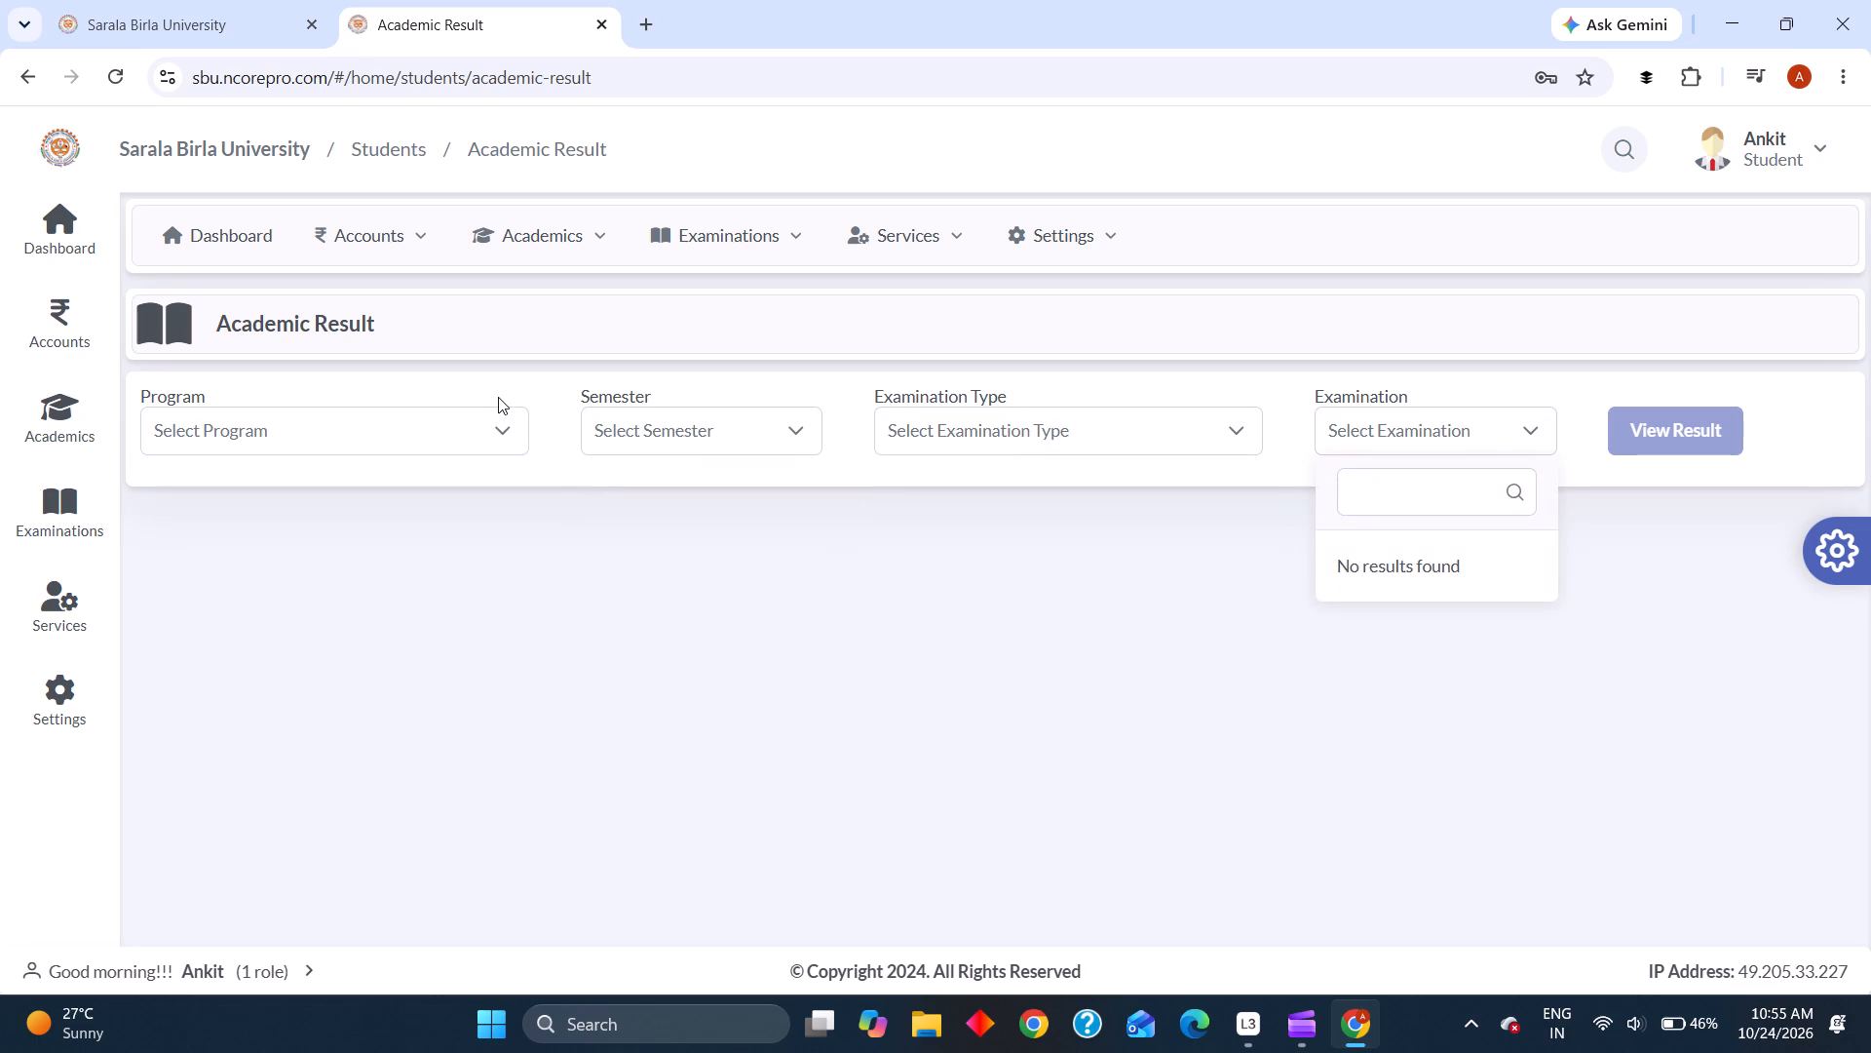
pyautogui.click(495, 404)
pyautogui.click(487, 415)
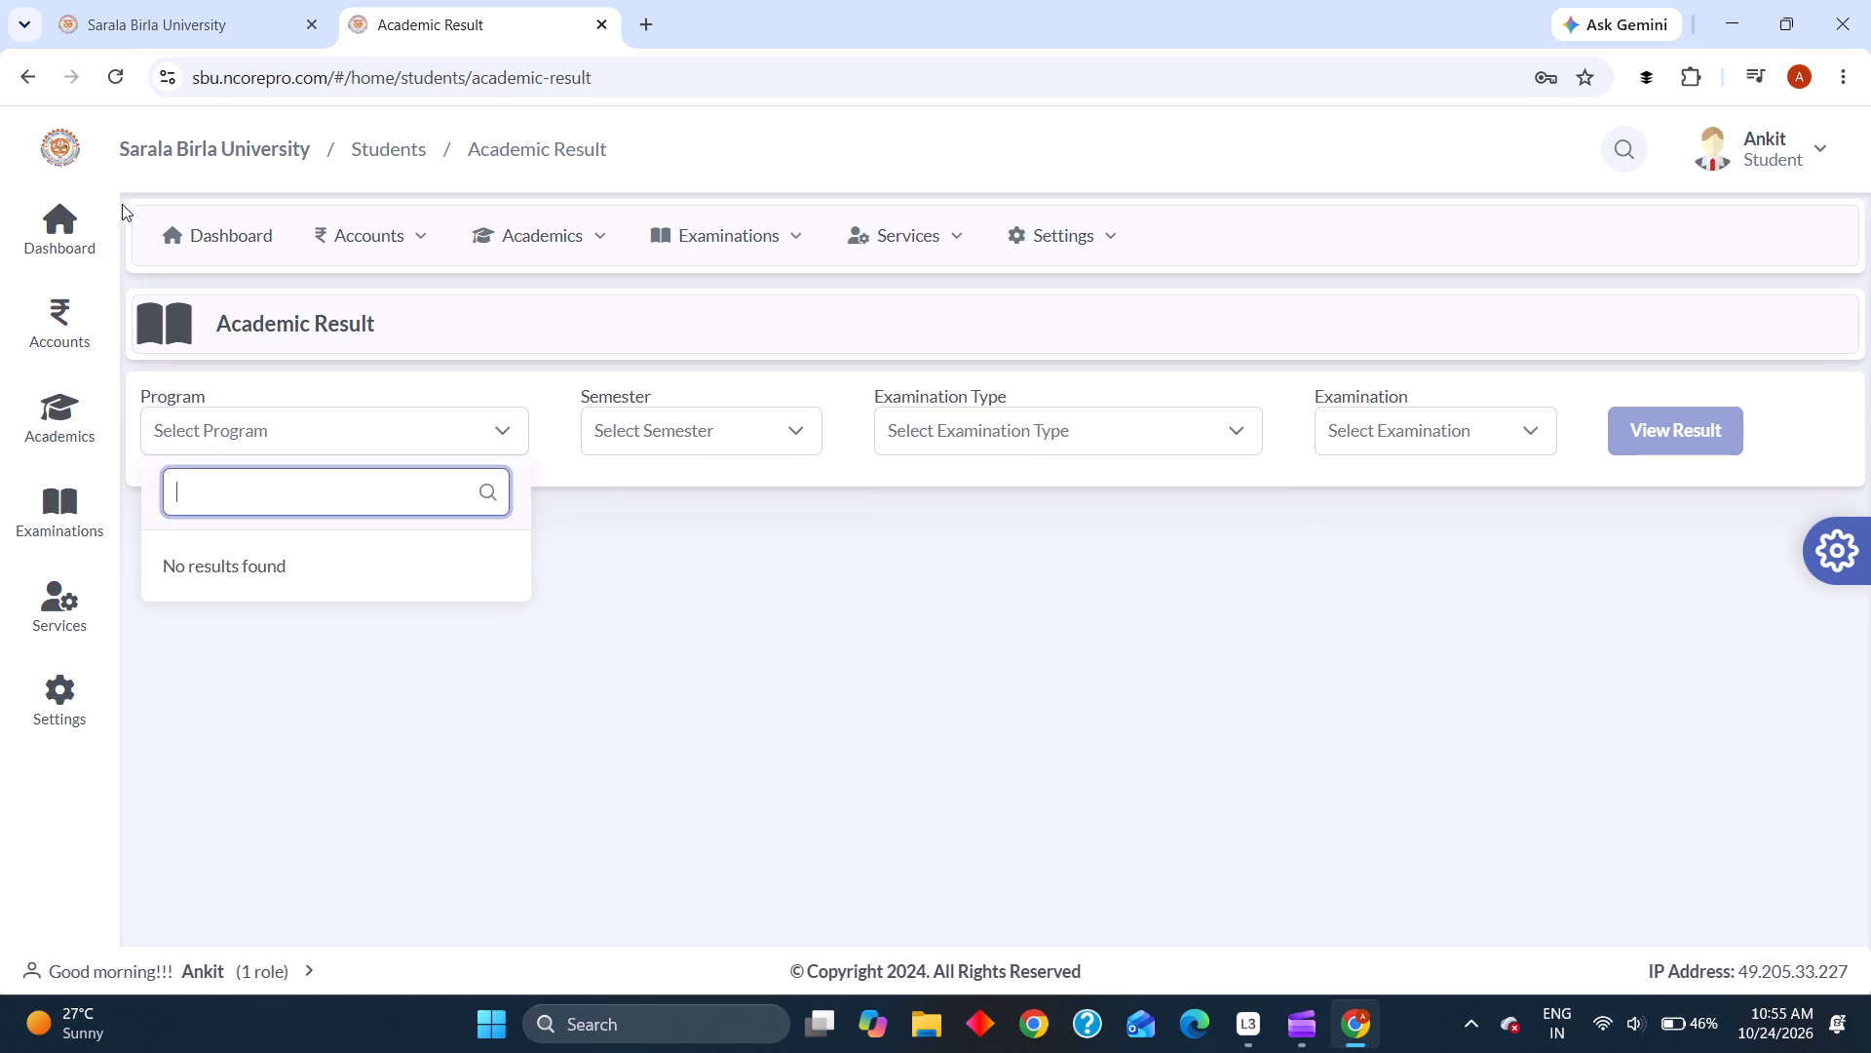
# Return to the student dashboard and open the 23/10/2026 Registrar Office notice regarding Attendance Undertaking by the Students.
pyautogui.click(73, 219)
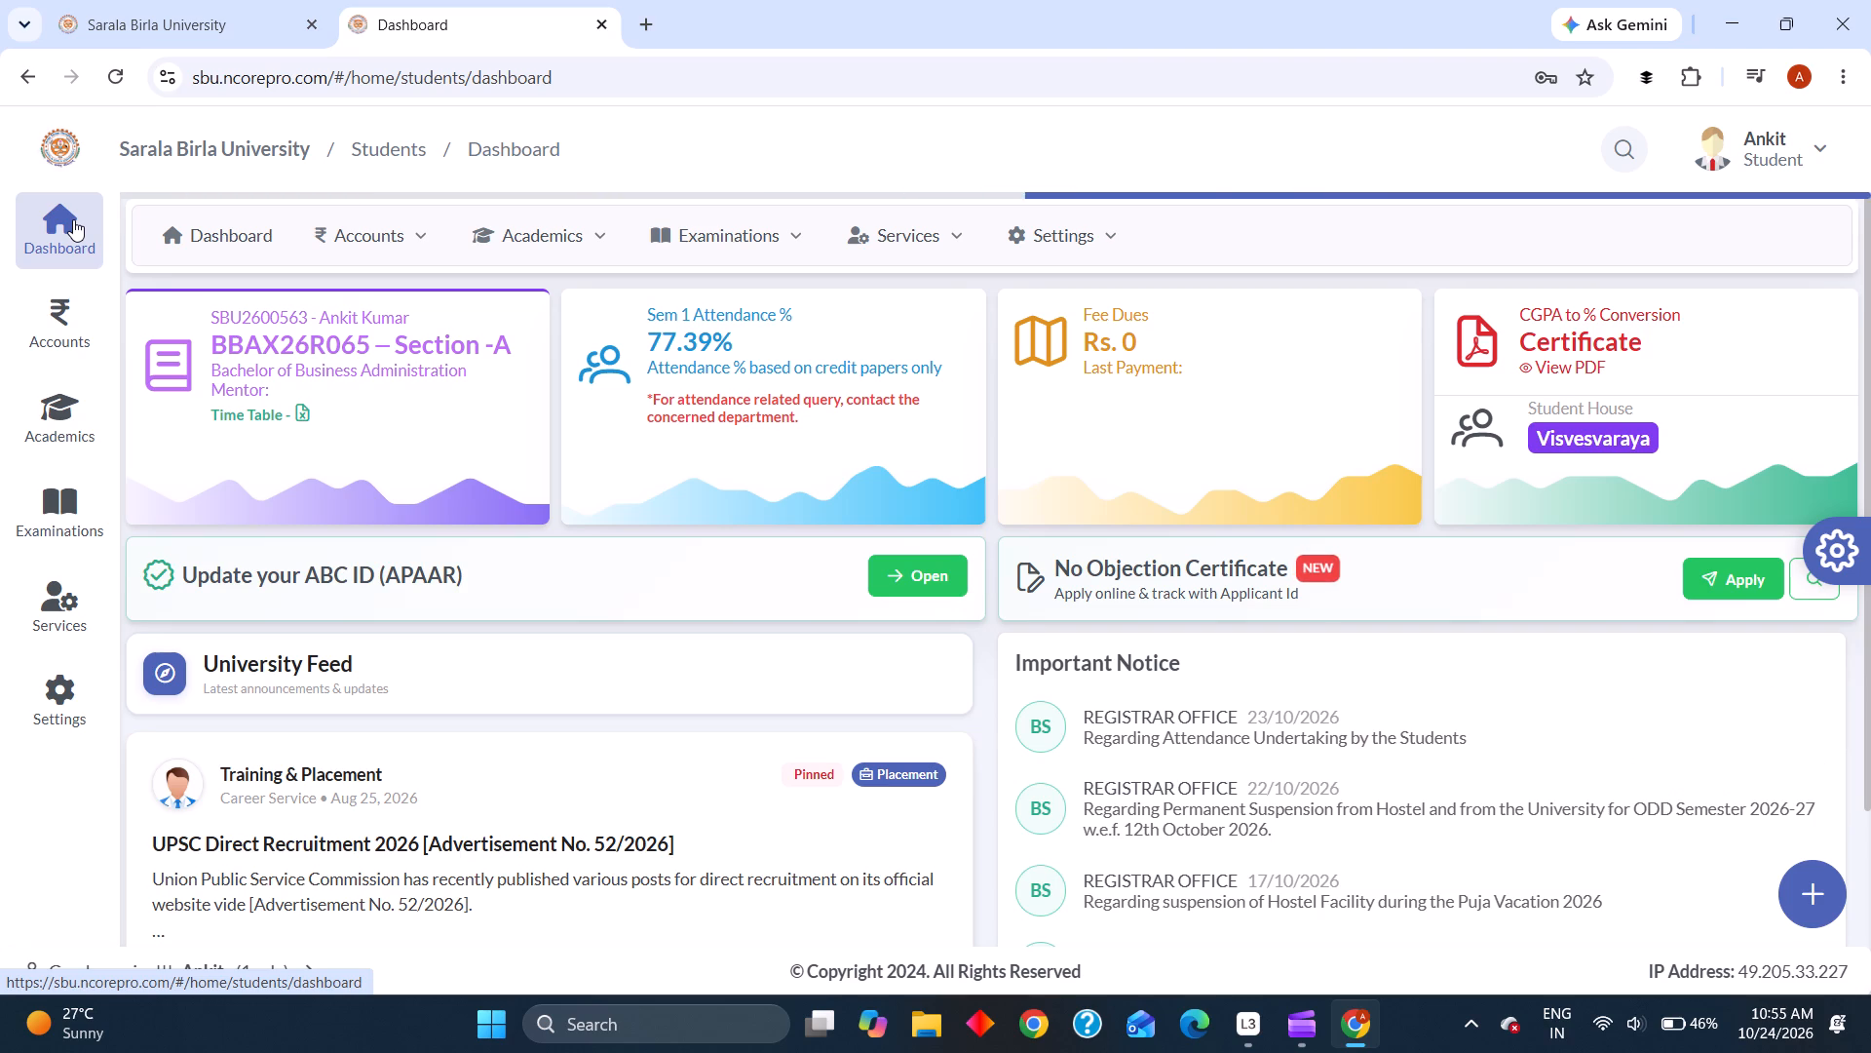
pyautogui.scroll(-1, 430, 569)
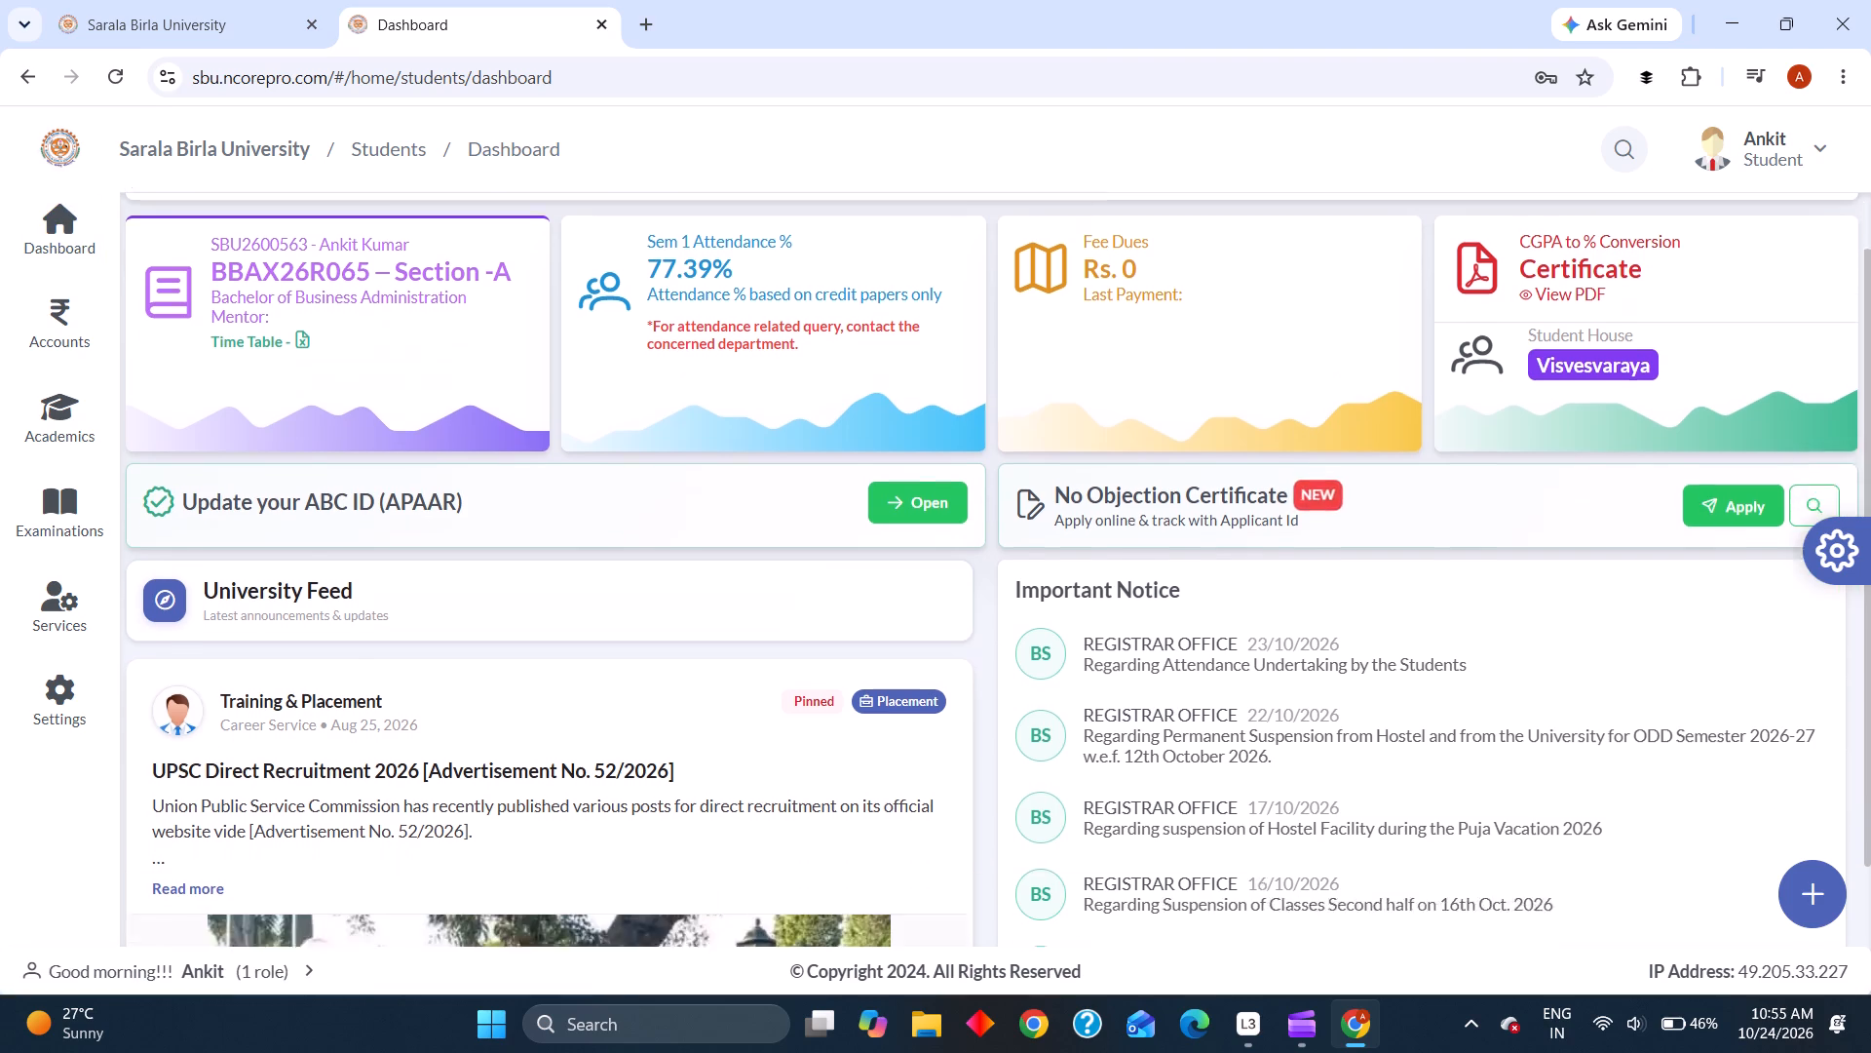
pyautogui.scroll(-1, 430, 569)
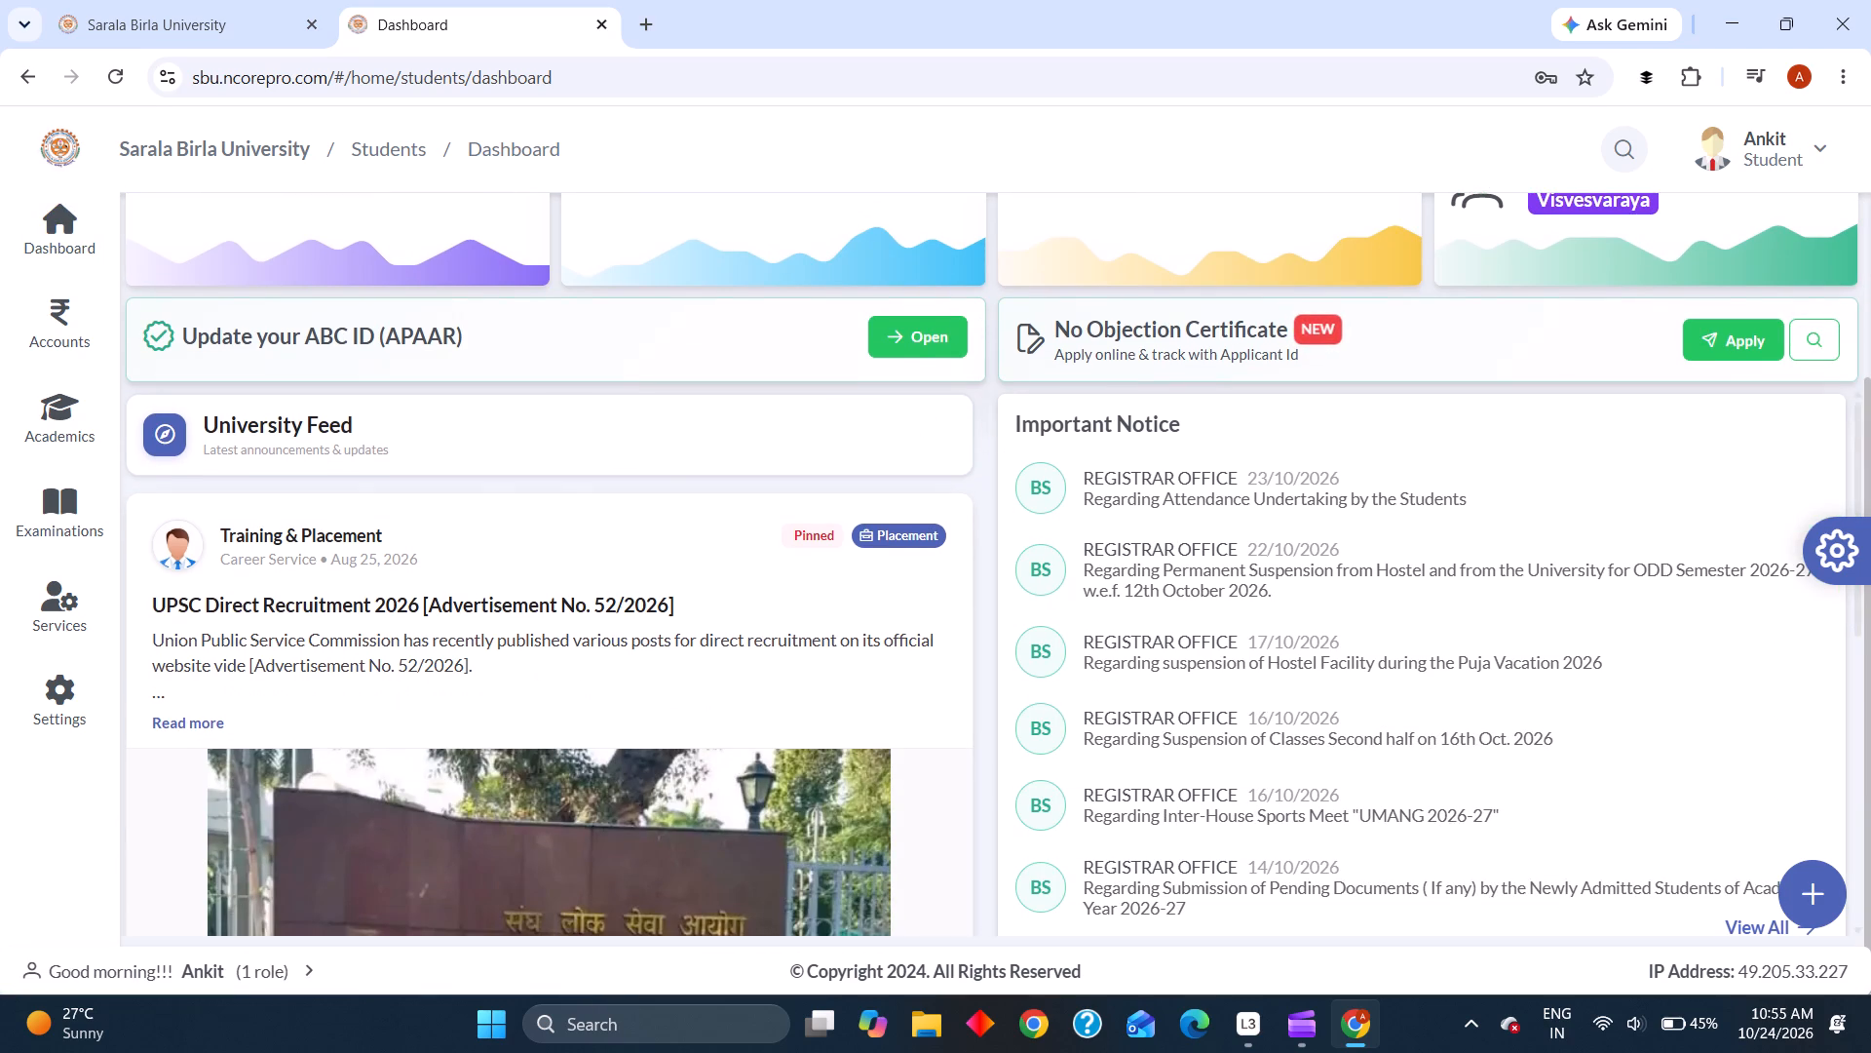
pyautogui.scroll(2, 1039, 563)
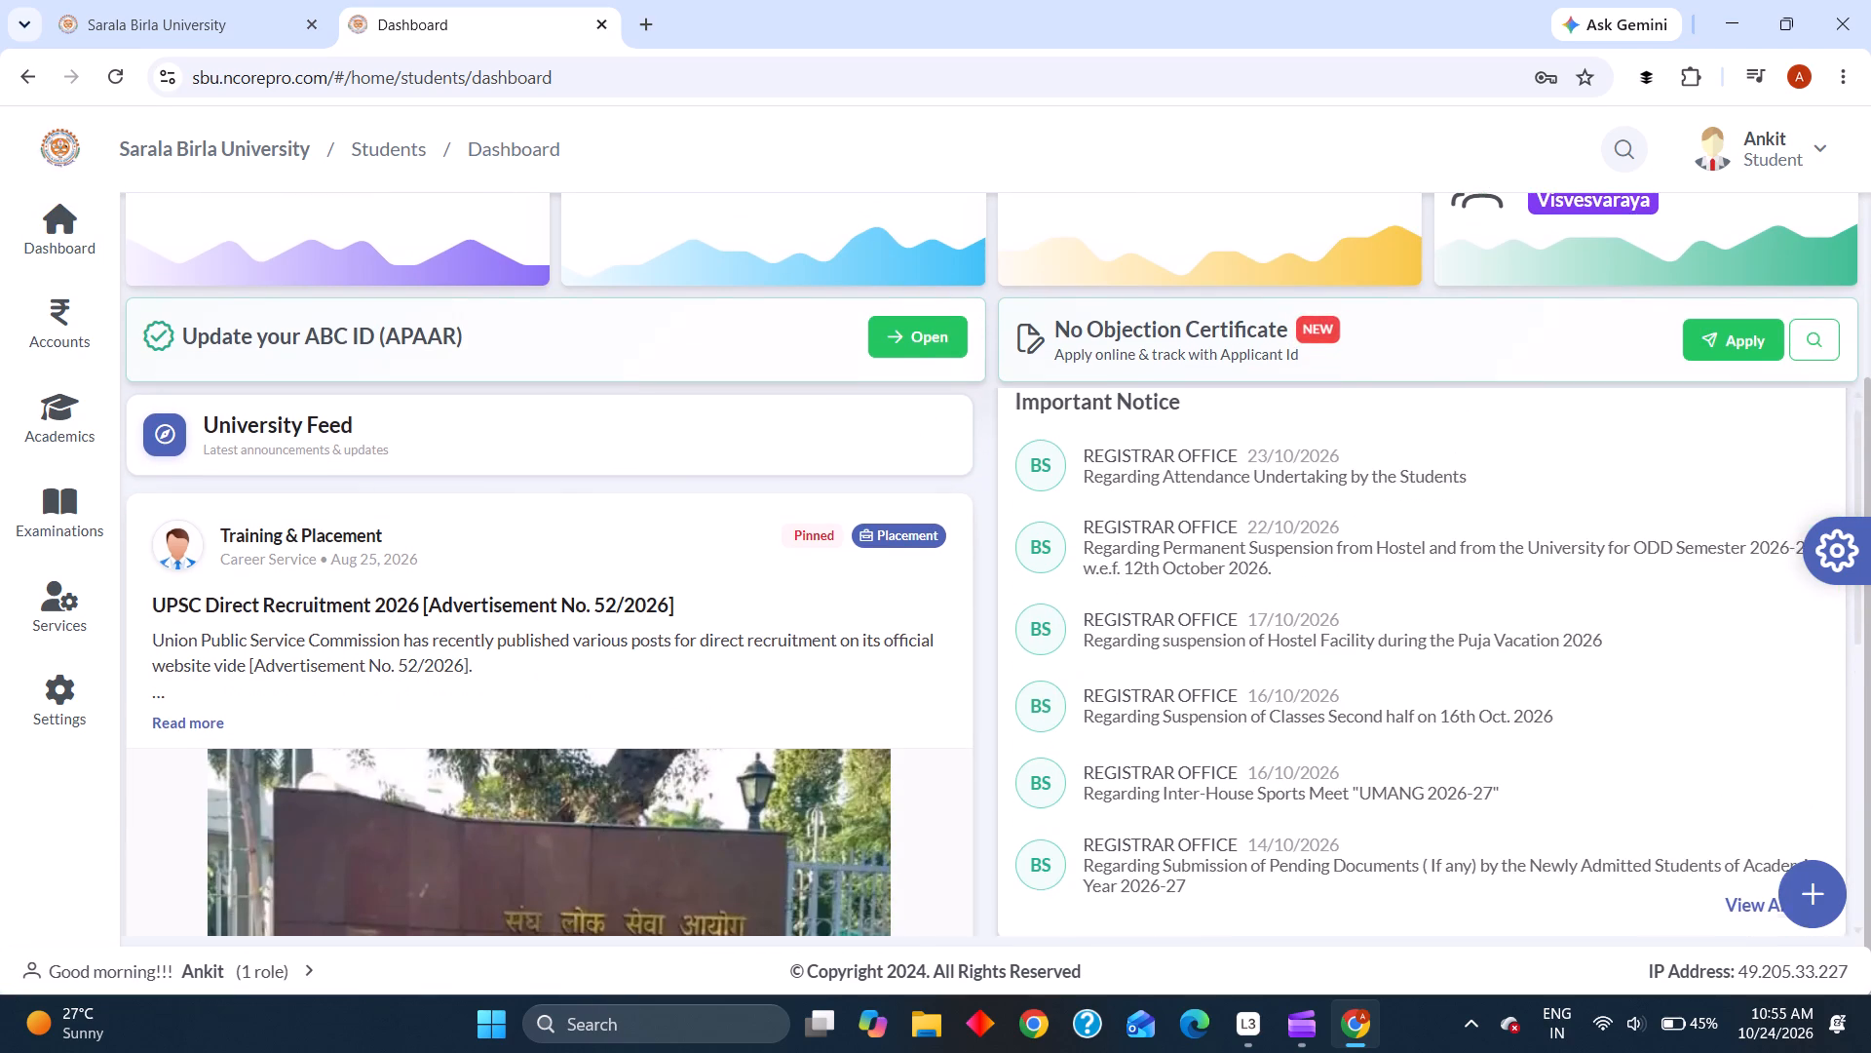
pyautogui.scroll(1, 1039, 563)
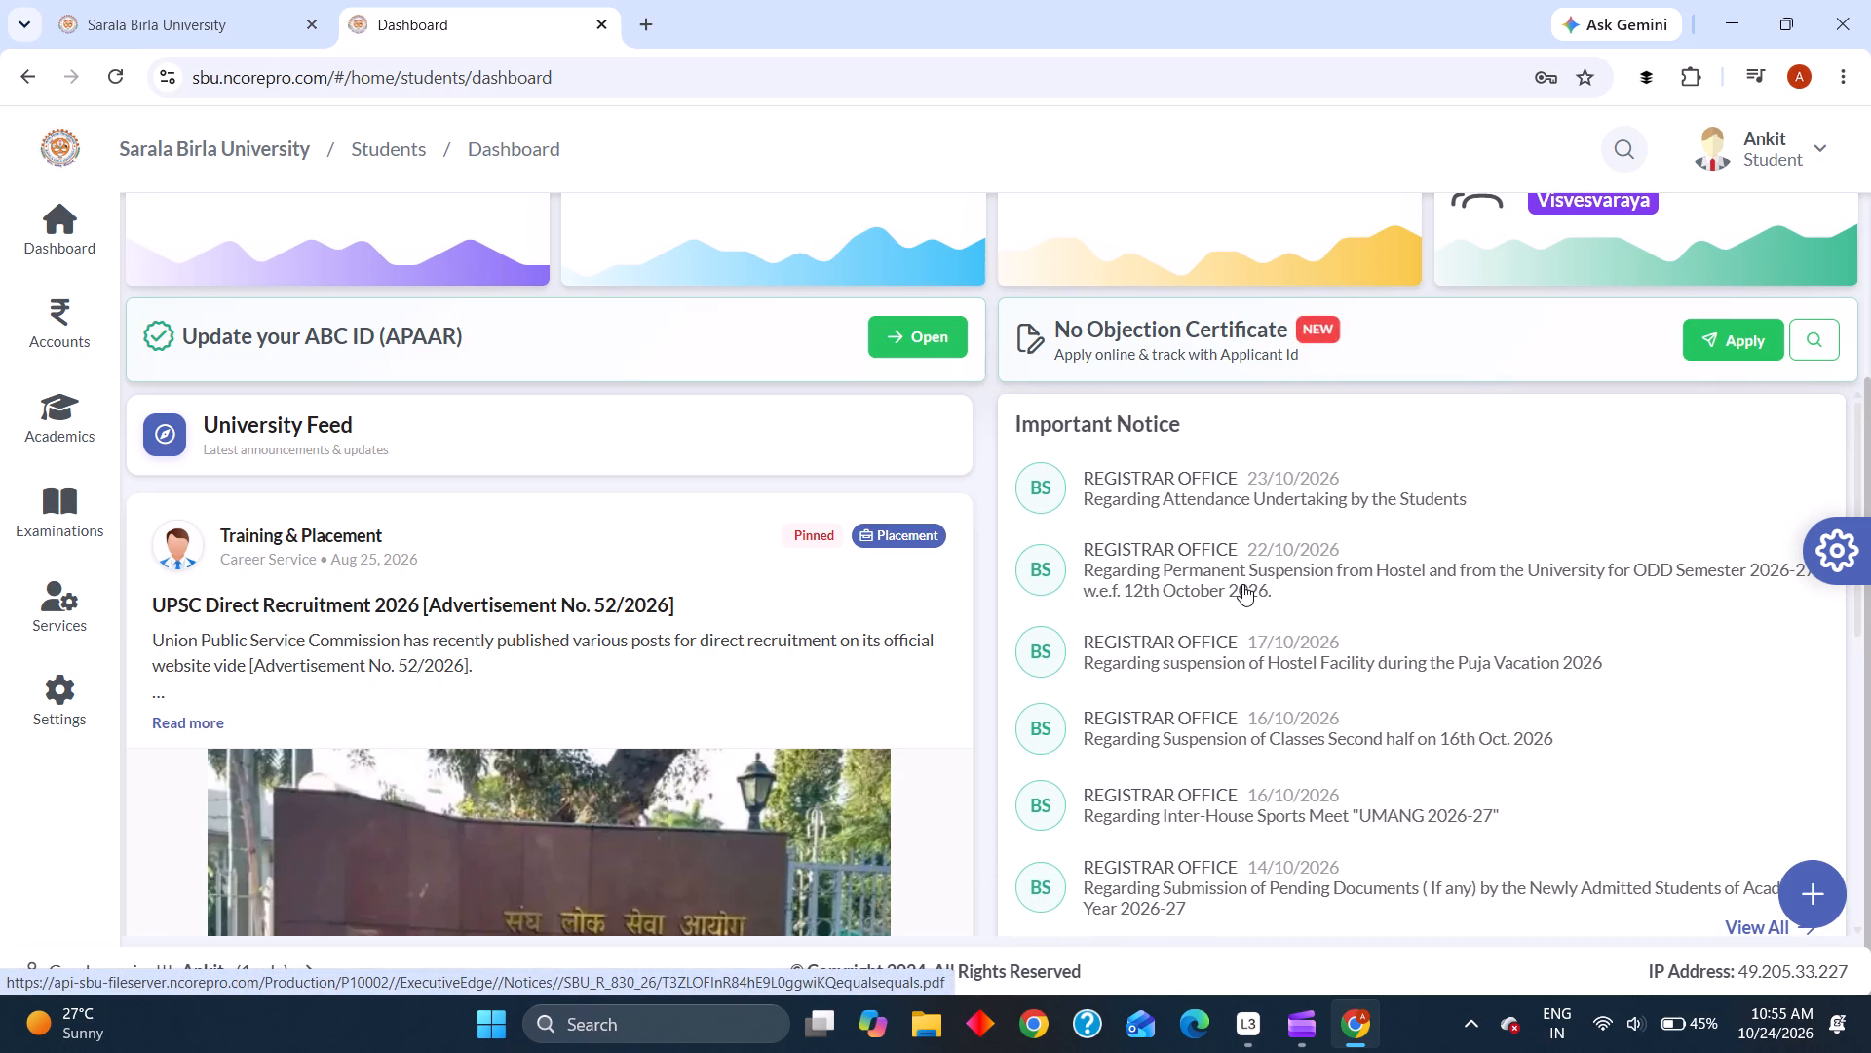
pyautogui.click(1239, 501)
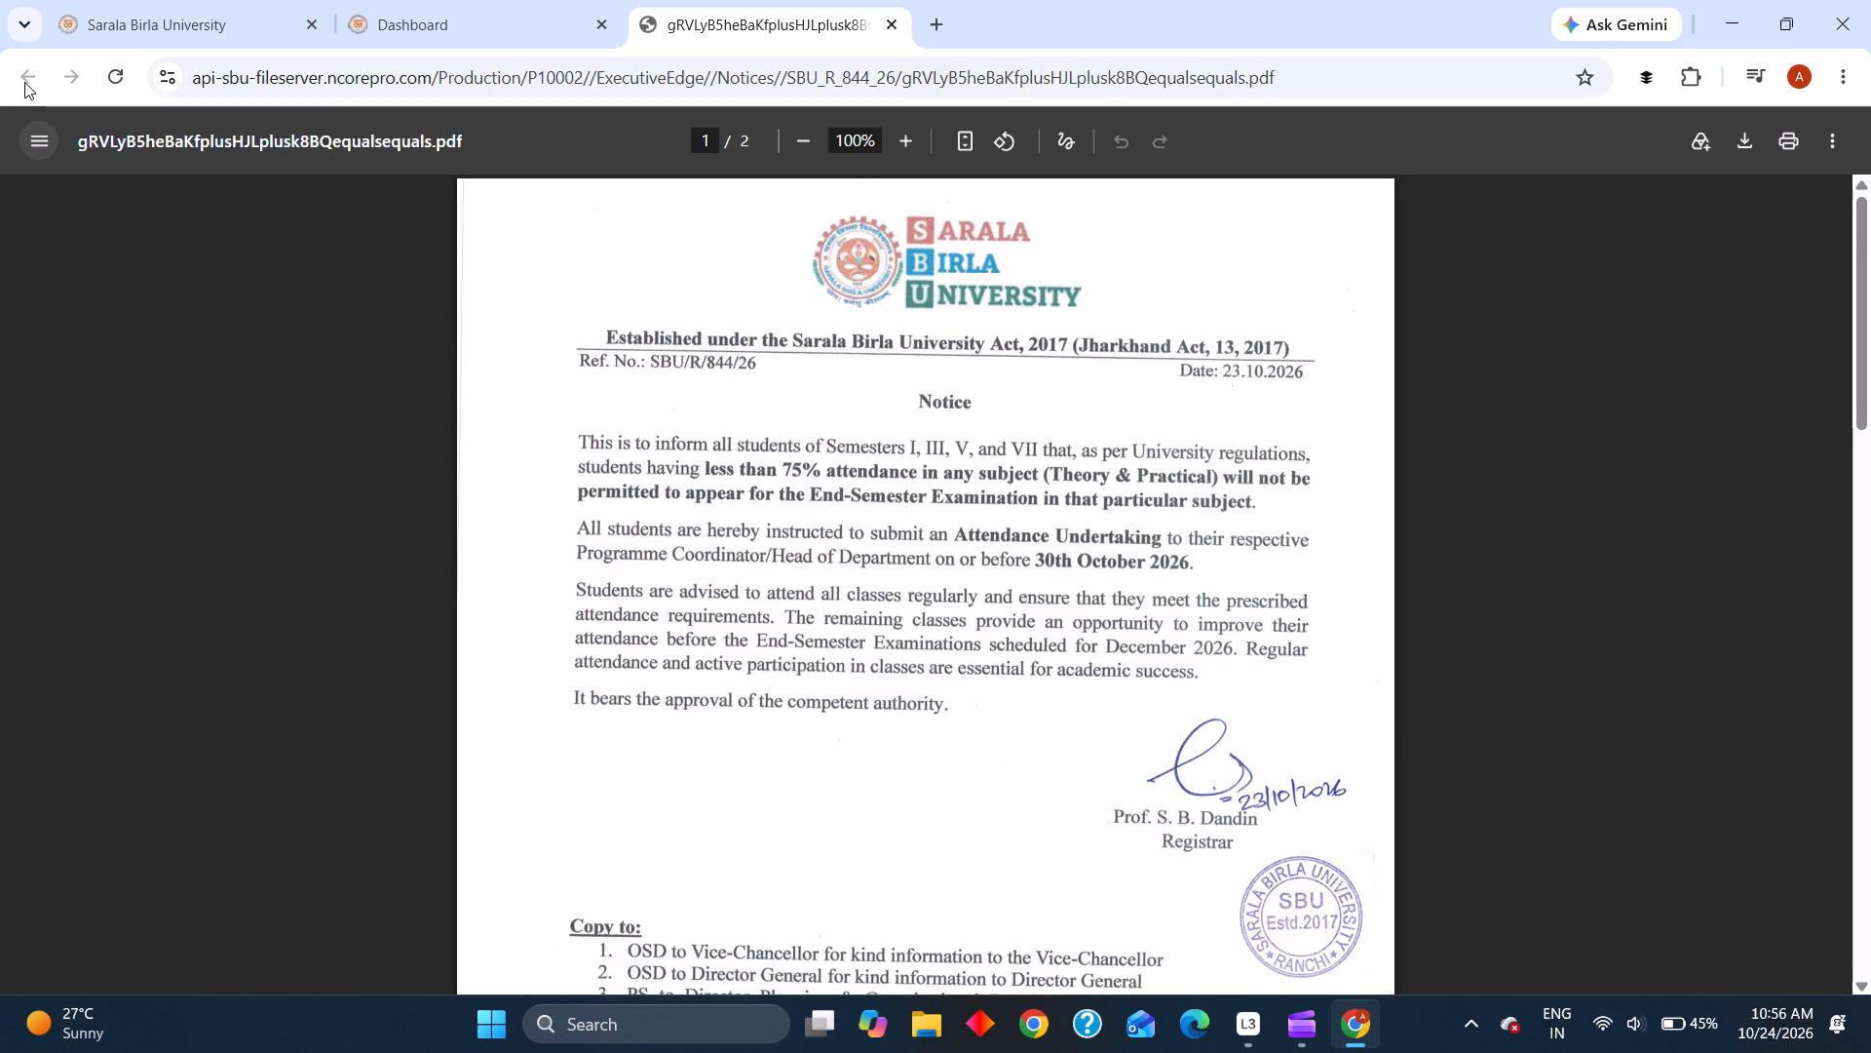
# Go back to the student dashboard and browse the University Feed posts.
pyautogui.click(580, 30)
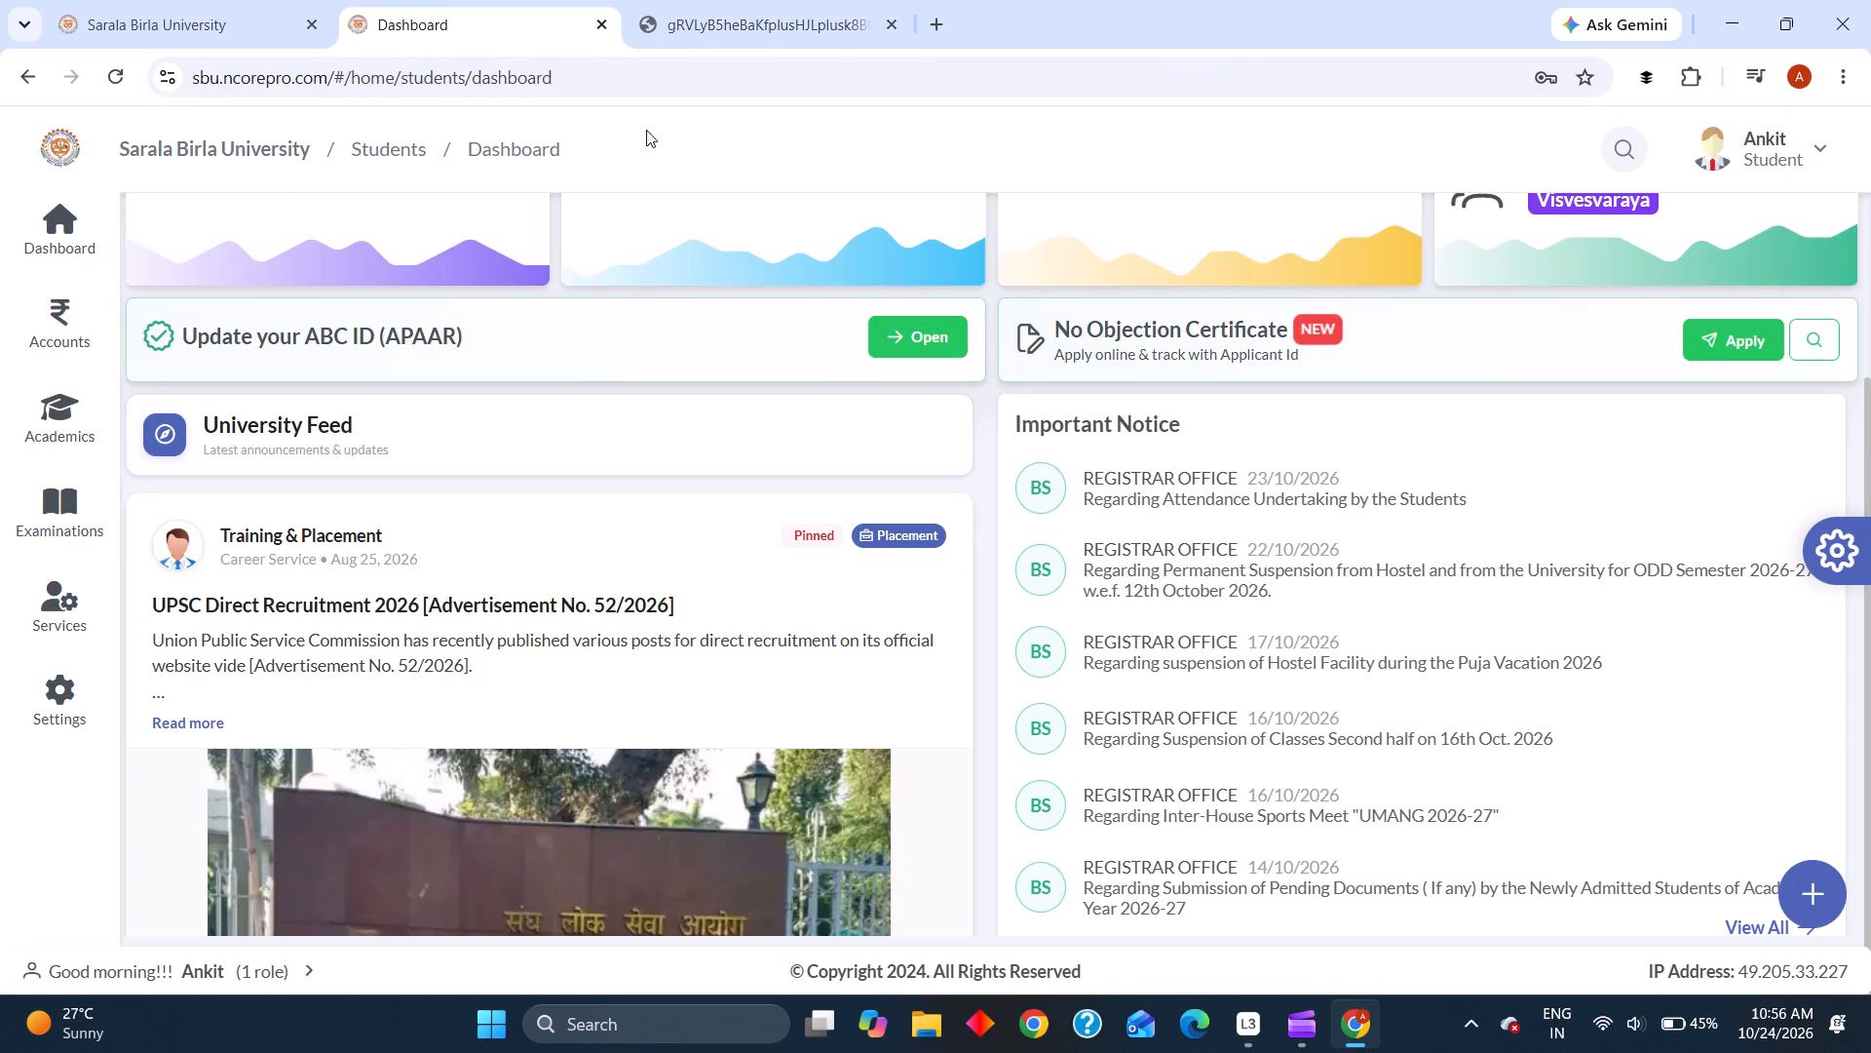
pyautogui.scroll(-11, 915, 525)
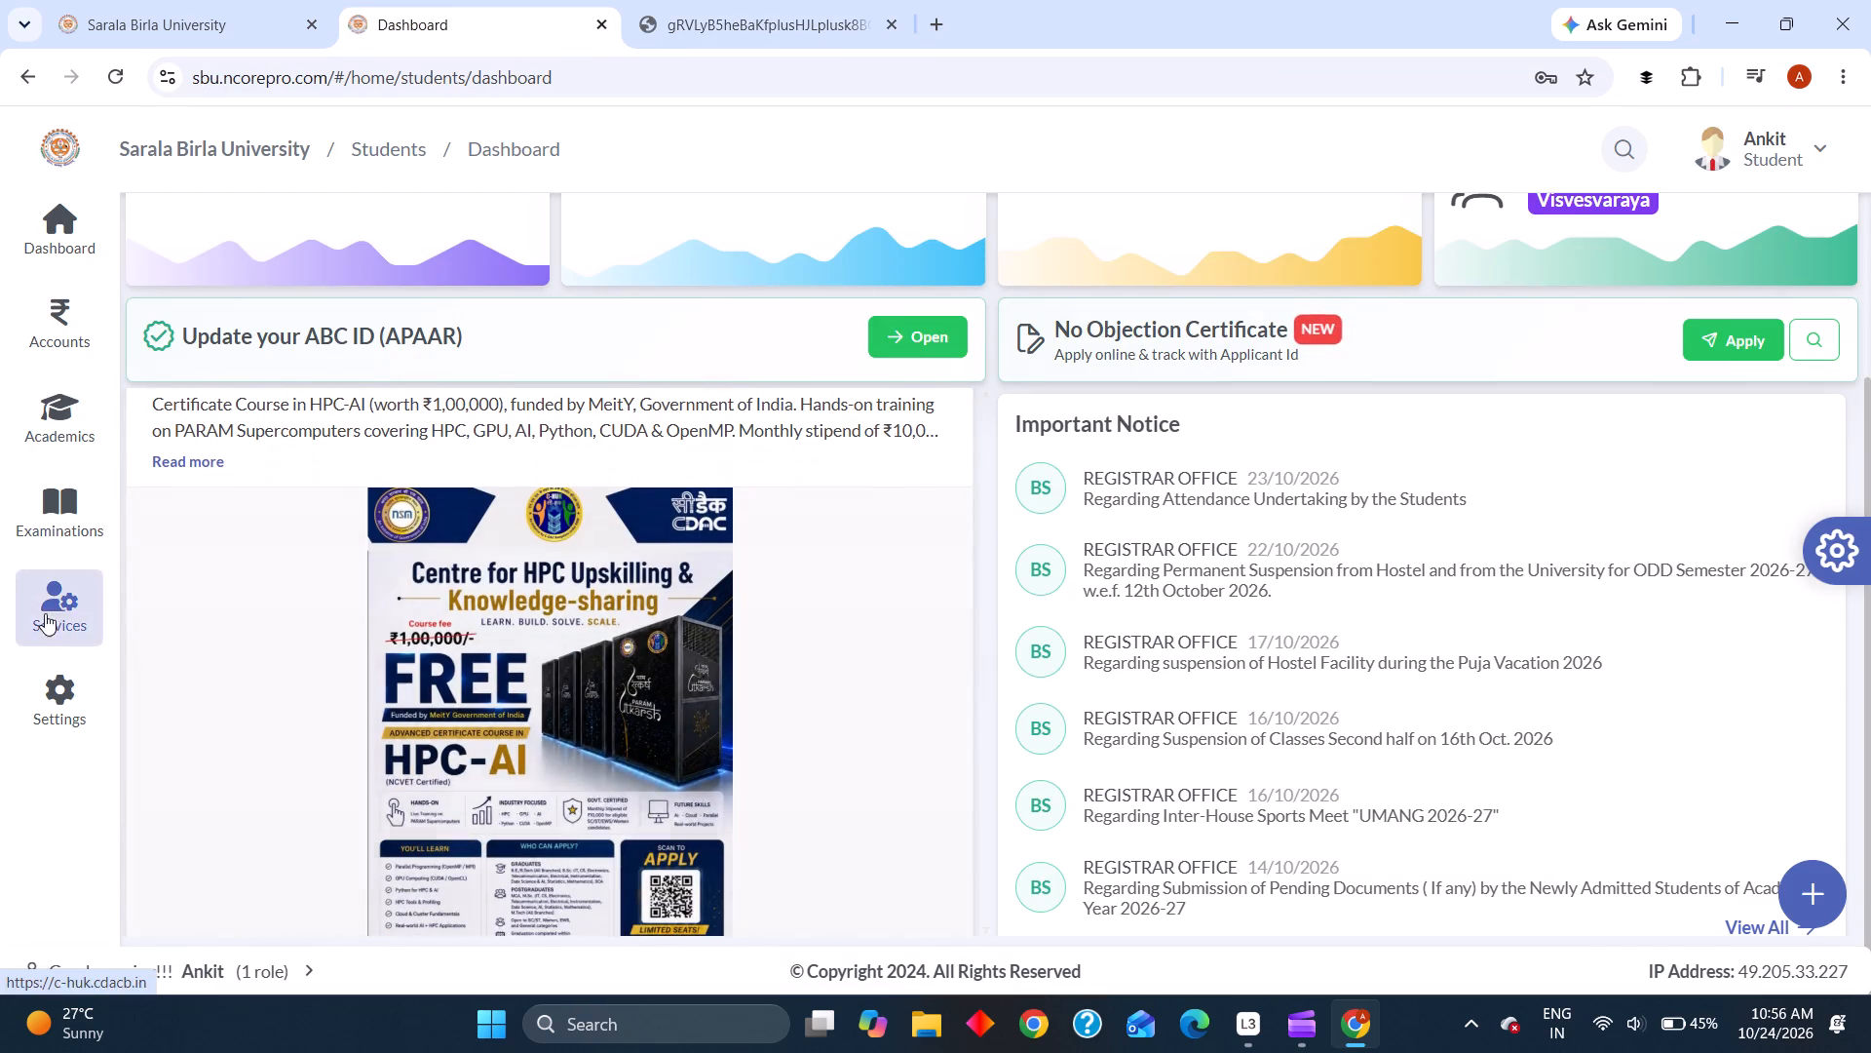
pyautogui.click(63, 371)
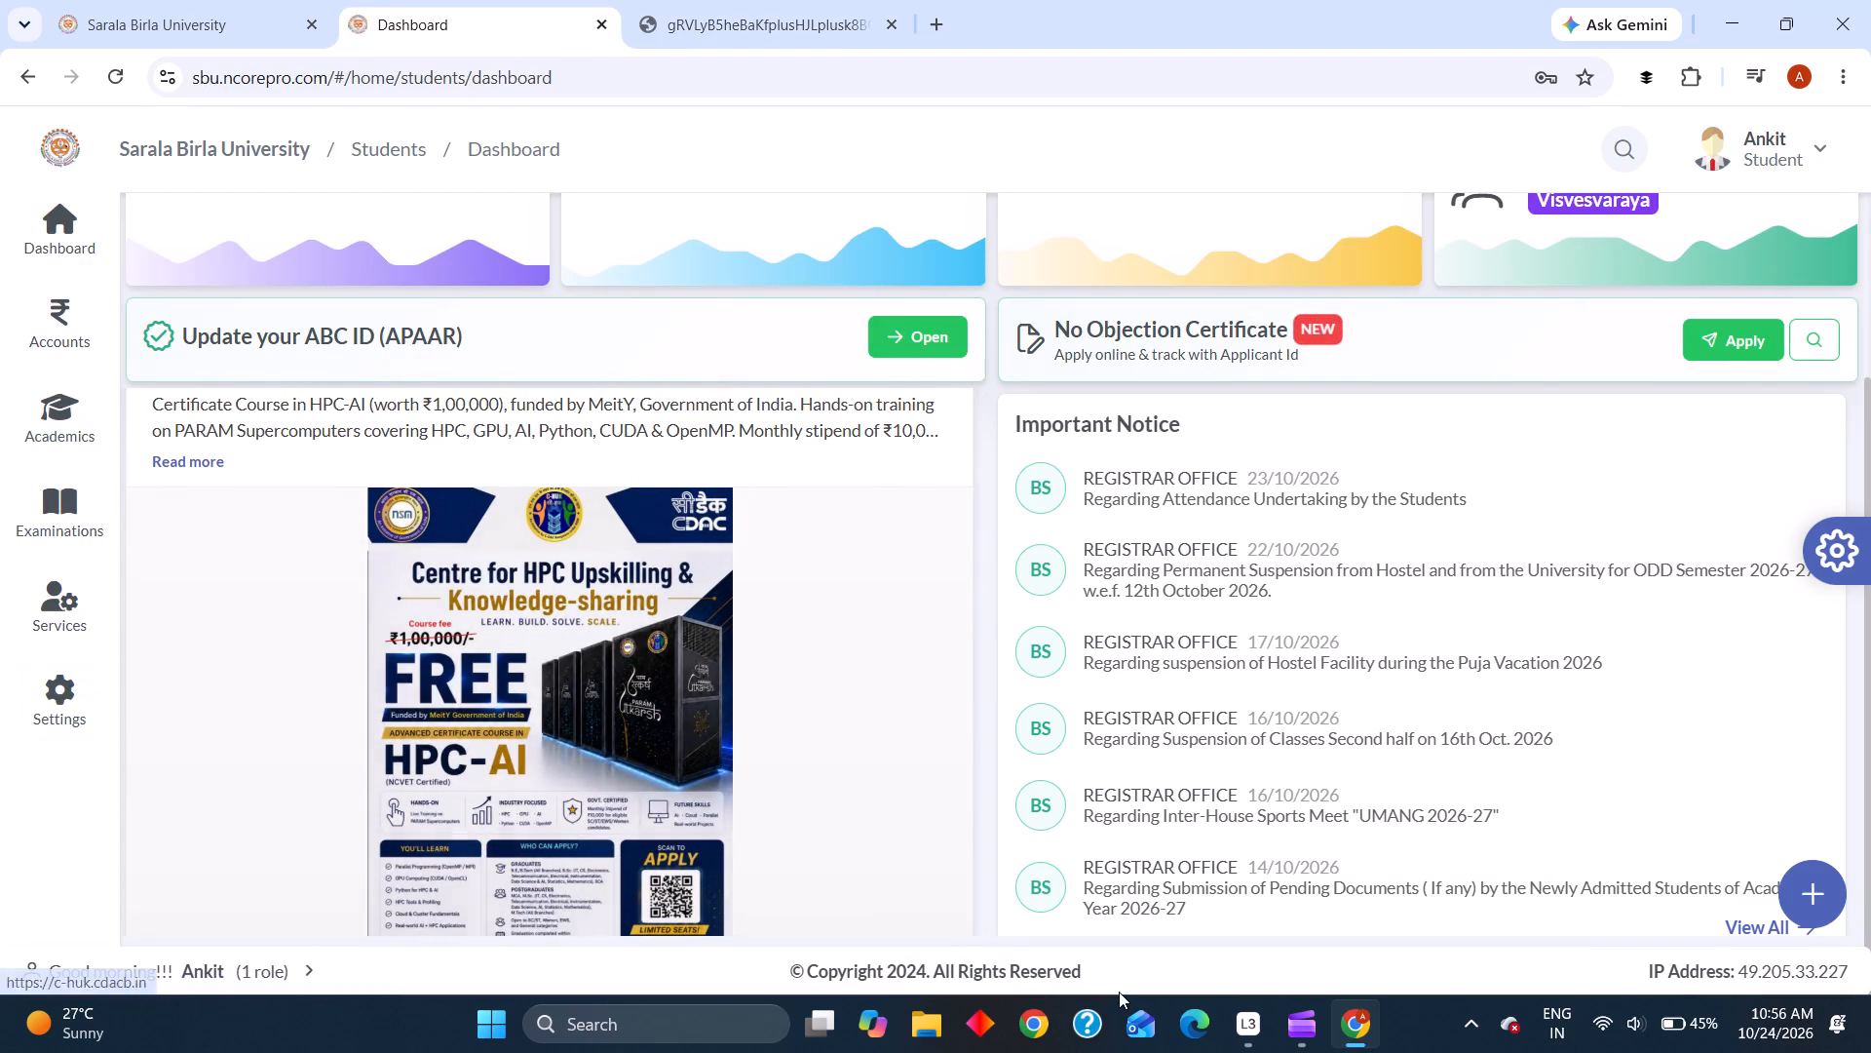
# Switch to Clipchamp and play the dog-photo slideshow of Video Project 5.
pyautogui.click(1304, 1012)
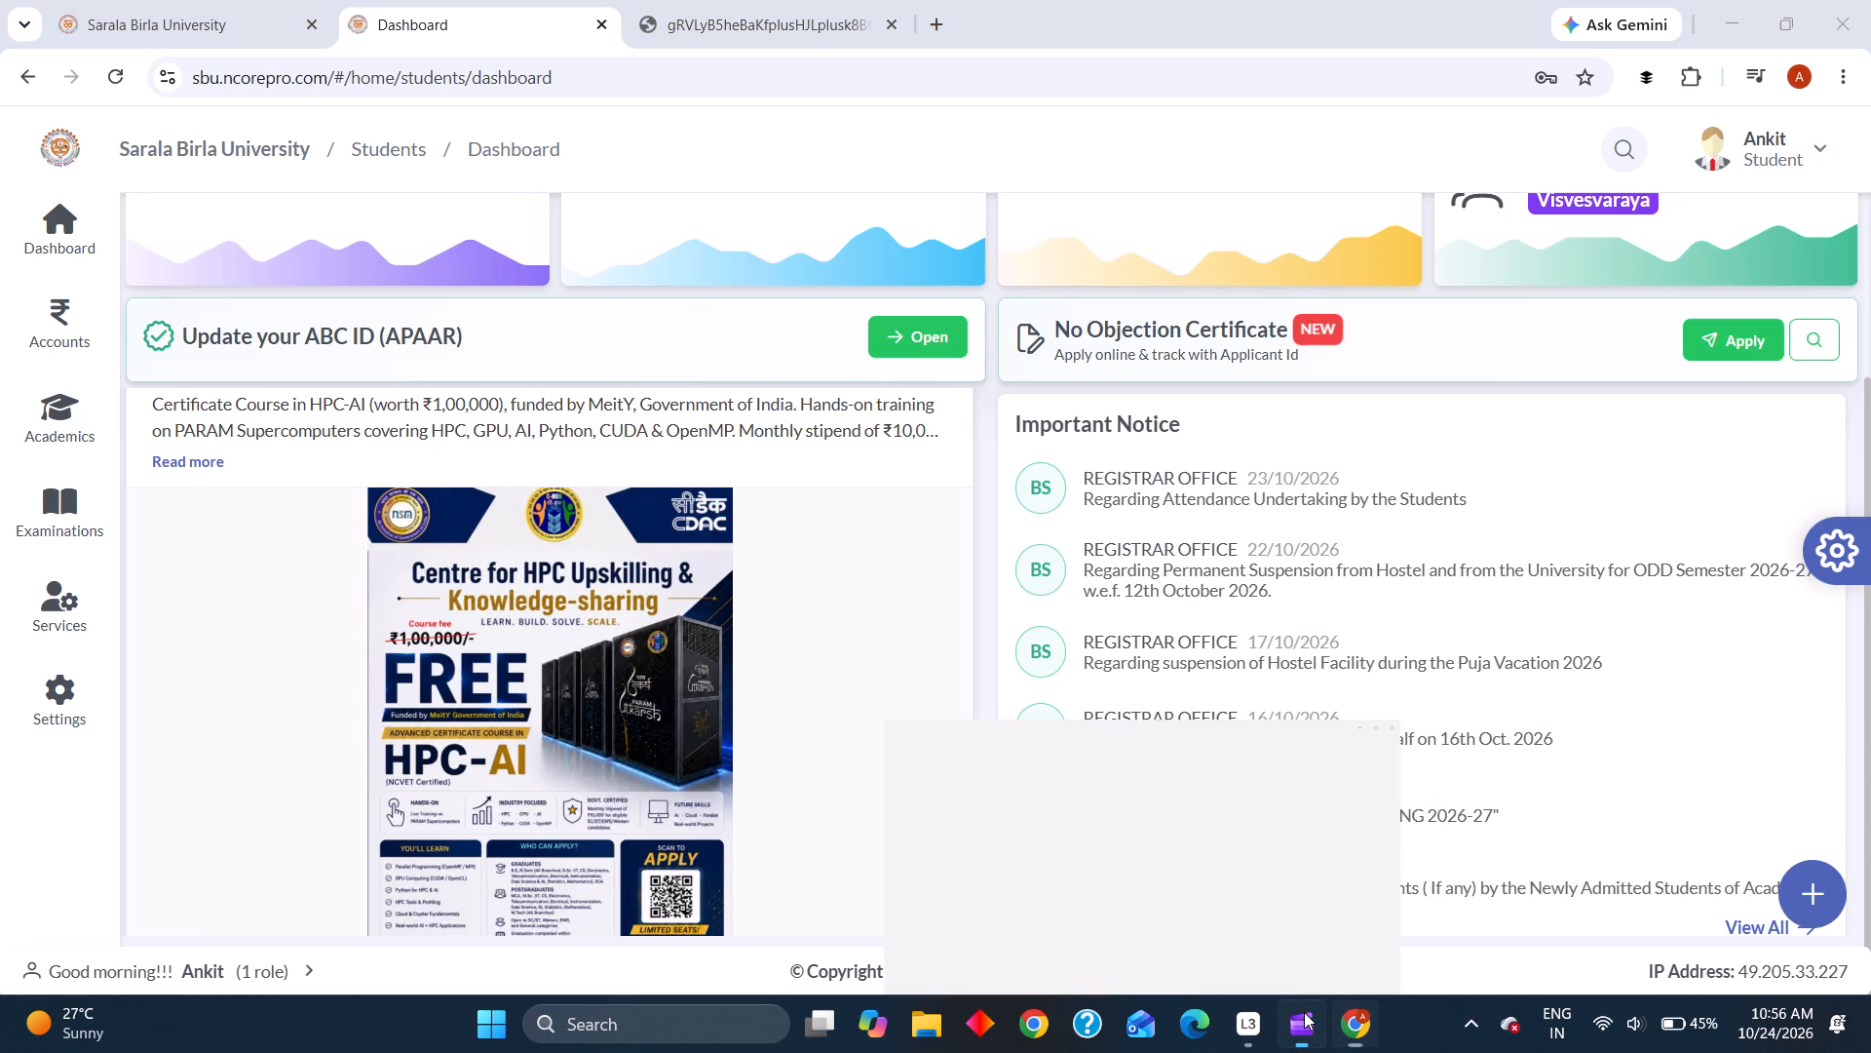
pyautogui.click(1096, 632)
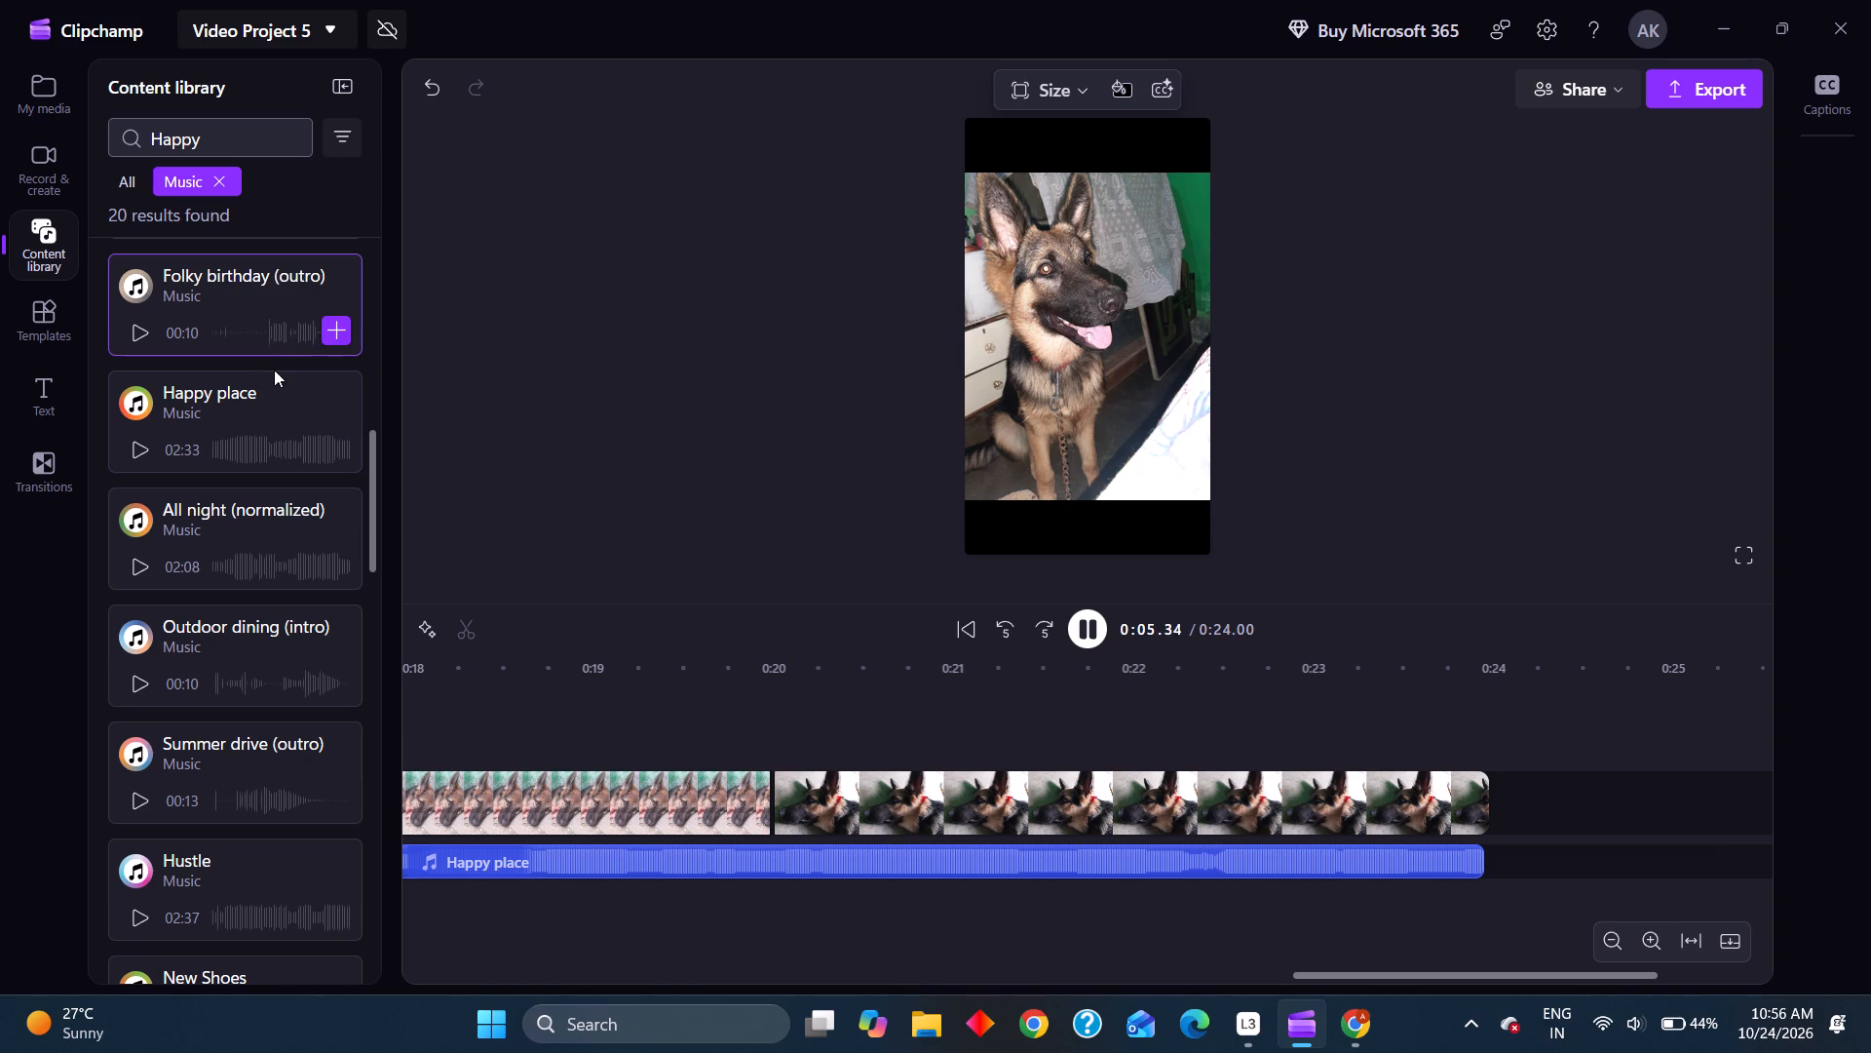
# Preview the Folky birthday (outro) music track in the content library, stopping it after listening.
pyautogui.click(137, 335)
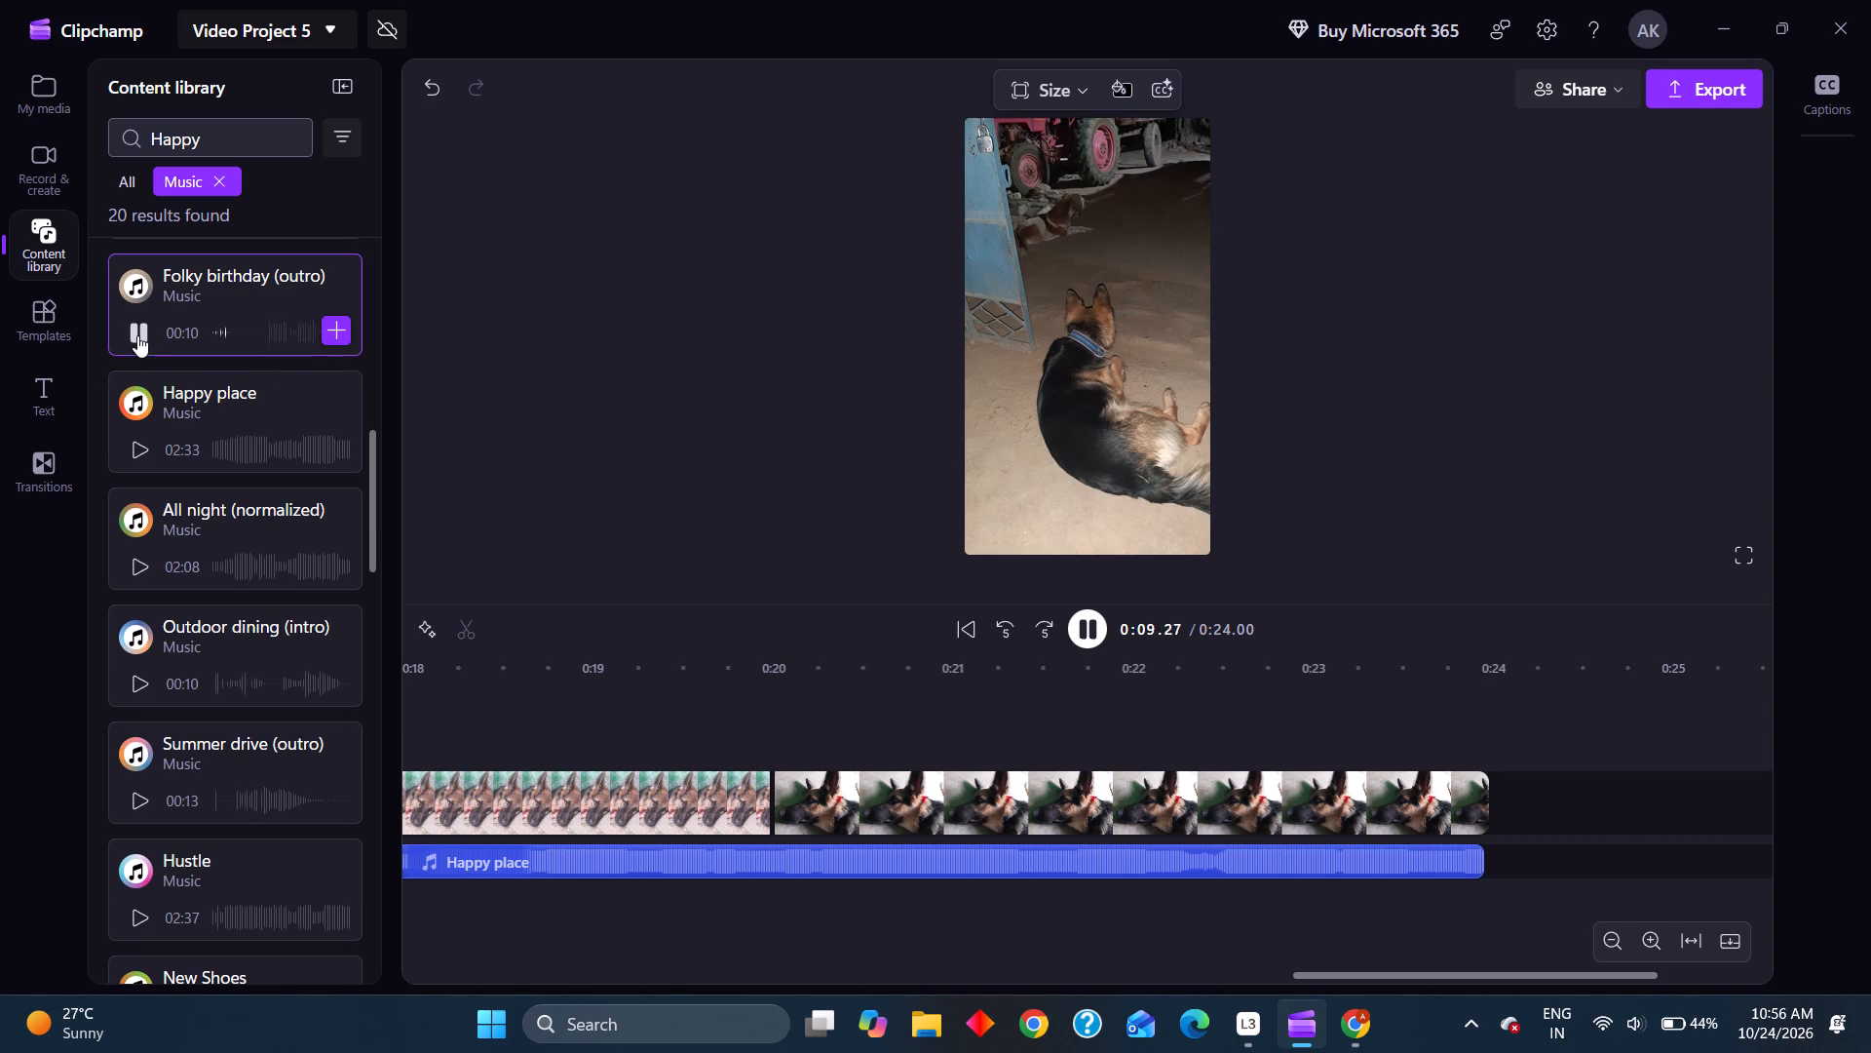
pyautogui.scroll(-1, 409, 503)
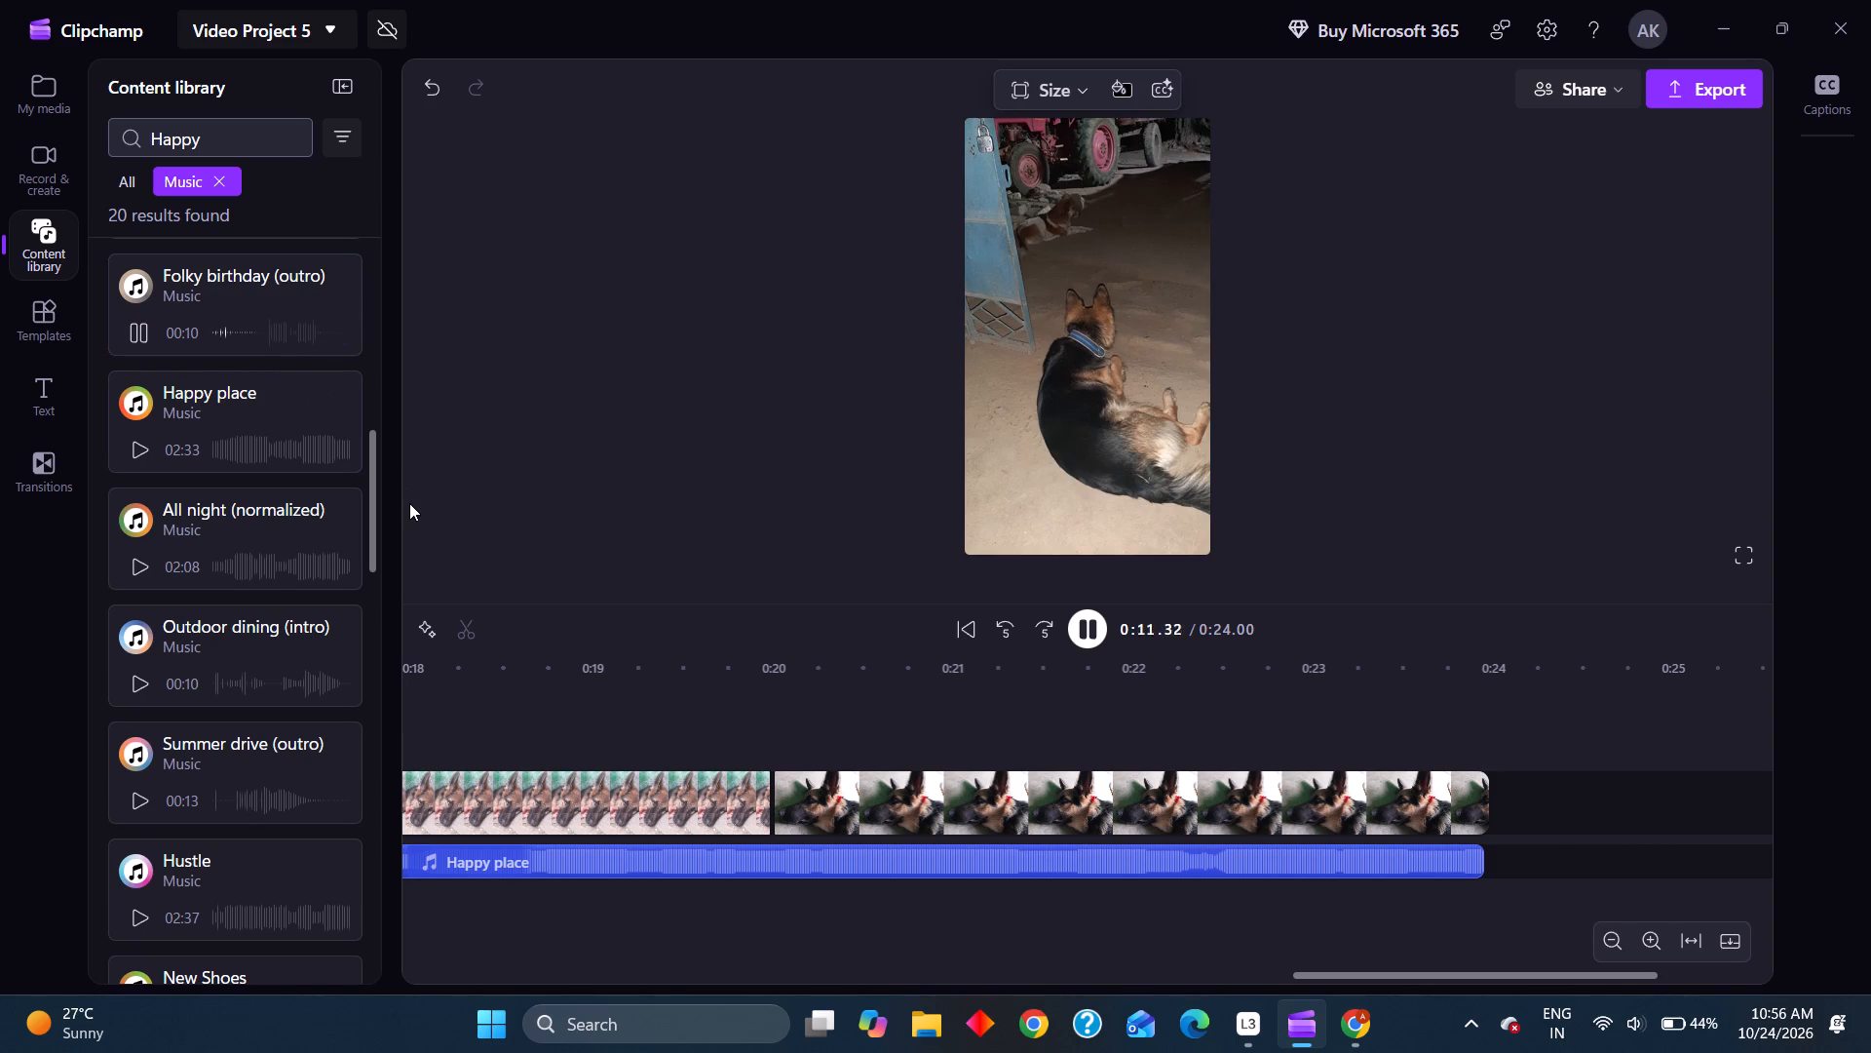
pyautogui.scroll(-1, 409, 503)
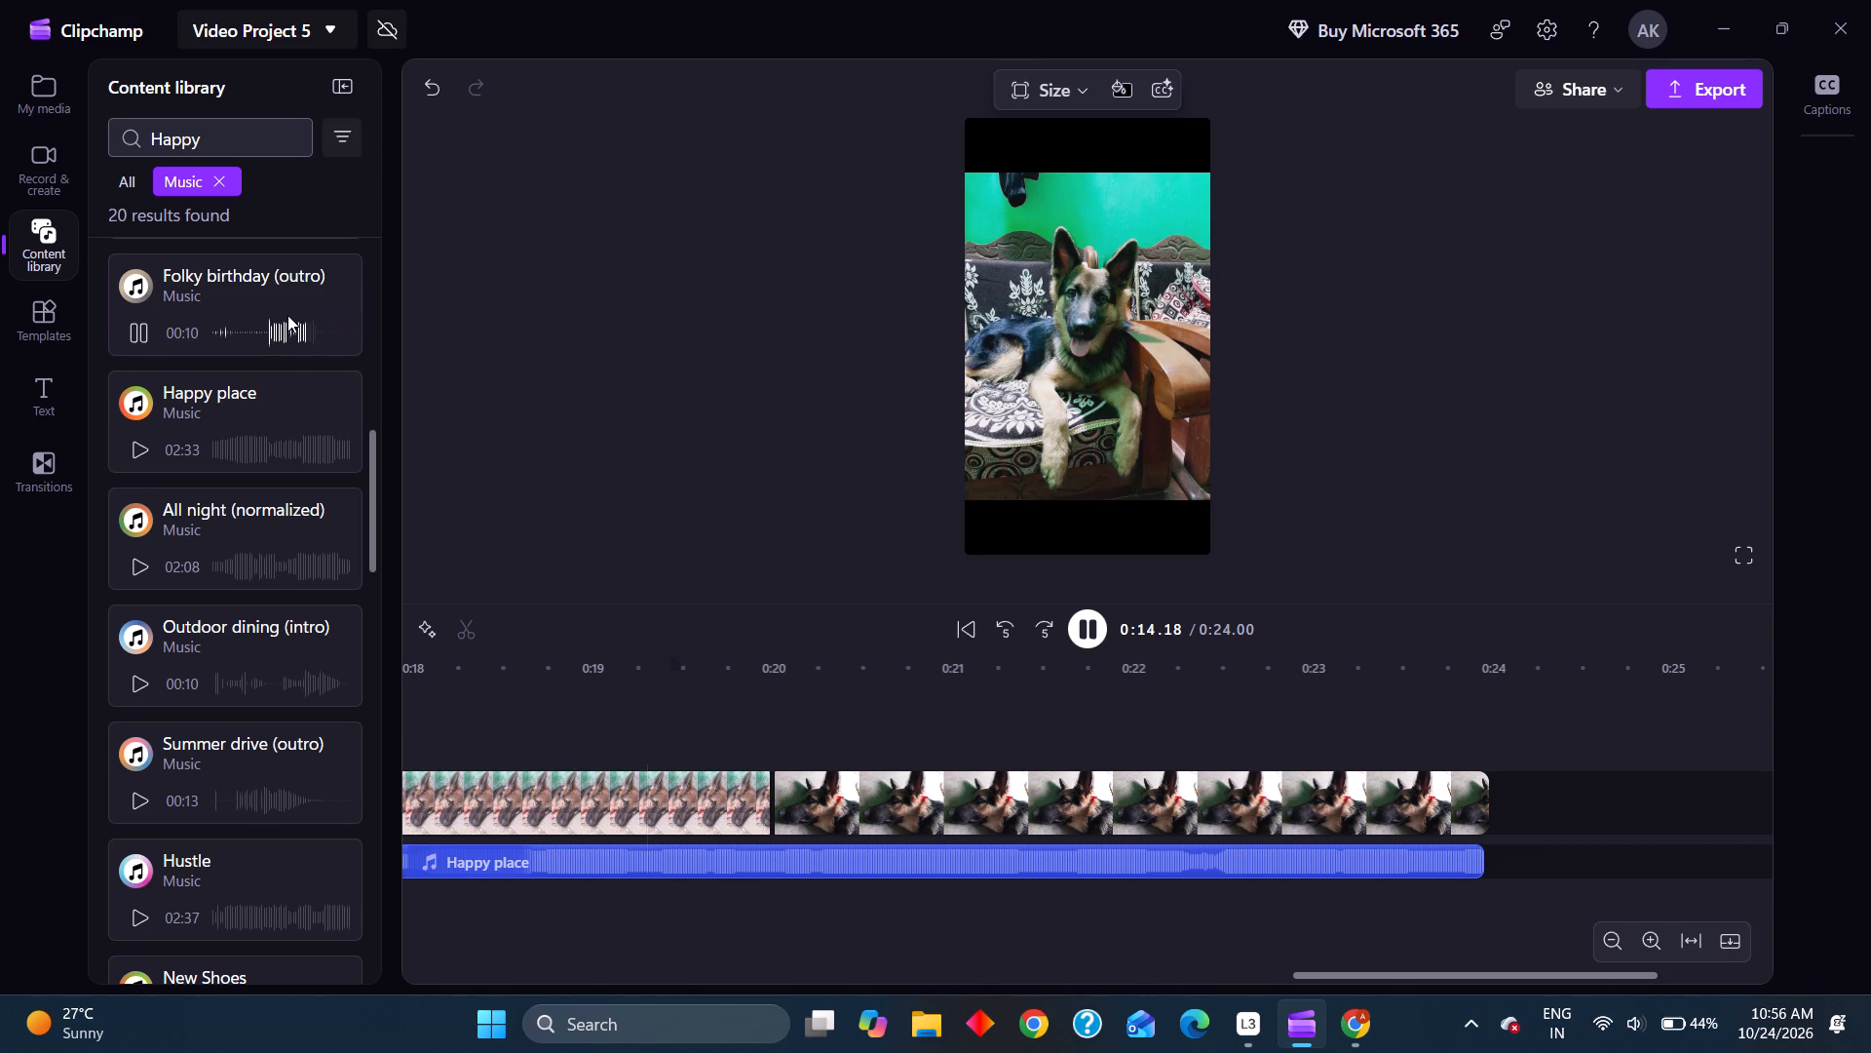
pyautogui.click(141, 328)
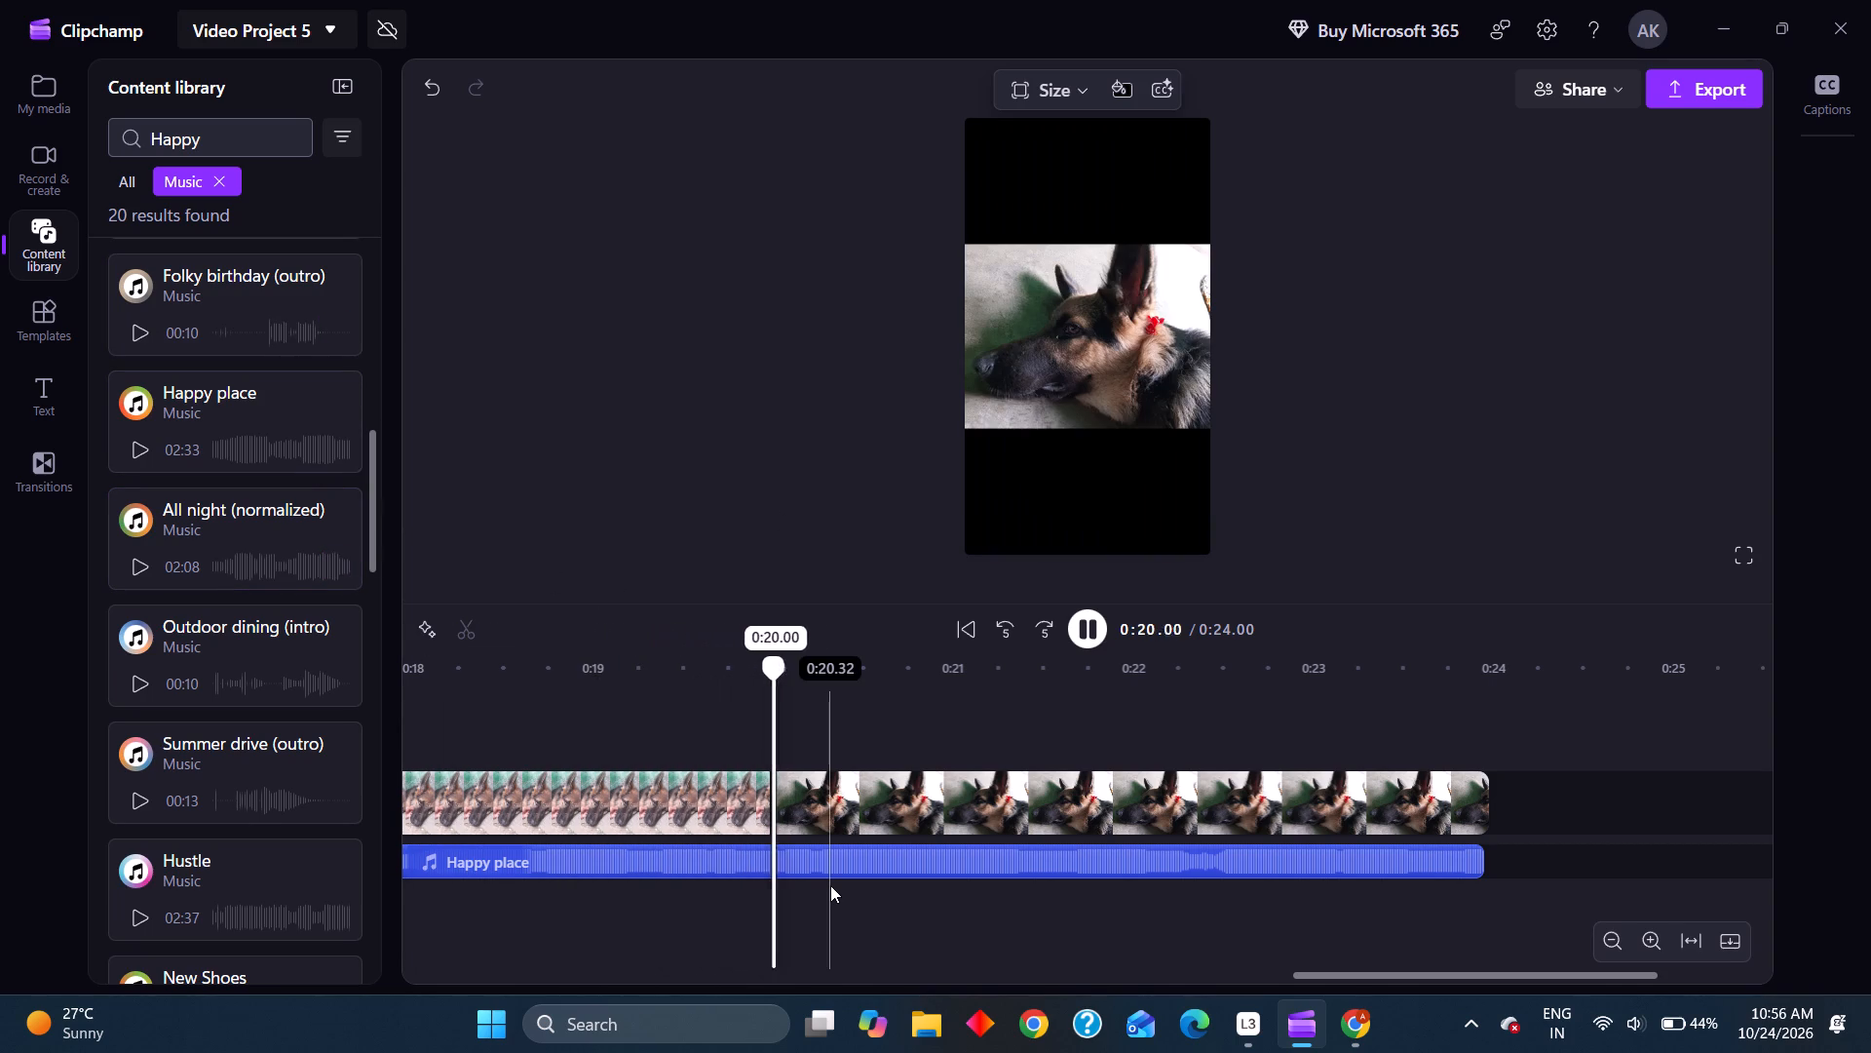
# Review the slideshow's timeline to the end and replay the video with its Happy place music.
pyautogui.hscroll(2, 830, 885)
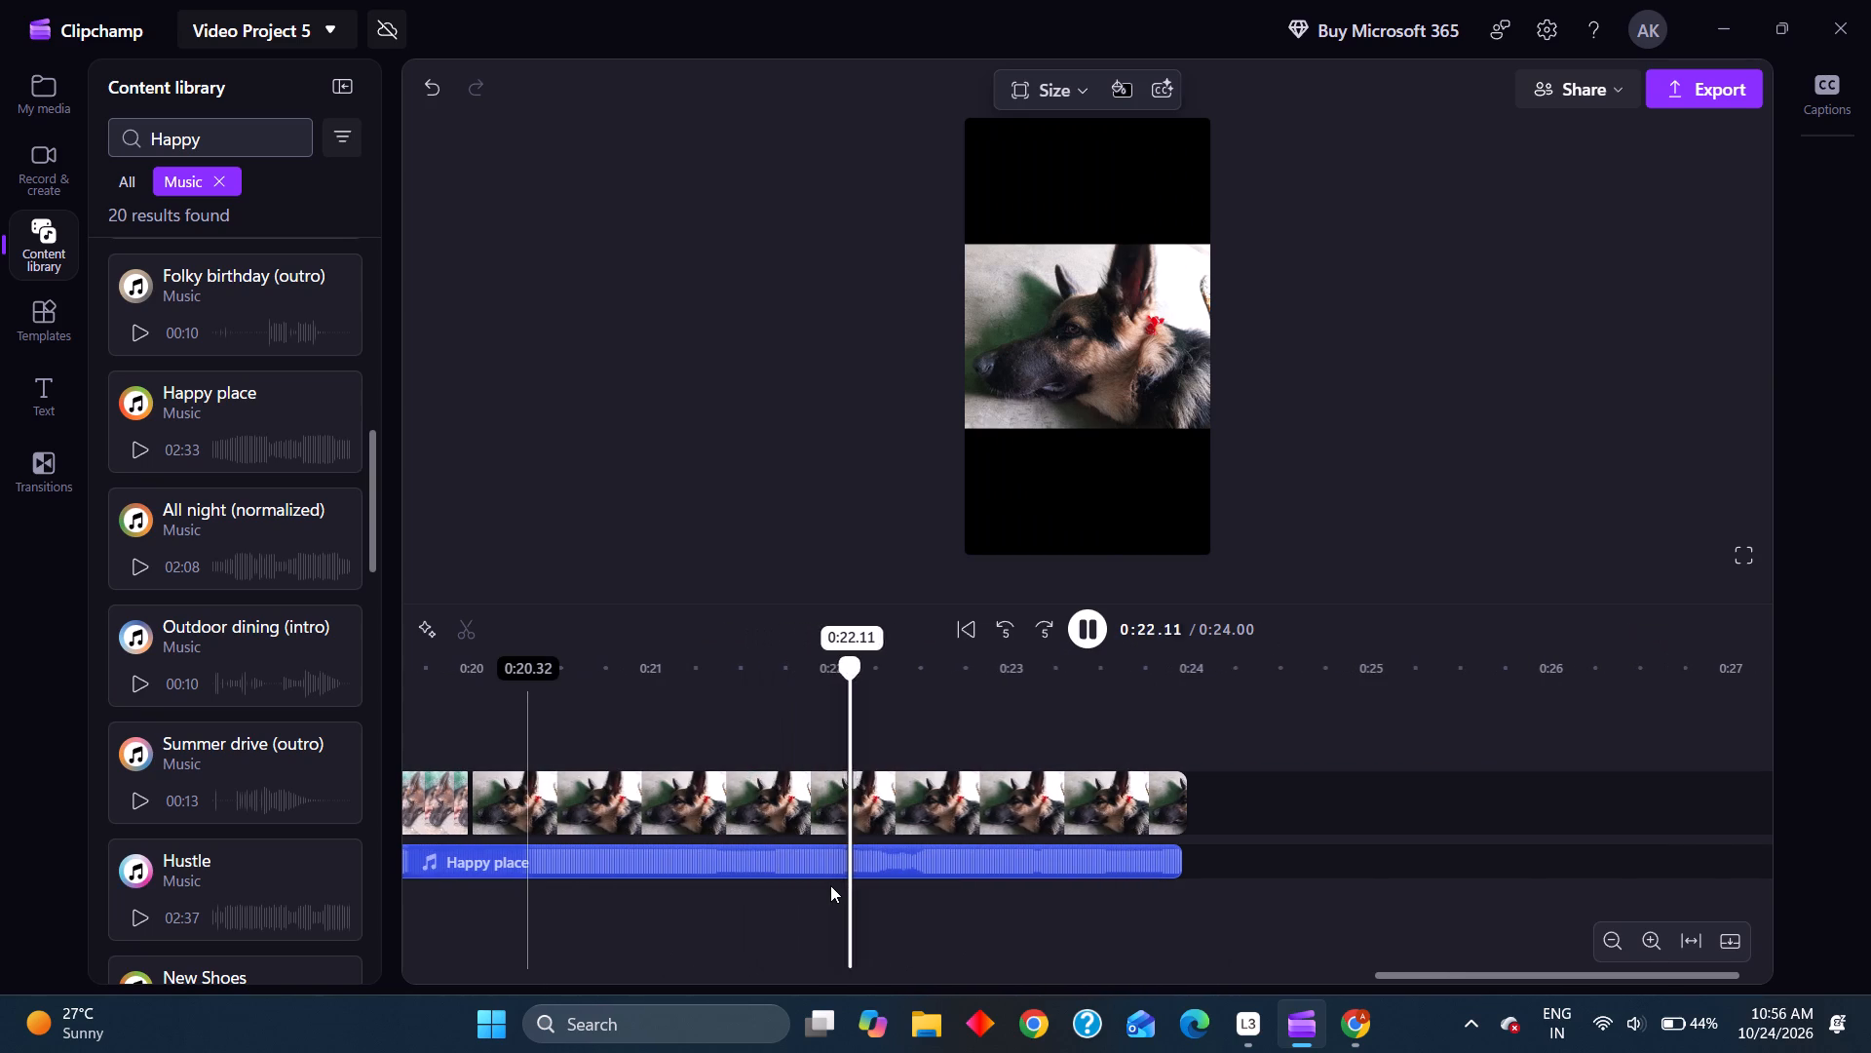
pyautogui.hscroll(4, 830, 885)
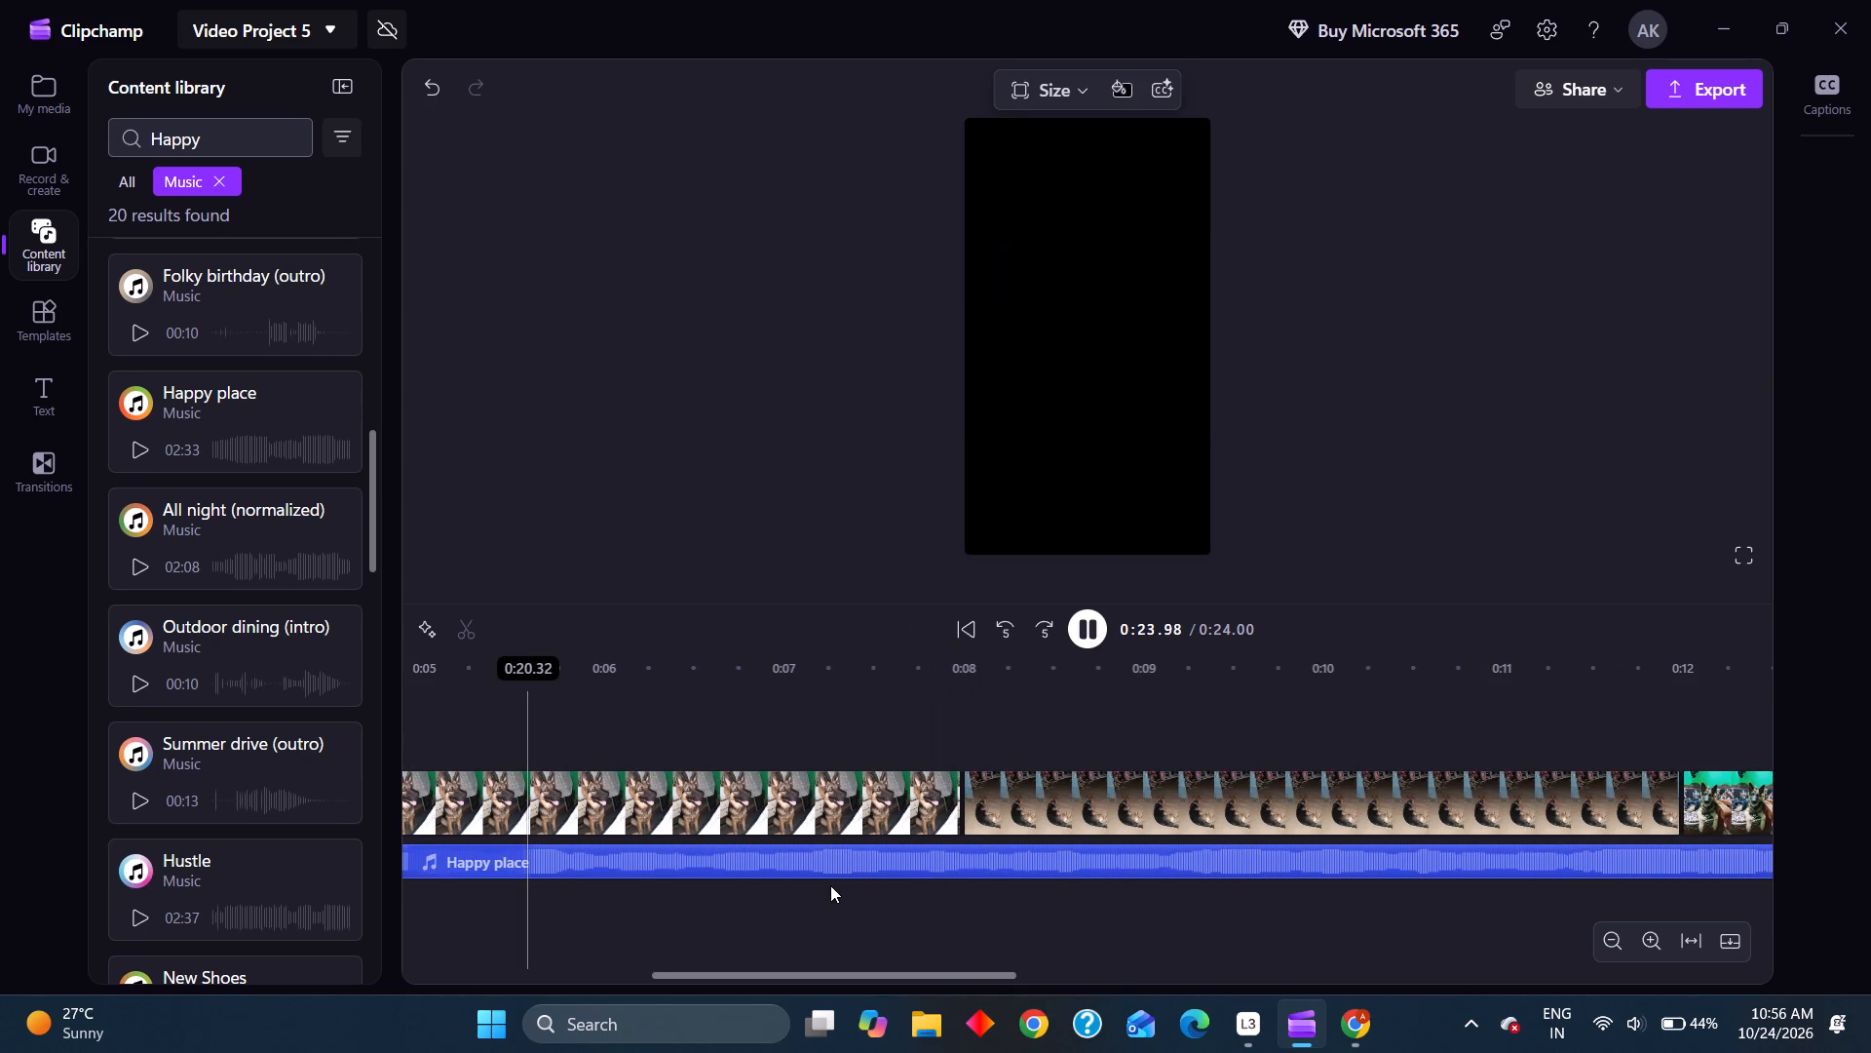
pyautogui.hscroll(5, 763, 799)
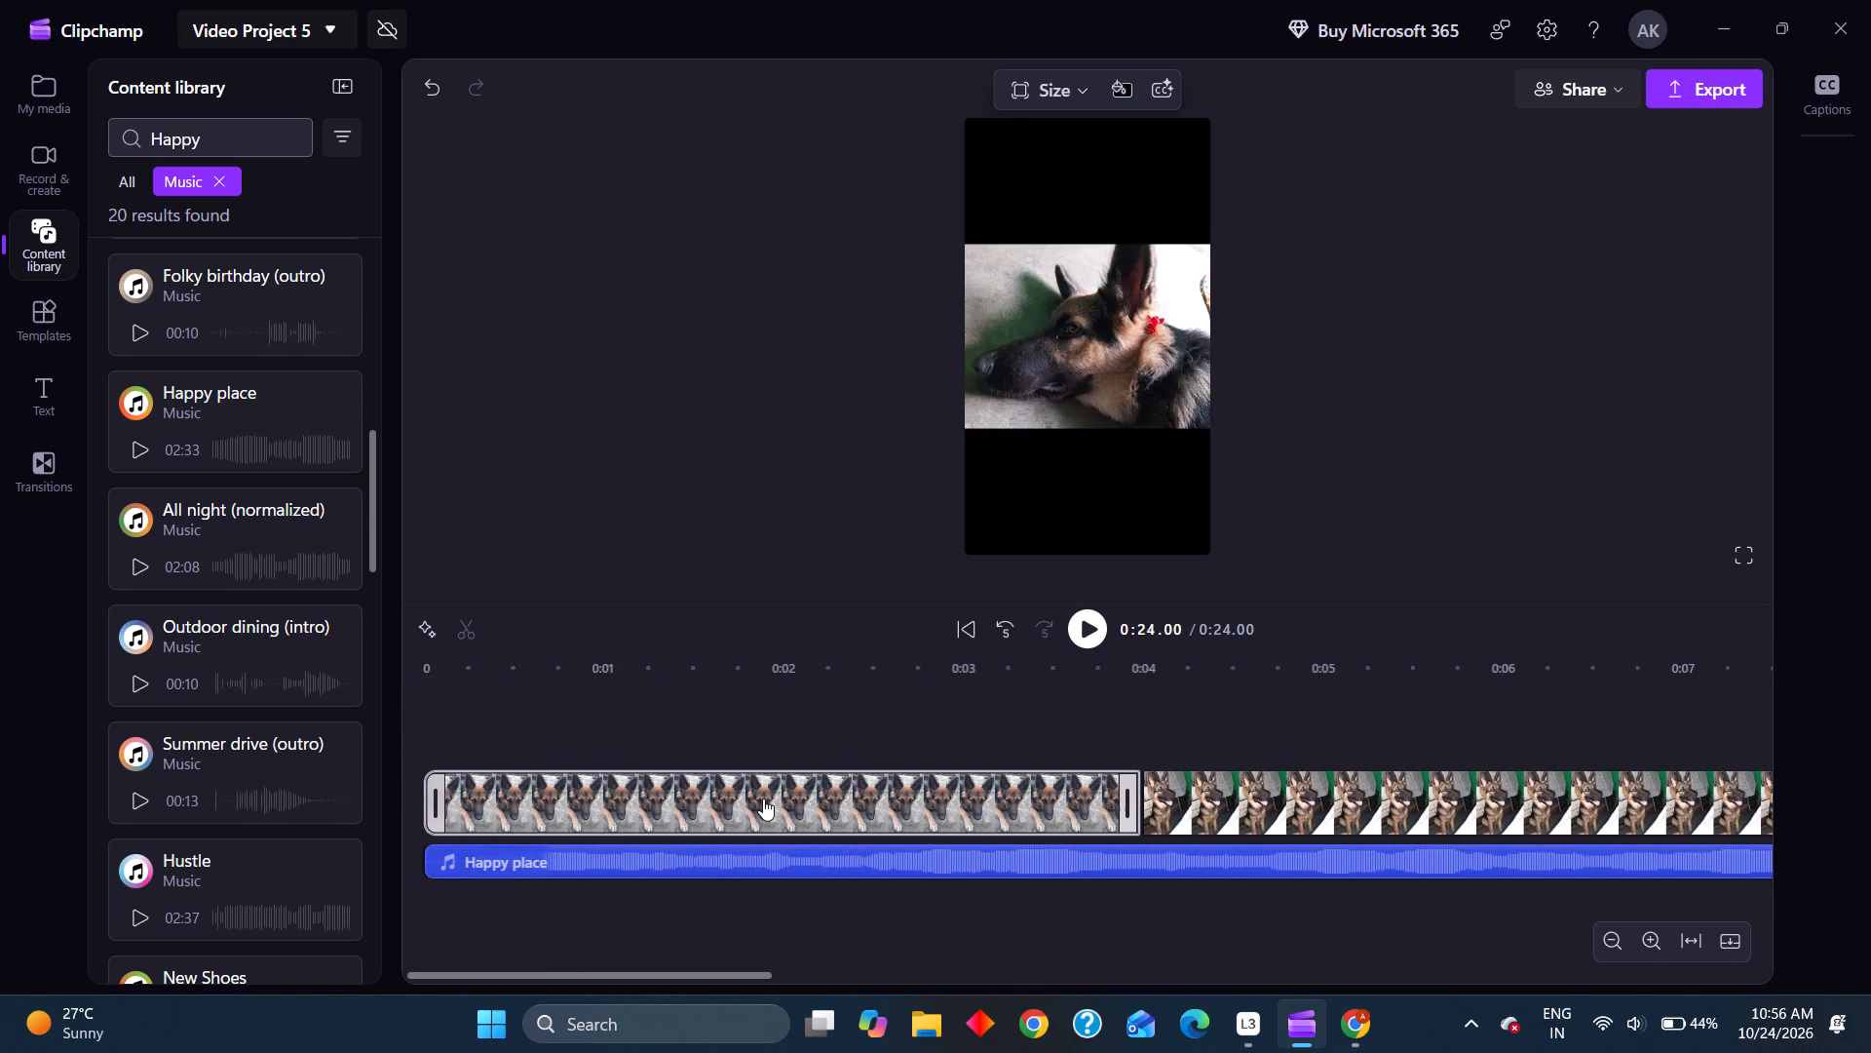
pyautogui.hscroll(3, 763, 799)
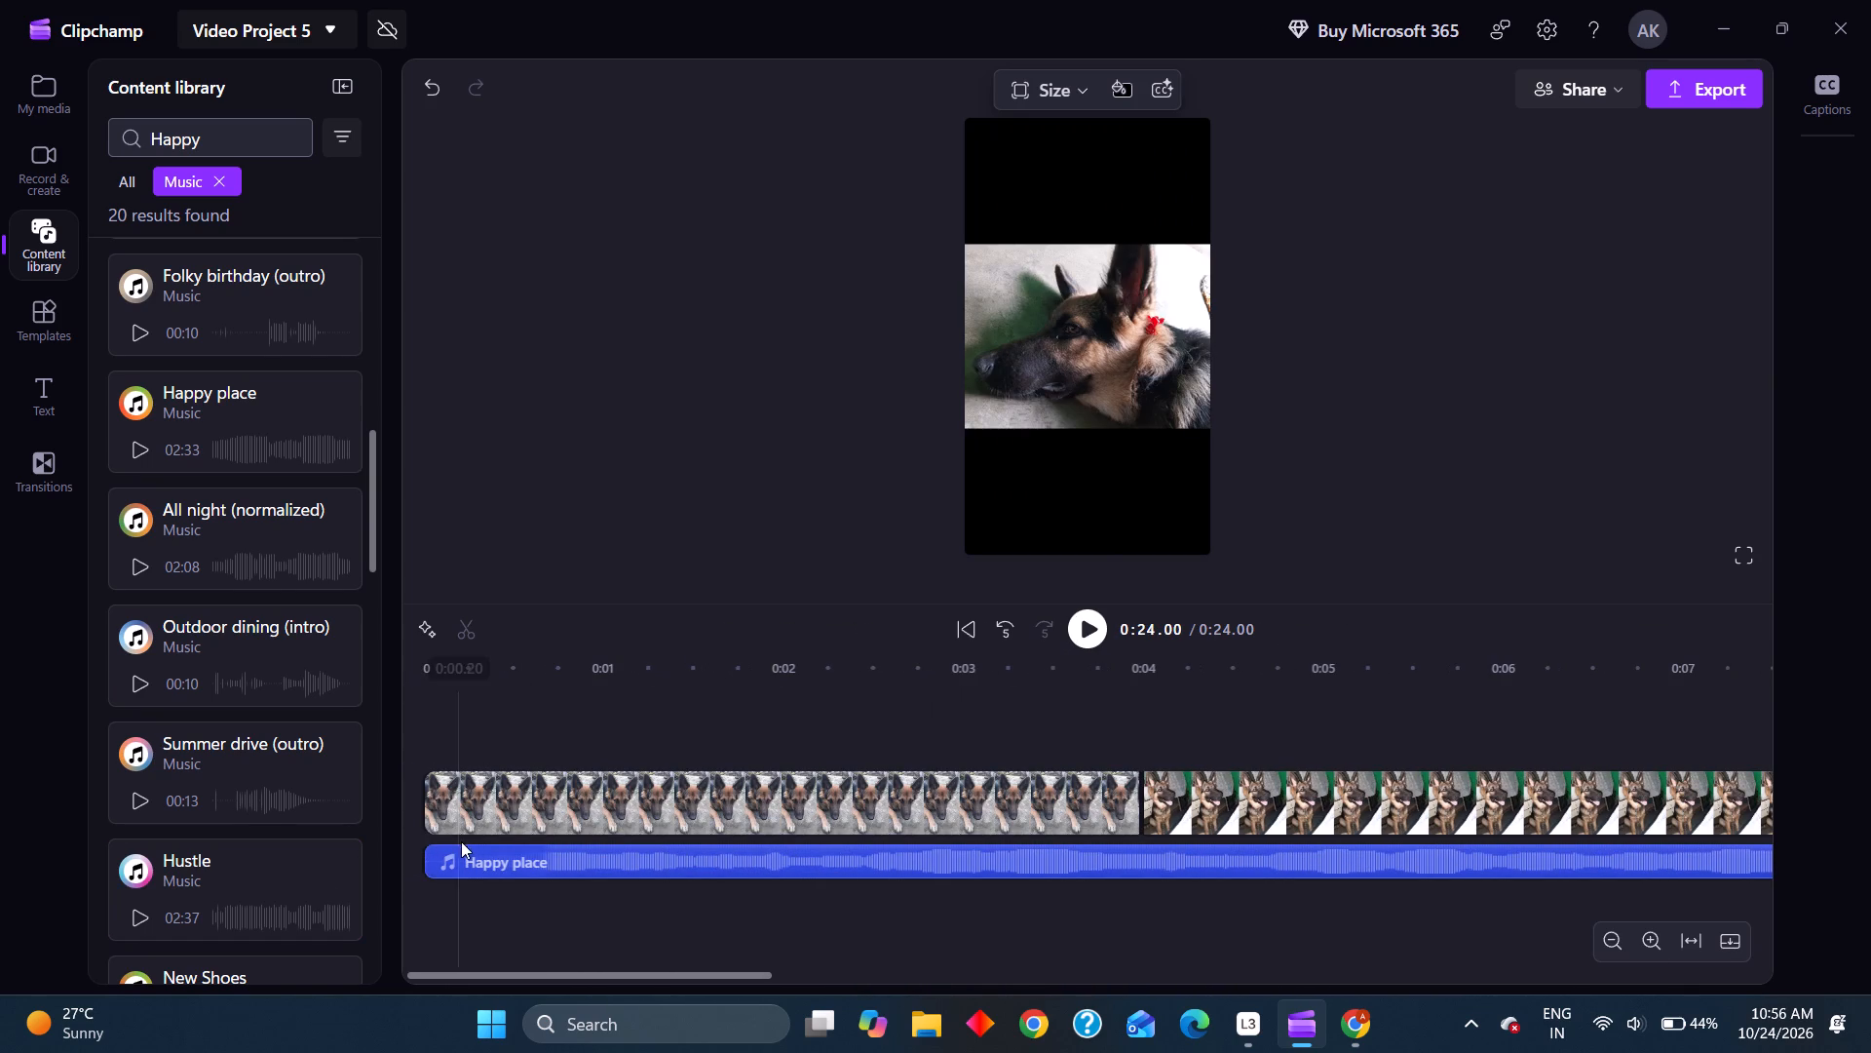
pyautogui.click(1100, 630)
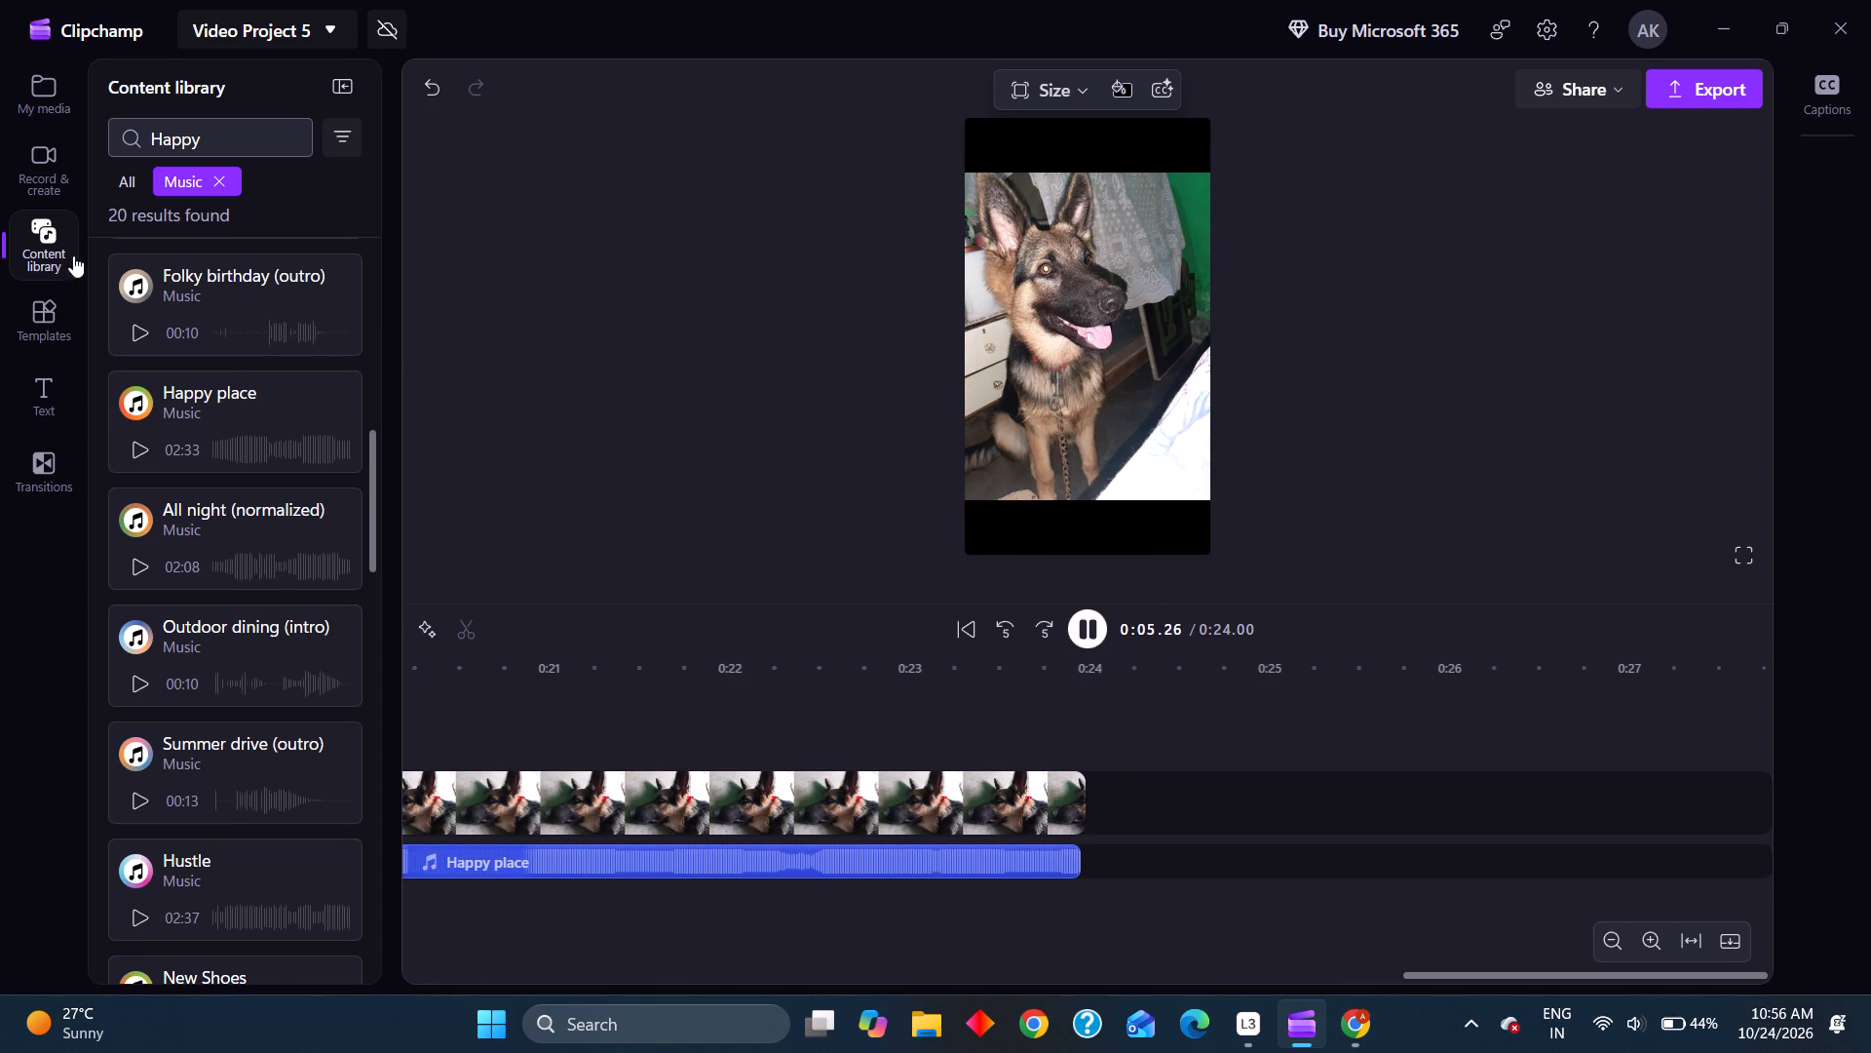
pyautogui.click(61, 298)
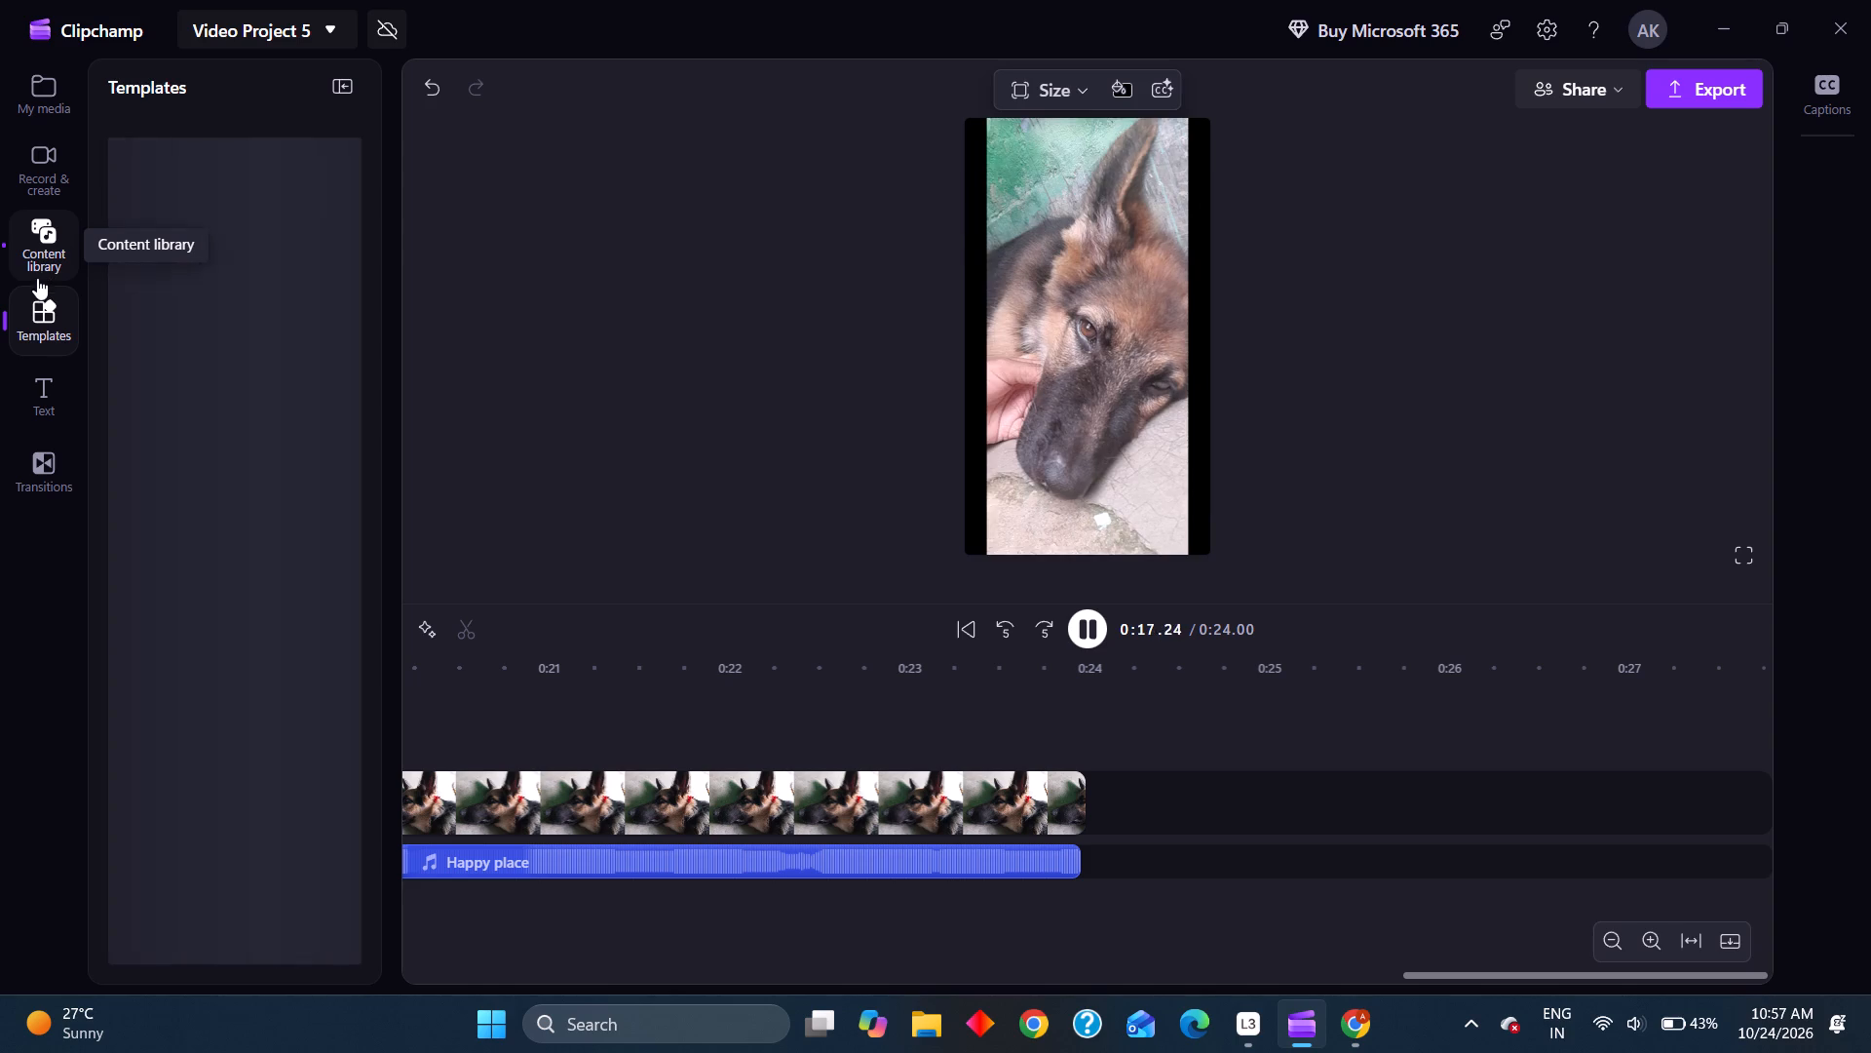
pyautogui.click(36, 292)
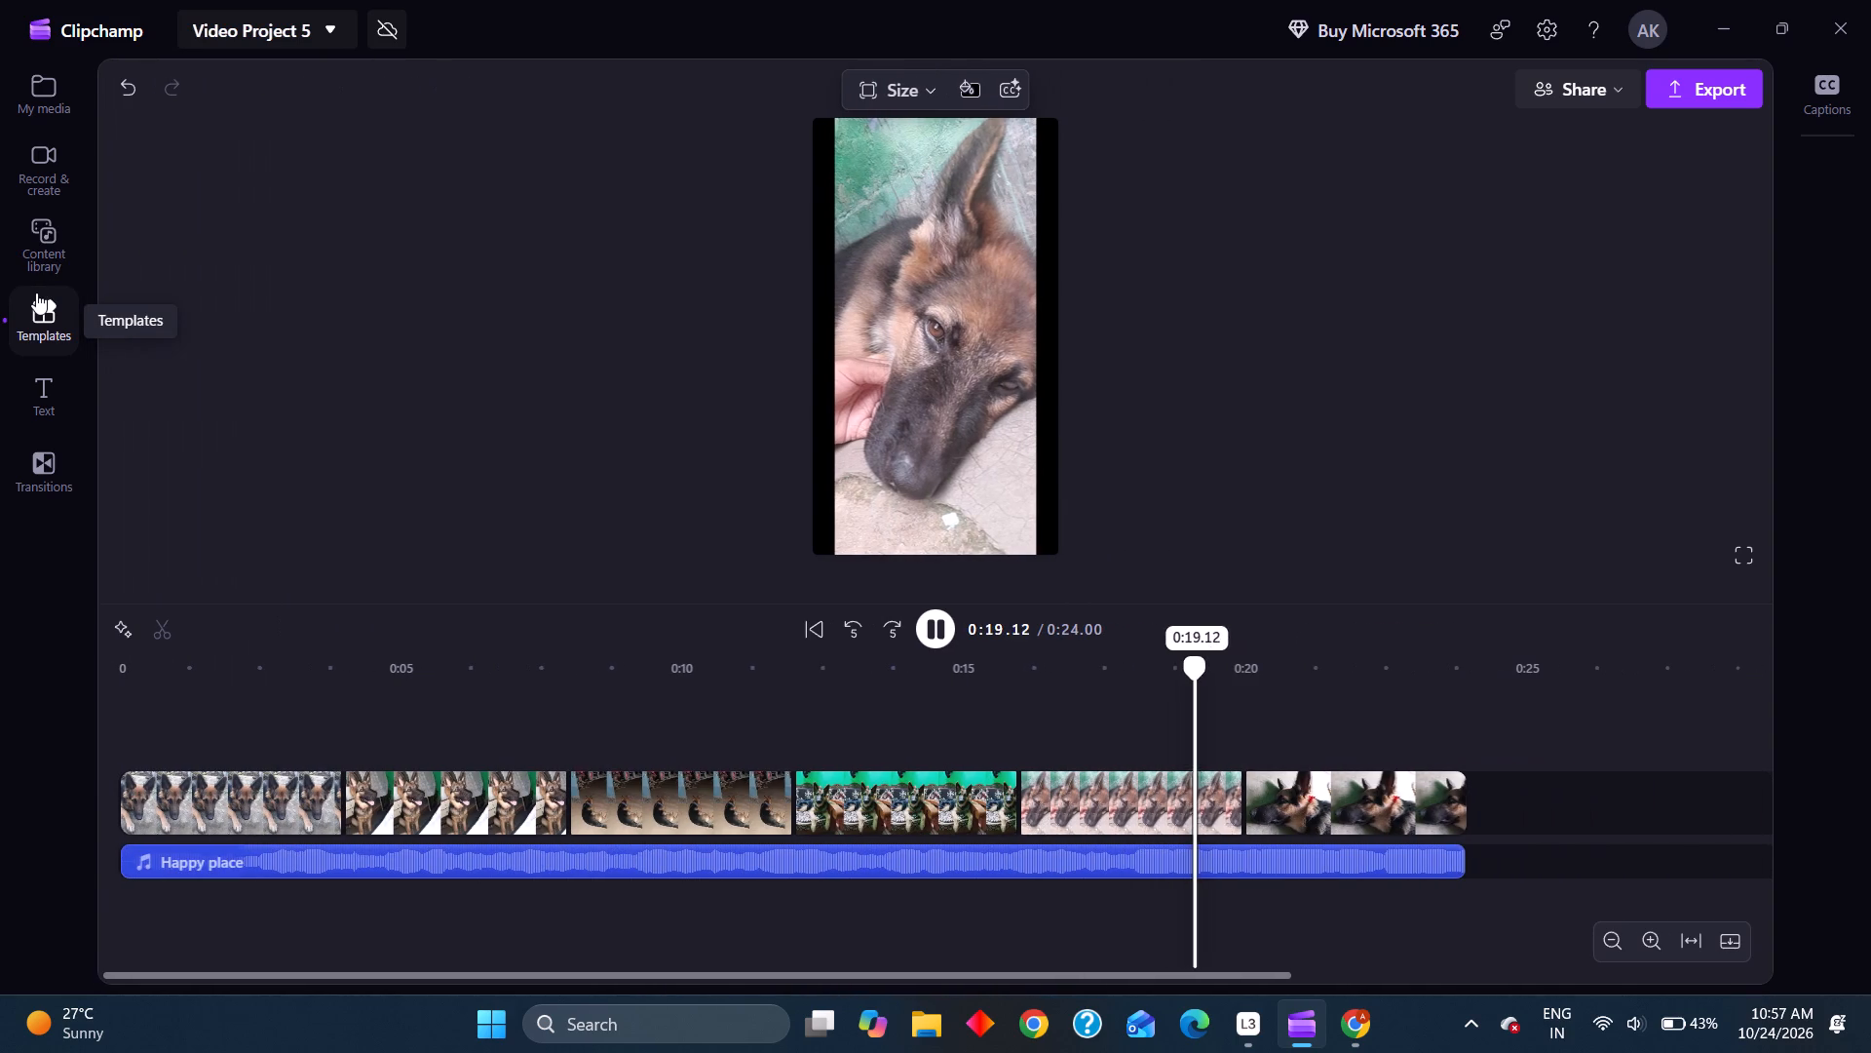
# Reopen the content library and remove the Music filter from the "Happy" search.
pyautogui.click(36, 222)
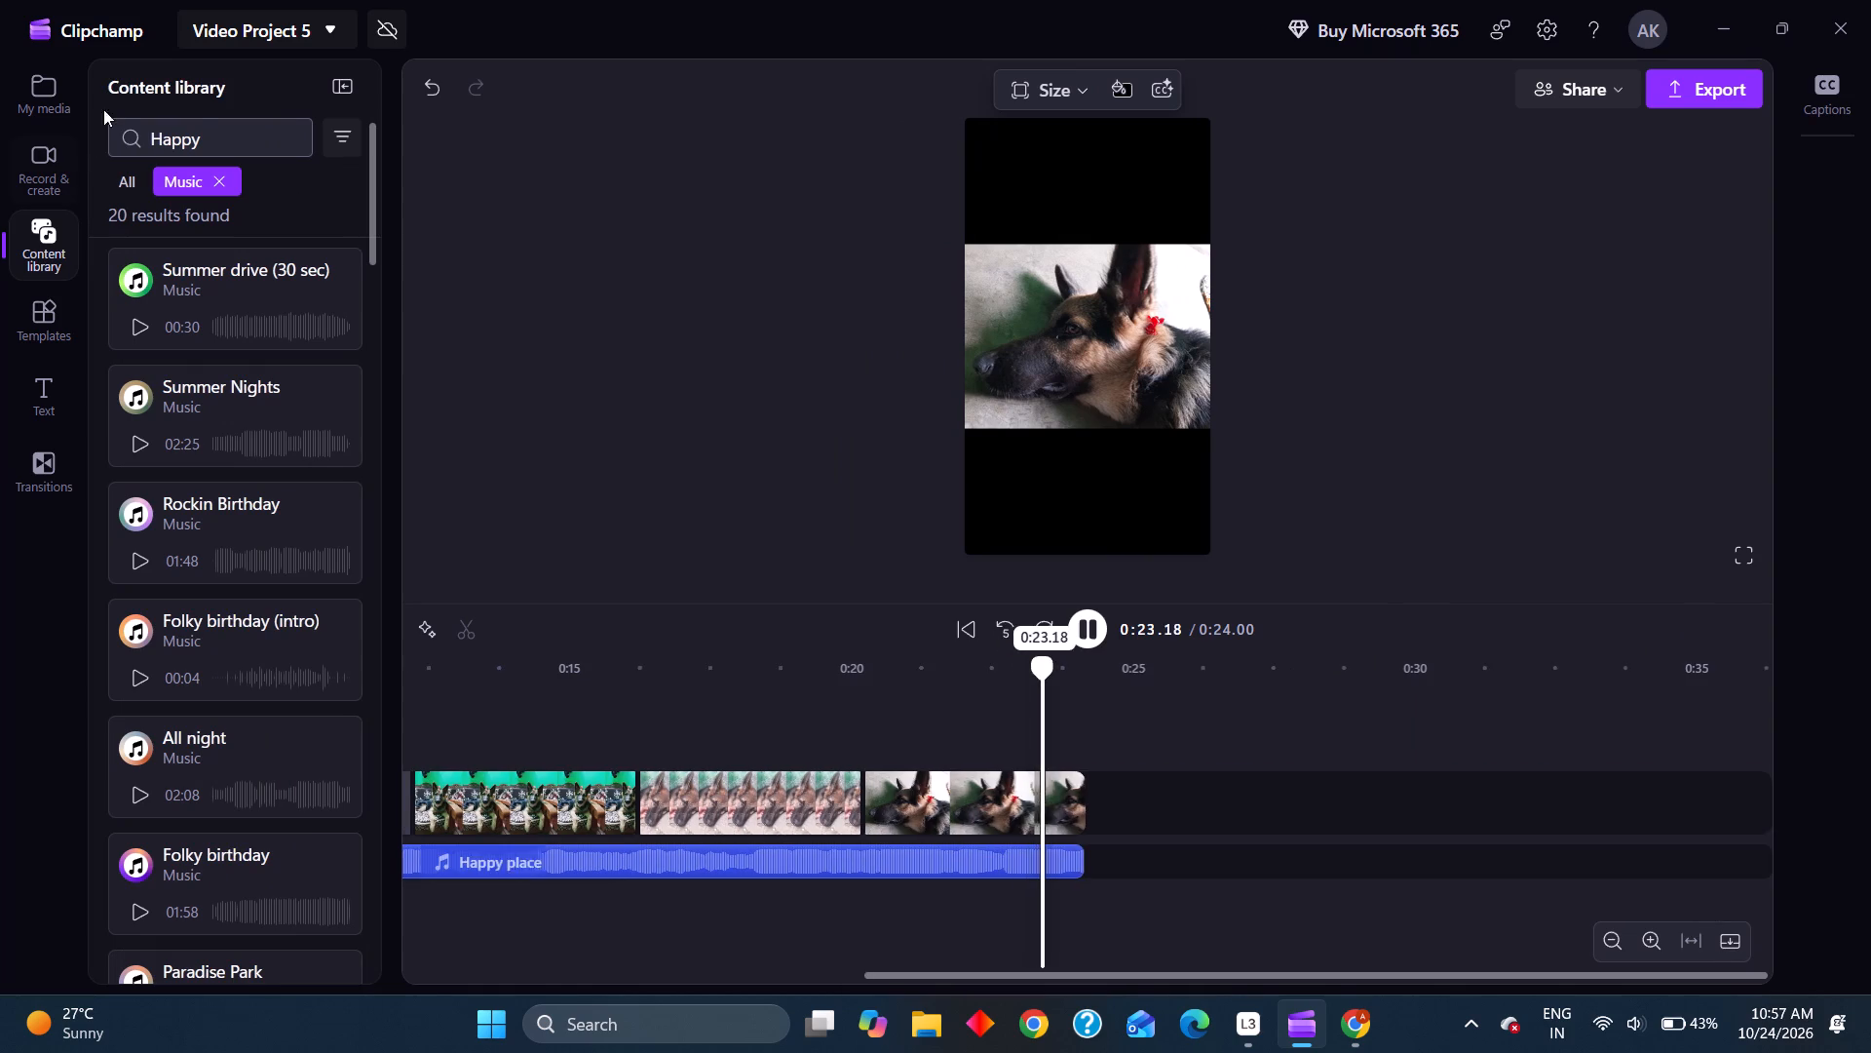
pyautogui.click(223, 176)
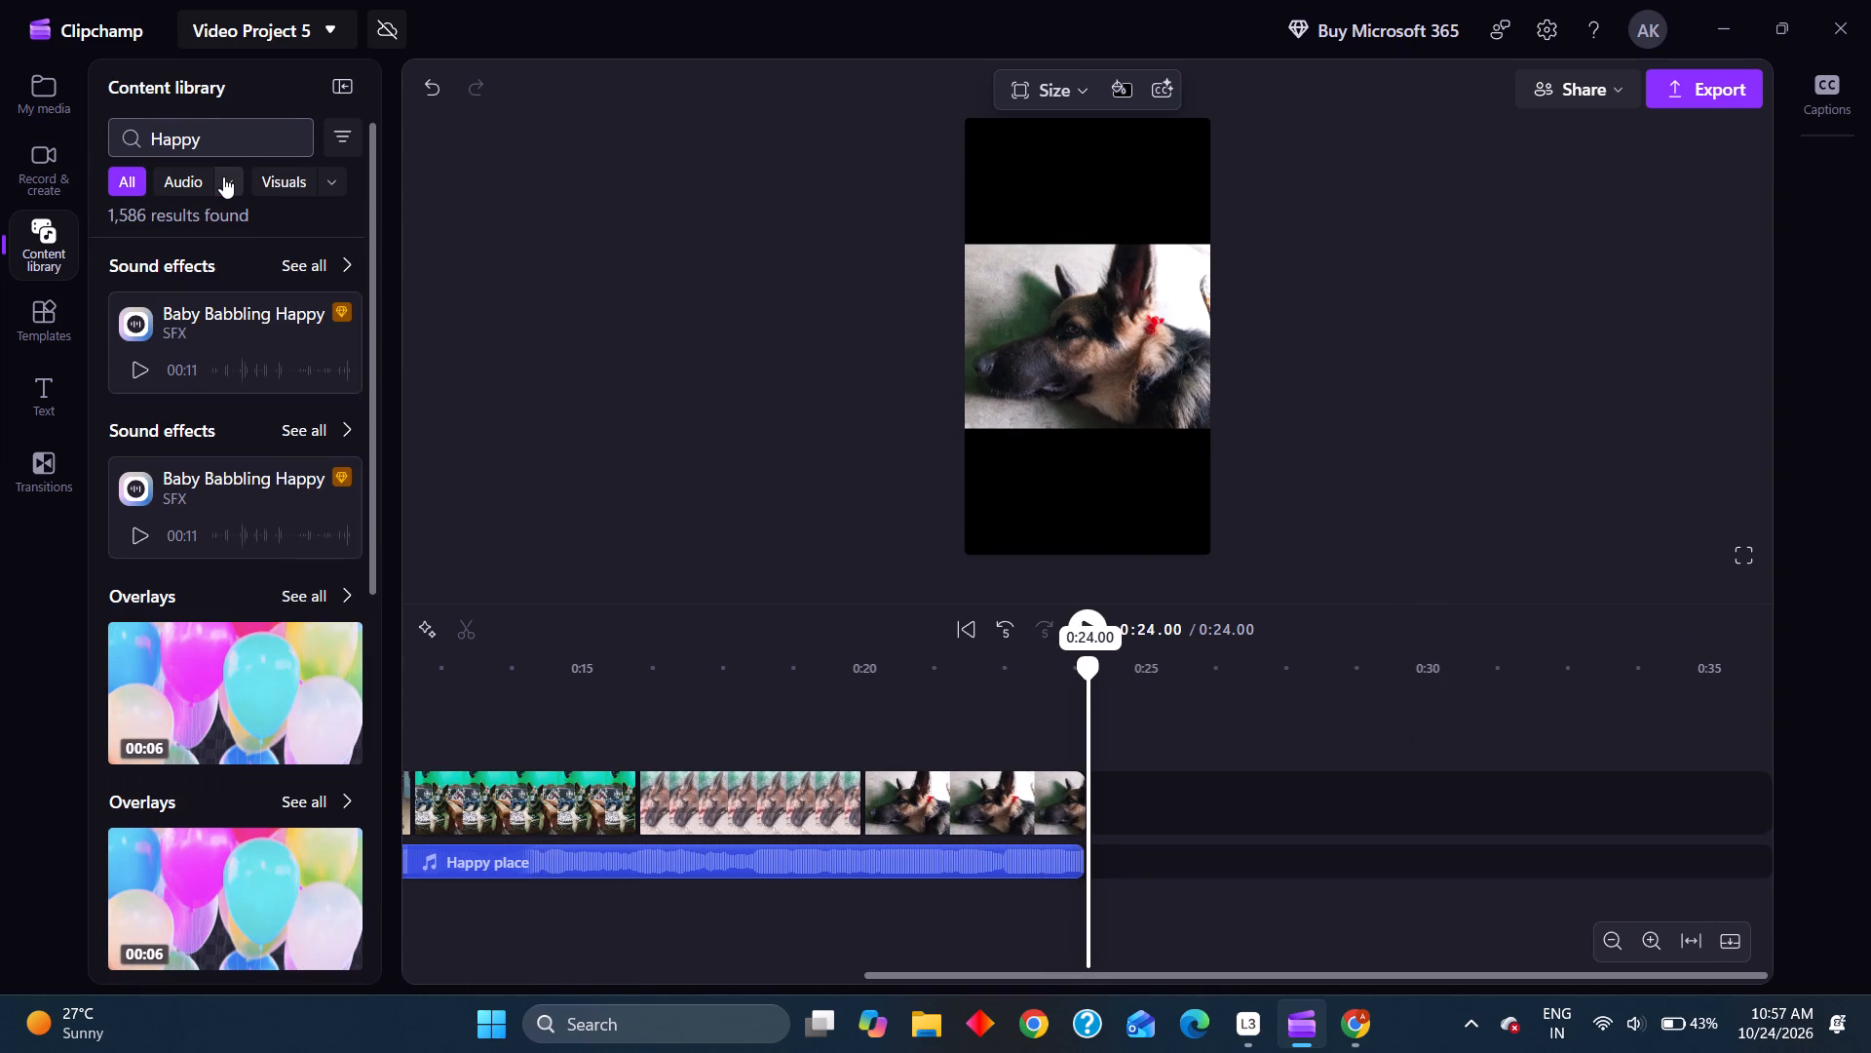
# Add the first colourful balloons clip under Backgrounds in the "Happy" results to the slideshow timeline.
pyautogui.scroll(-2, 223, 176)
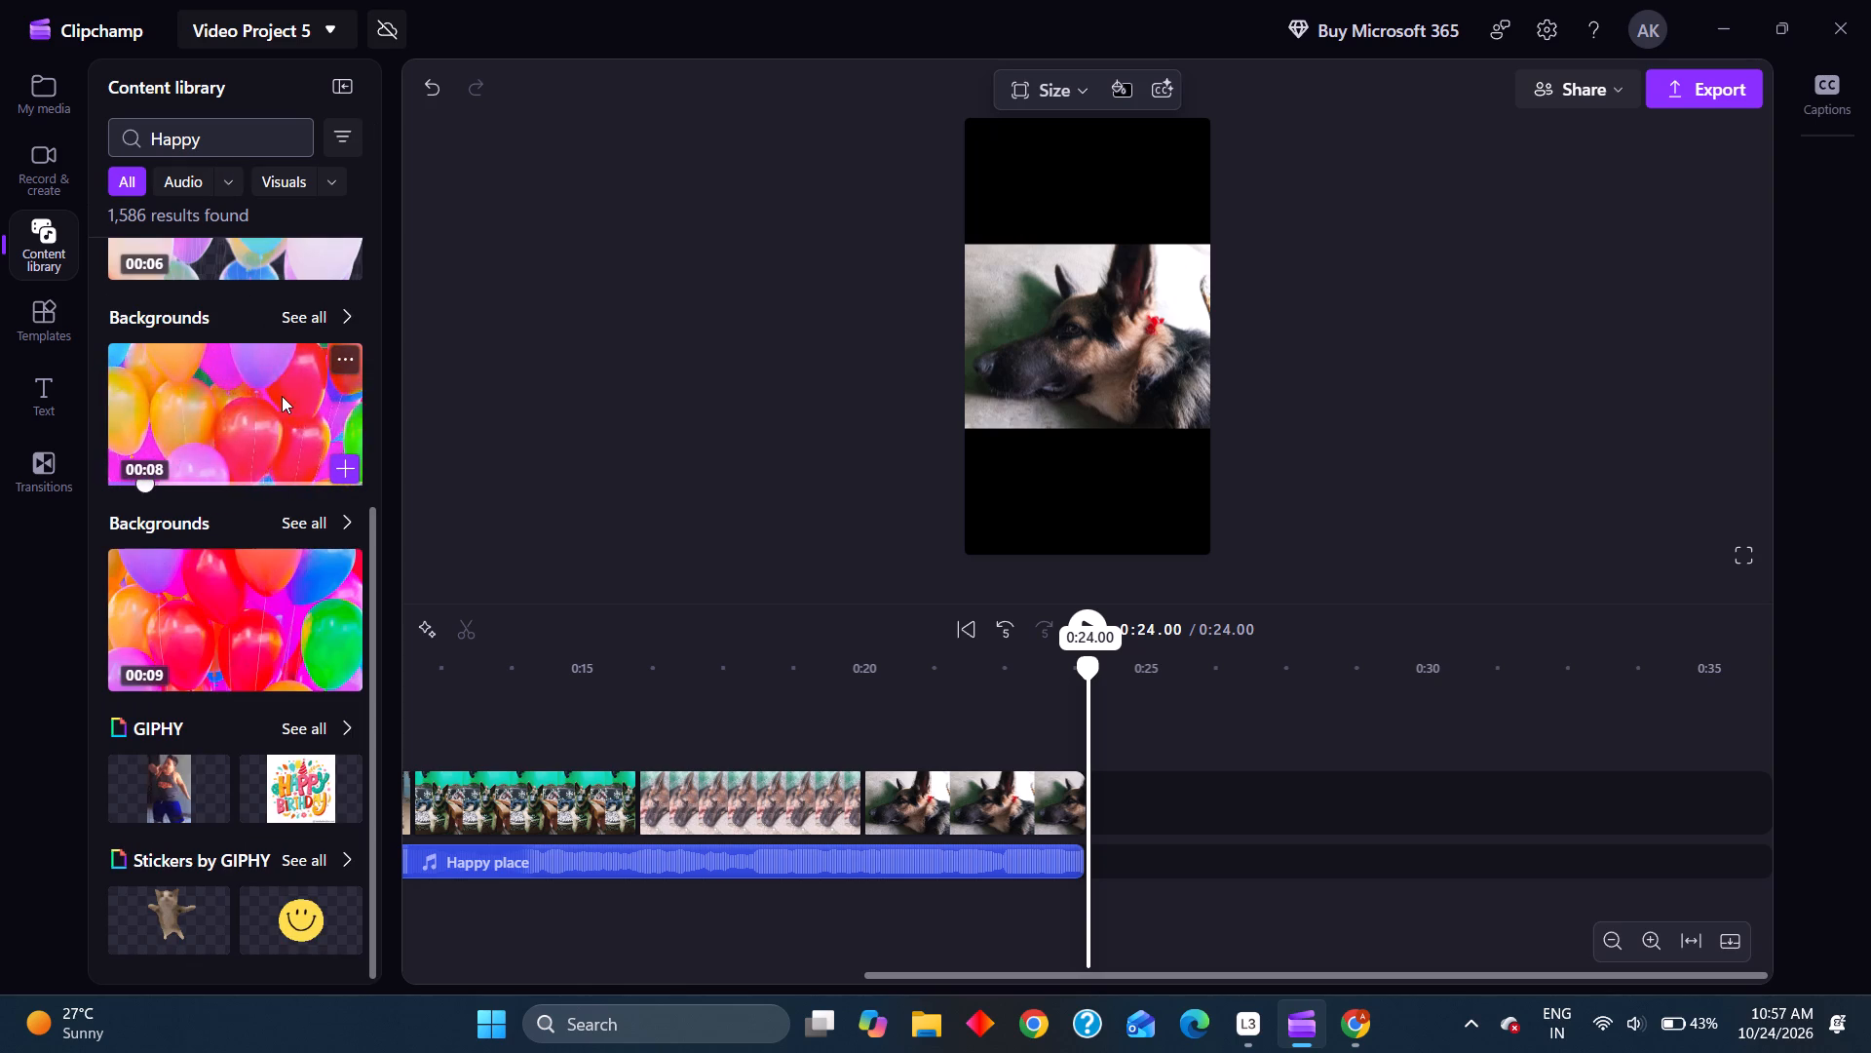
pyautogui.click(337, 460)
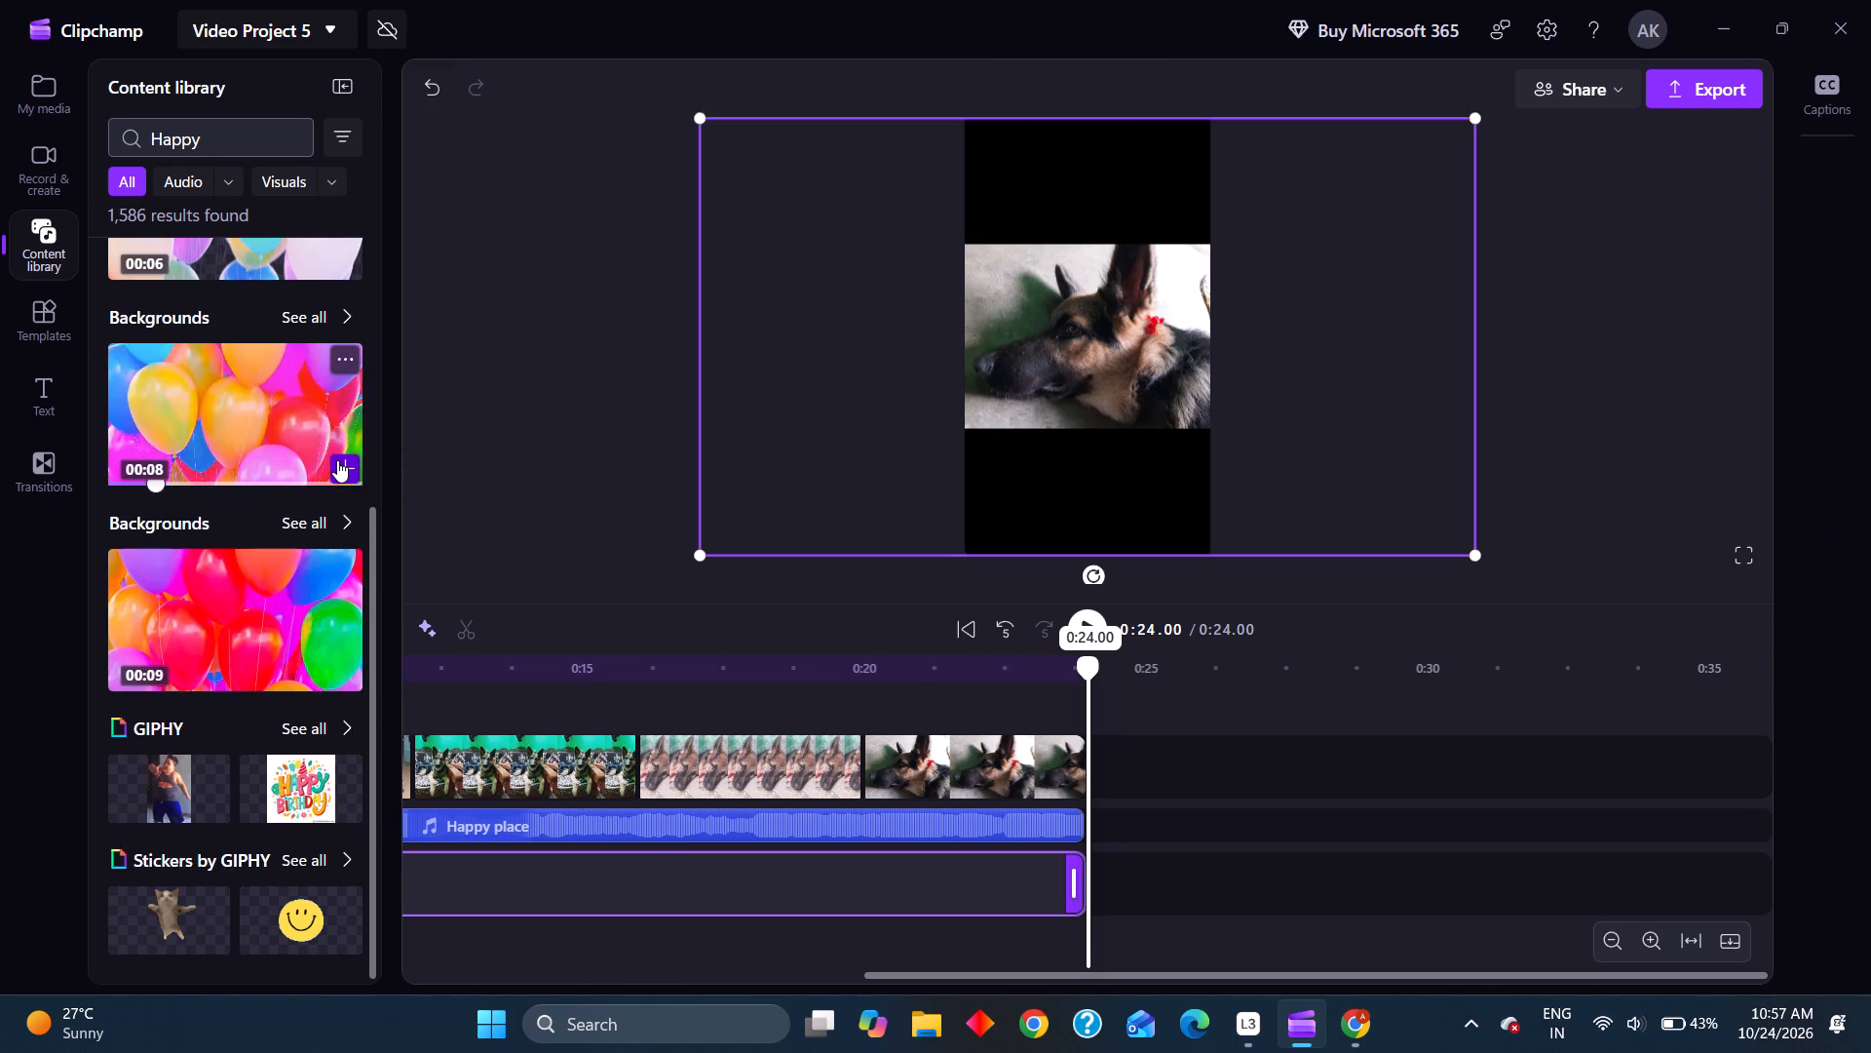
pyautogui.scroll(1, 337, 460)
pyautogui.hscroll(1, 411, 419)
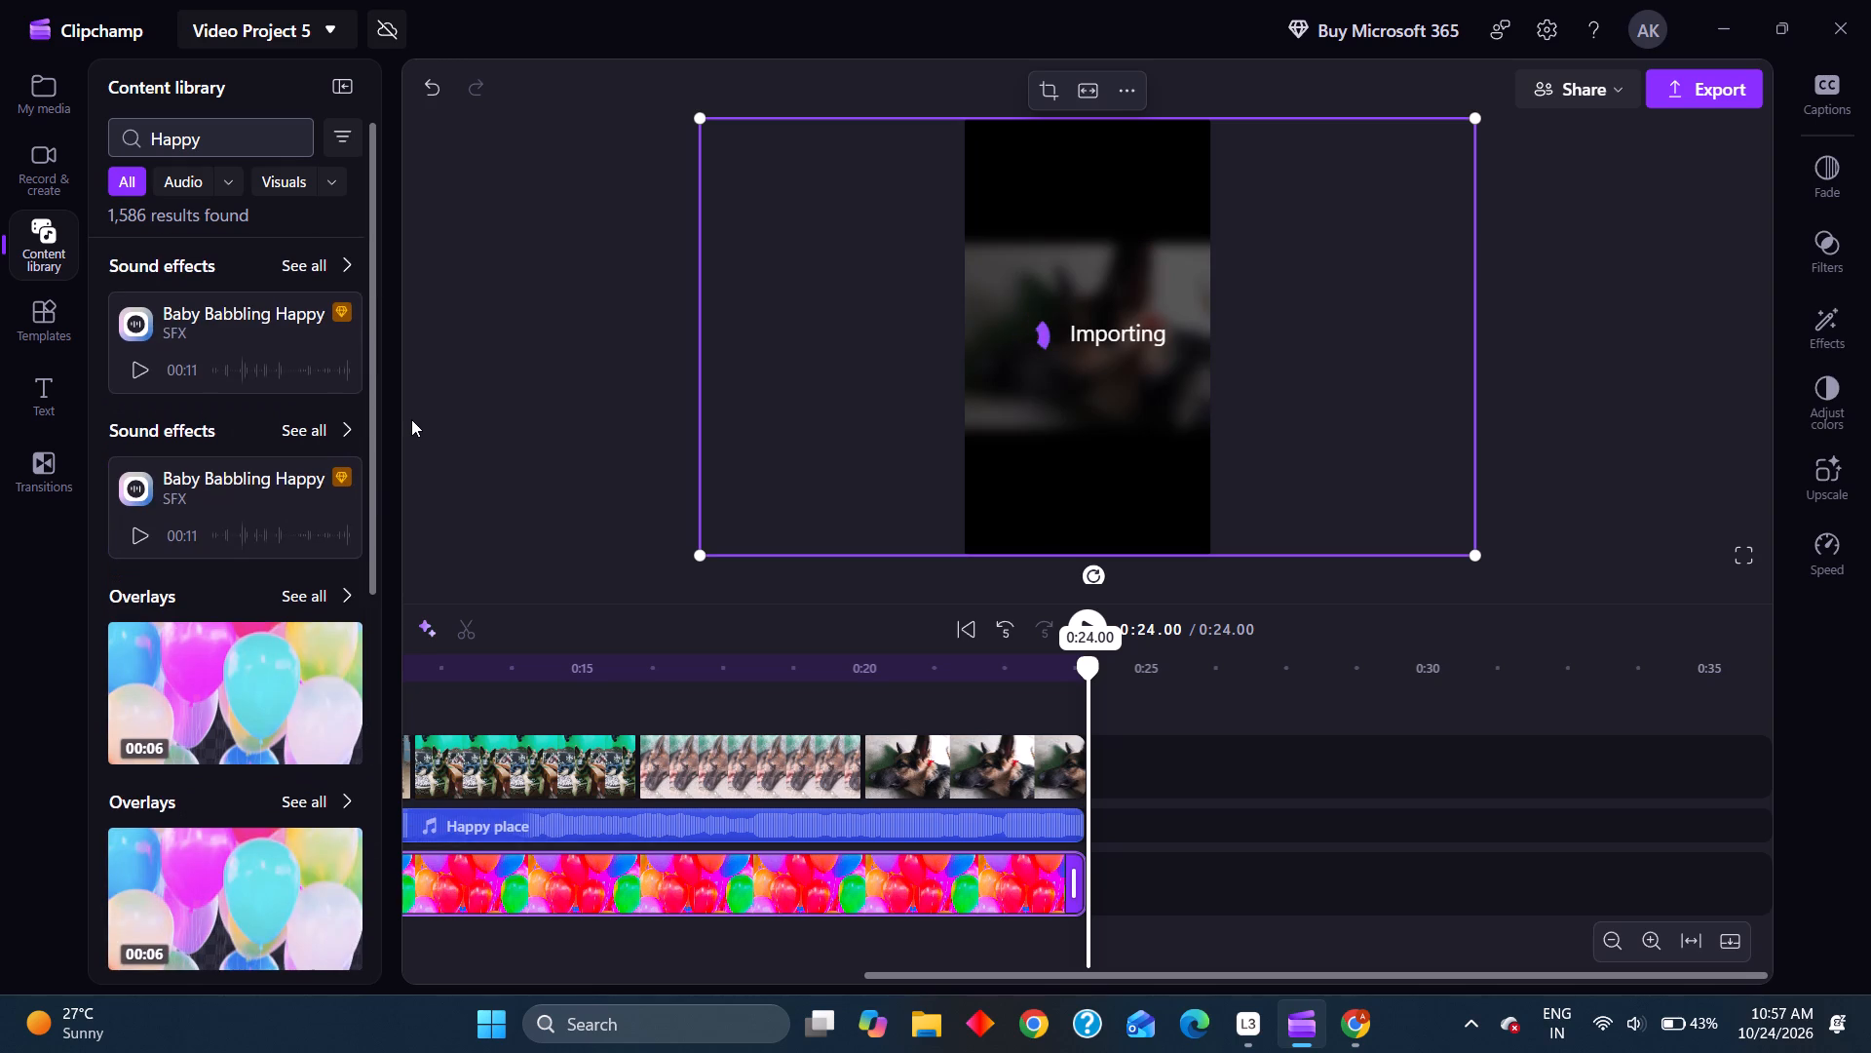
pyautogui.hscroll(1, 411, 419)
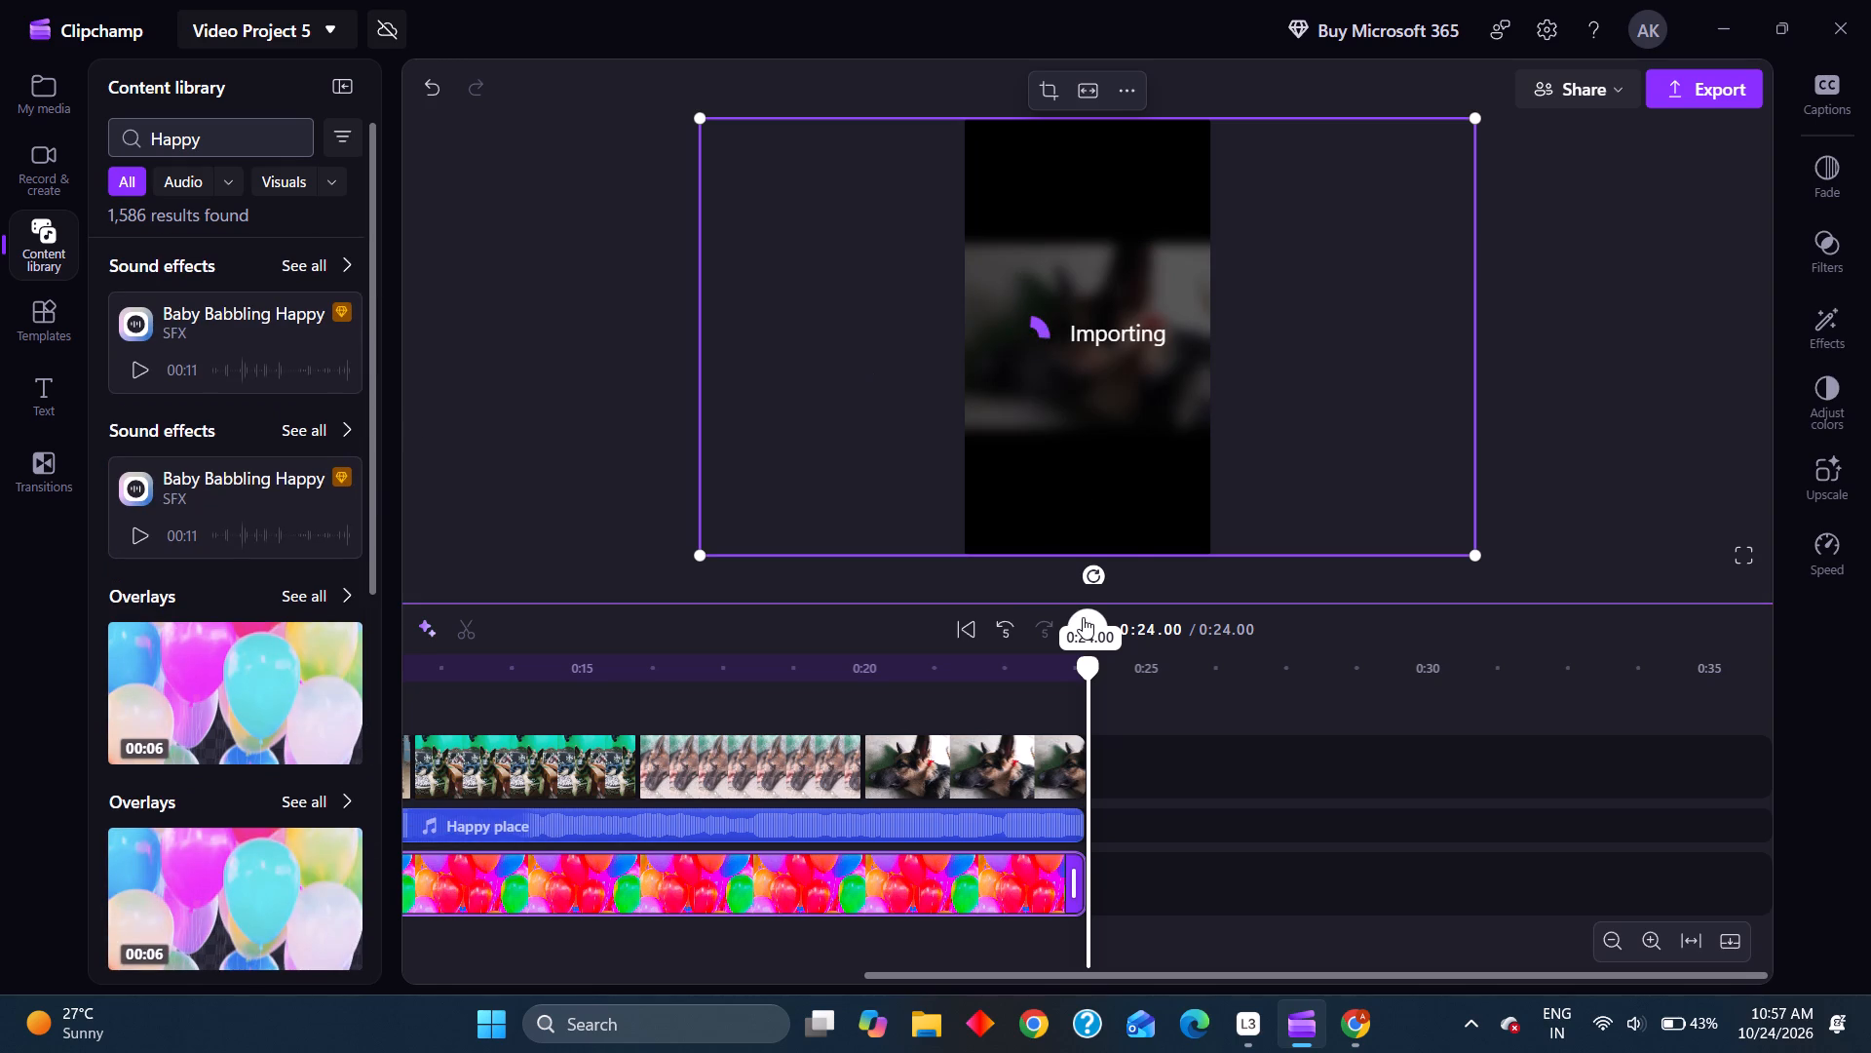
# Play the slideshow from the start to check how the balloons background looks behind the dog photos.
pyautogui.click(1082, 628)
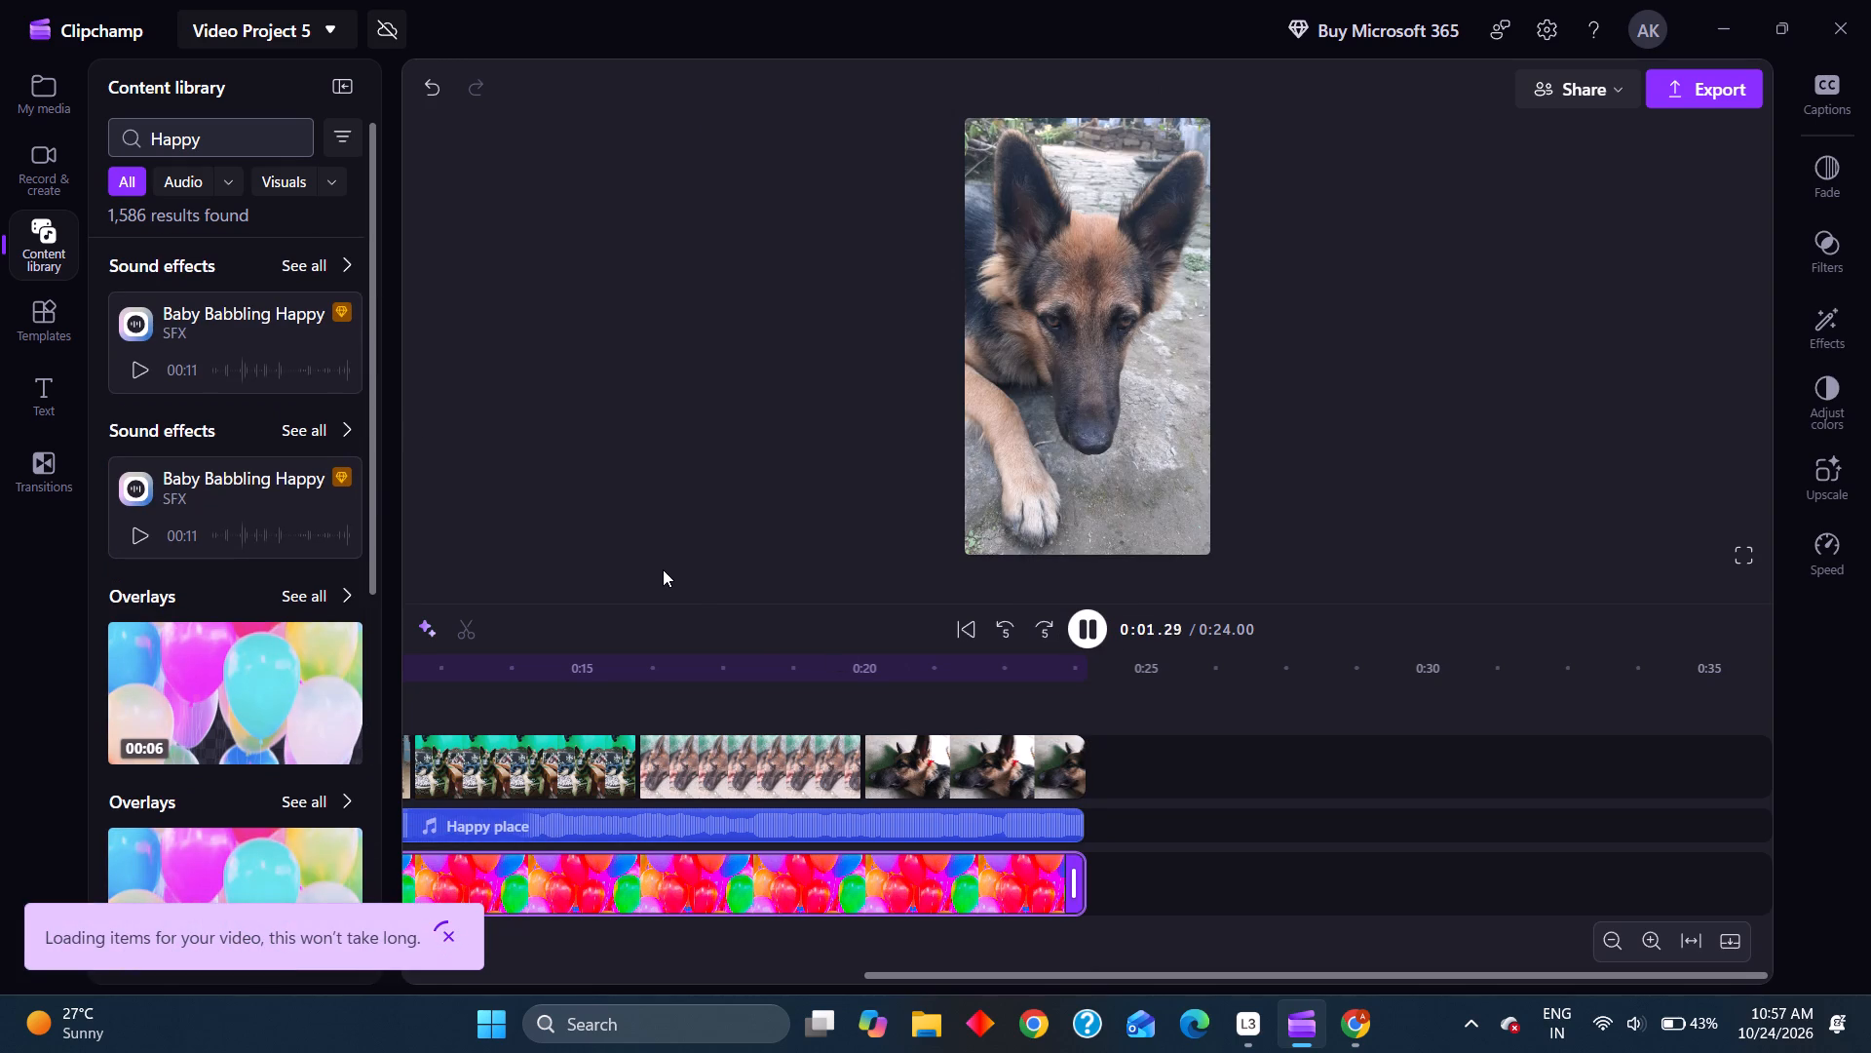
pyautogui.hscroll(5, 870, 734)
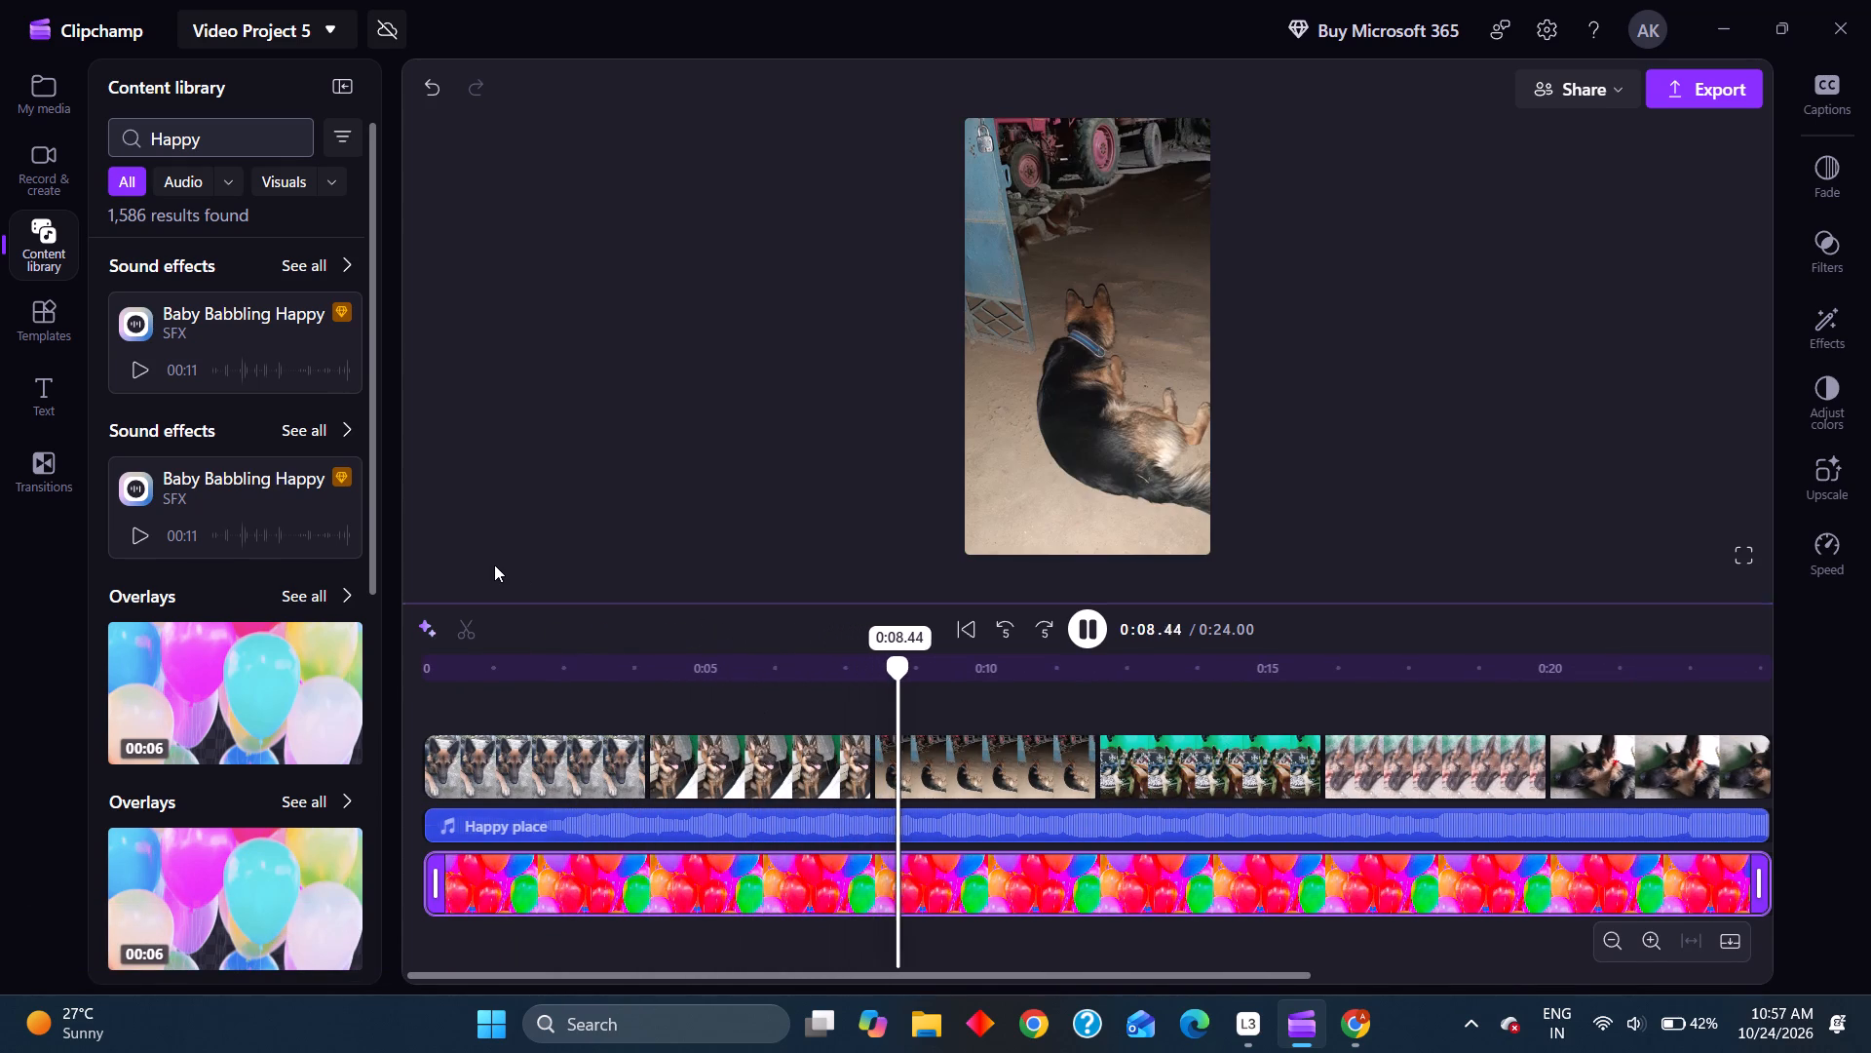
# Clear the "Happy" search so the content library shows all of its categories.
pyautogui.click(276, 136)
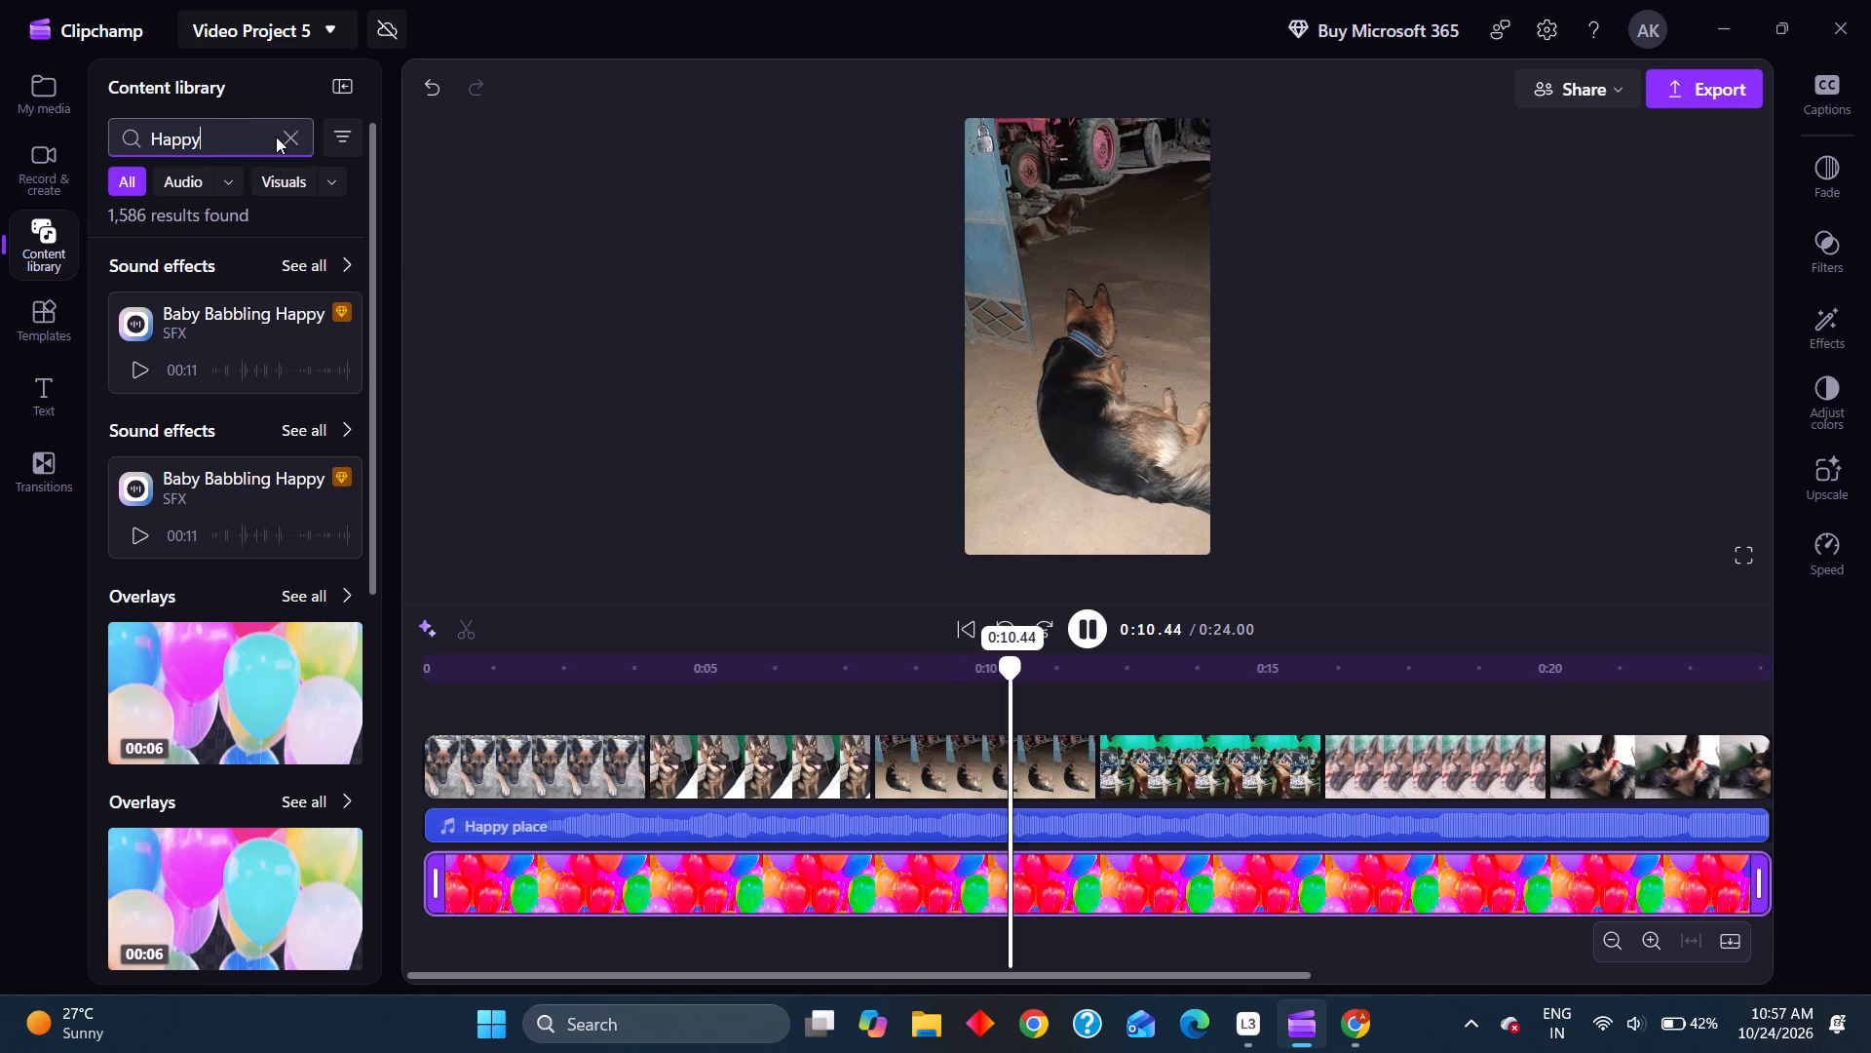
pyautogui.press('BackSpace')
pyautogui.press('BackSpace')
pyautogui.press('BackSpace')
pyautogui.press('BackSpace')
pyautogui.press('BackSpace')
pyautogui.press('BackSpace')
pyautogui.press('BackSpace')
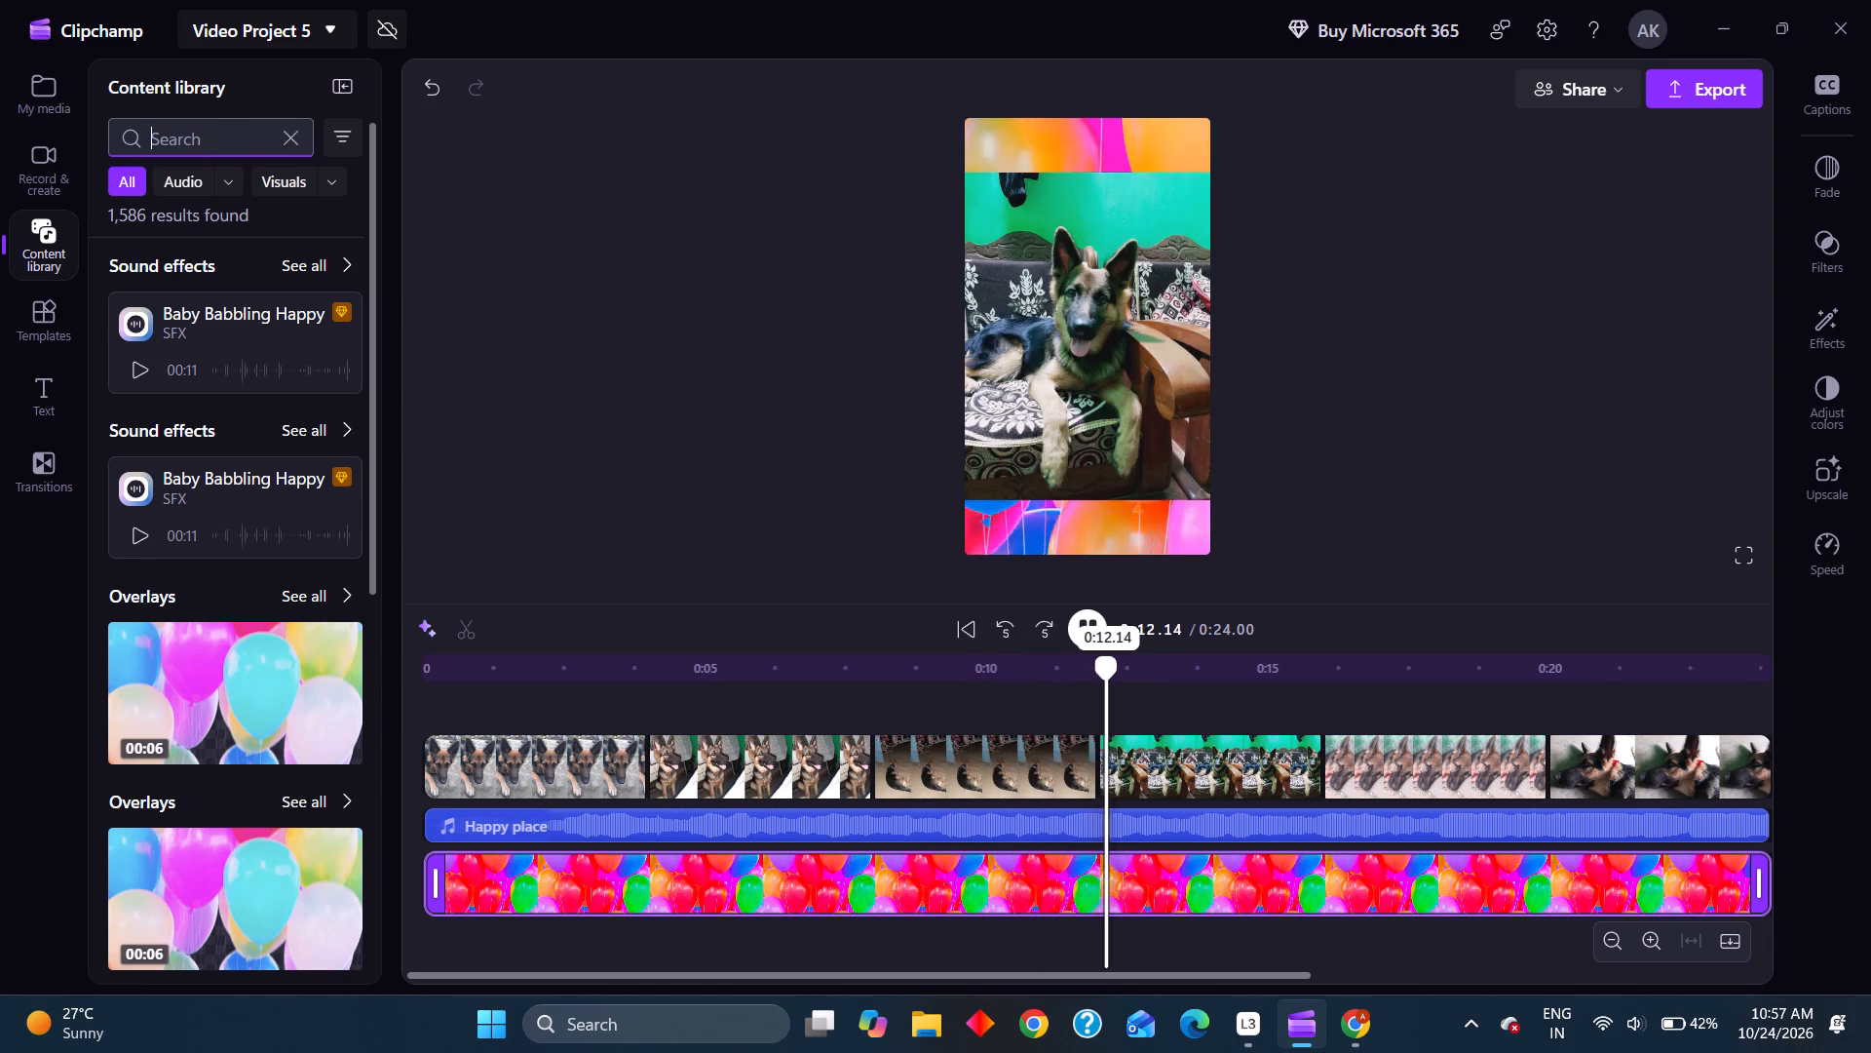
pyautogui.click(307, 131)
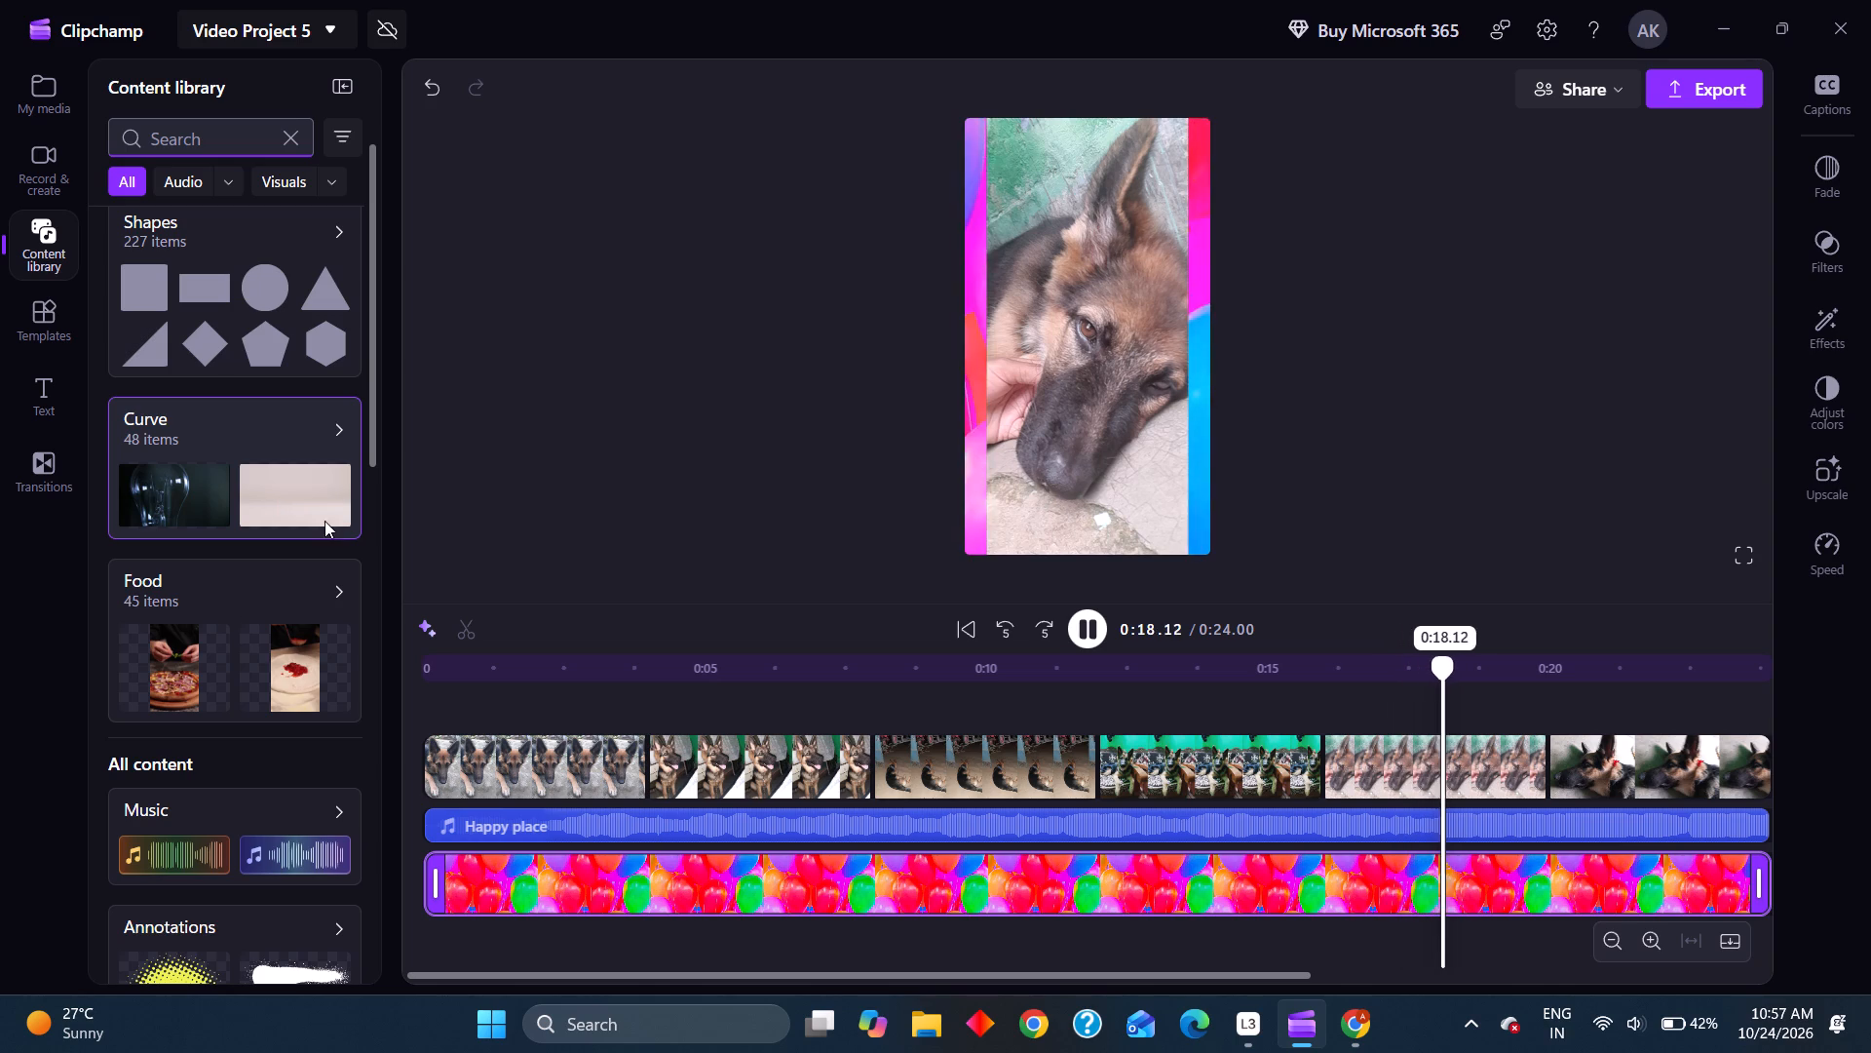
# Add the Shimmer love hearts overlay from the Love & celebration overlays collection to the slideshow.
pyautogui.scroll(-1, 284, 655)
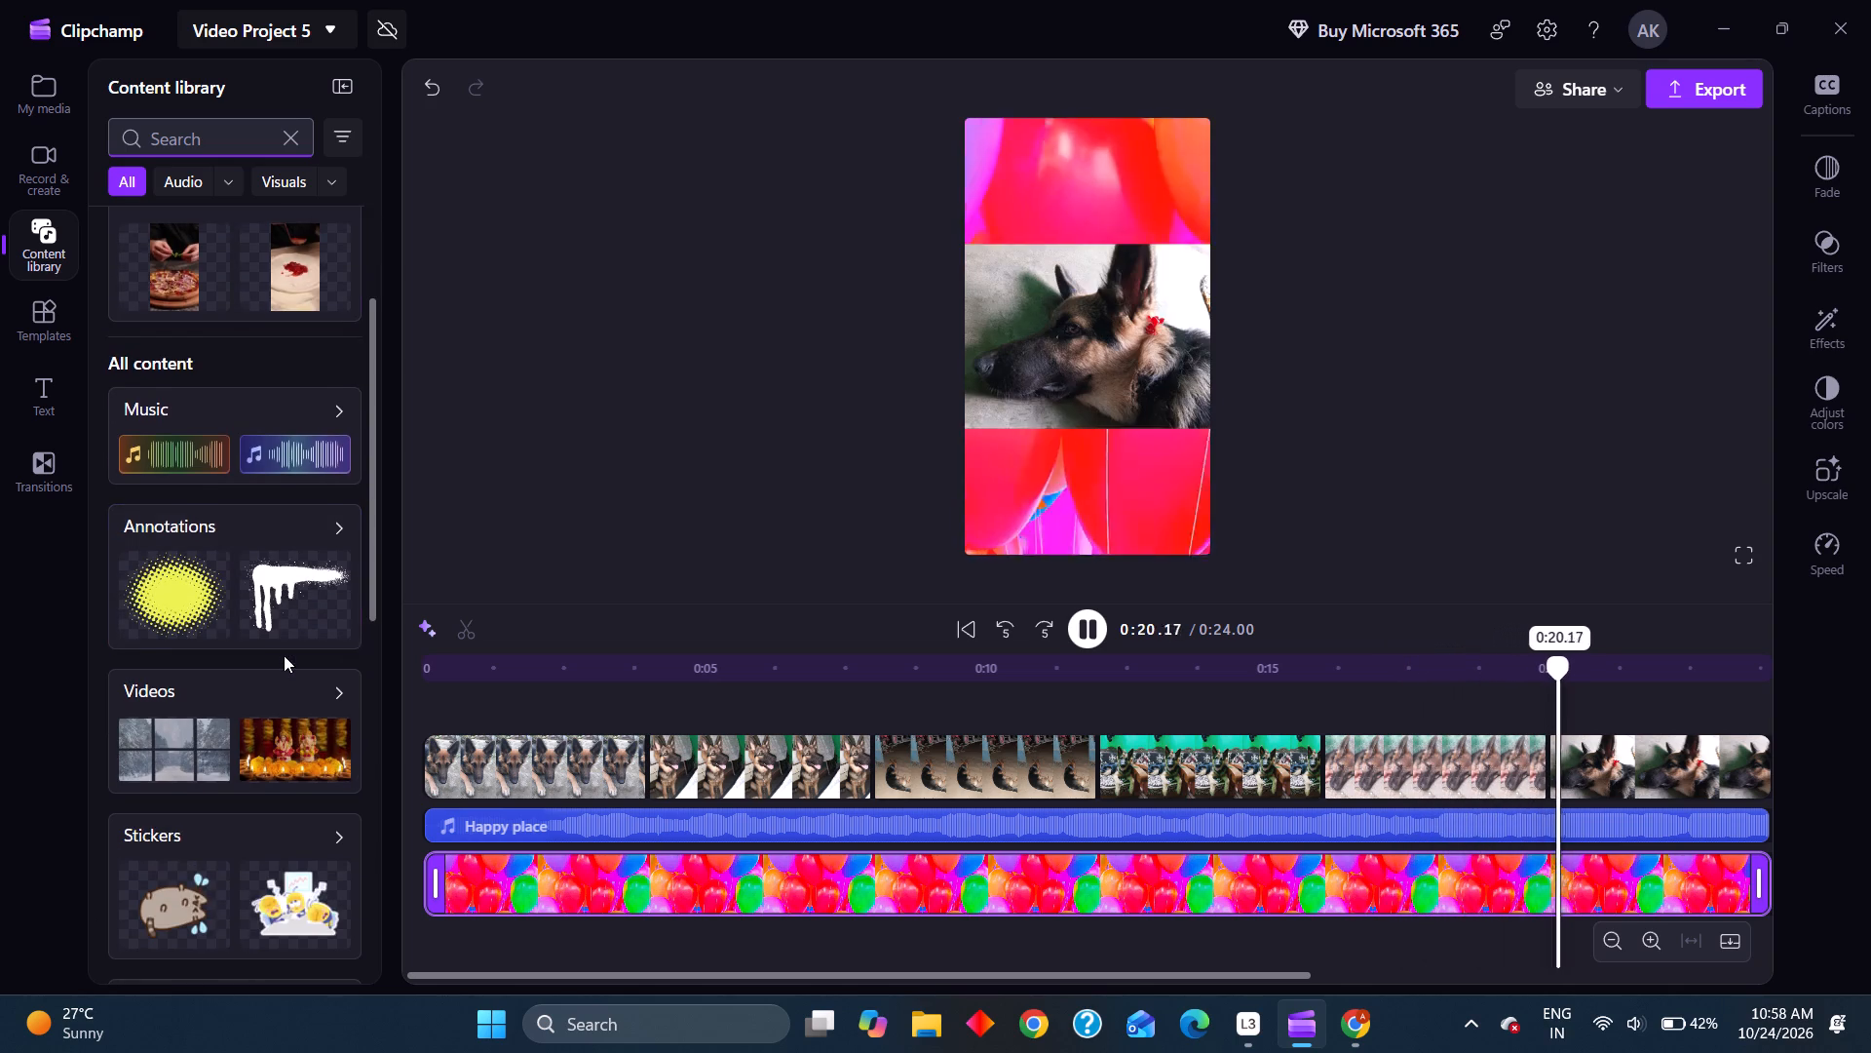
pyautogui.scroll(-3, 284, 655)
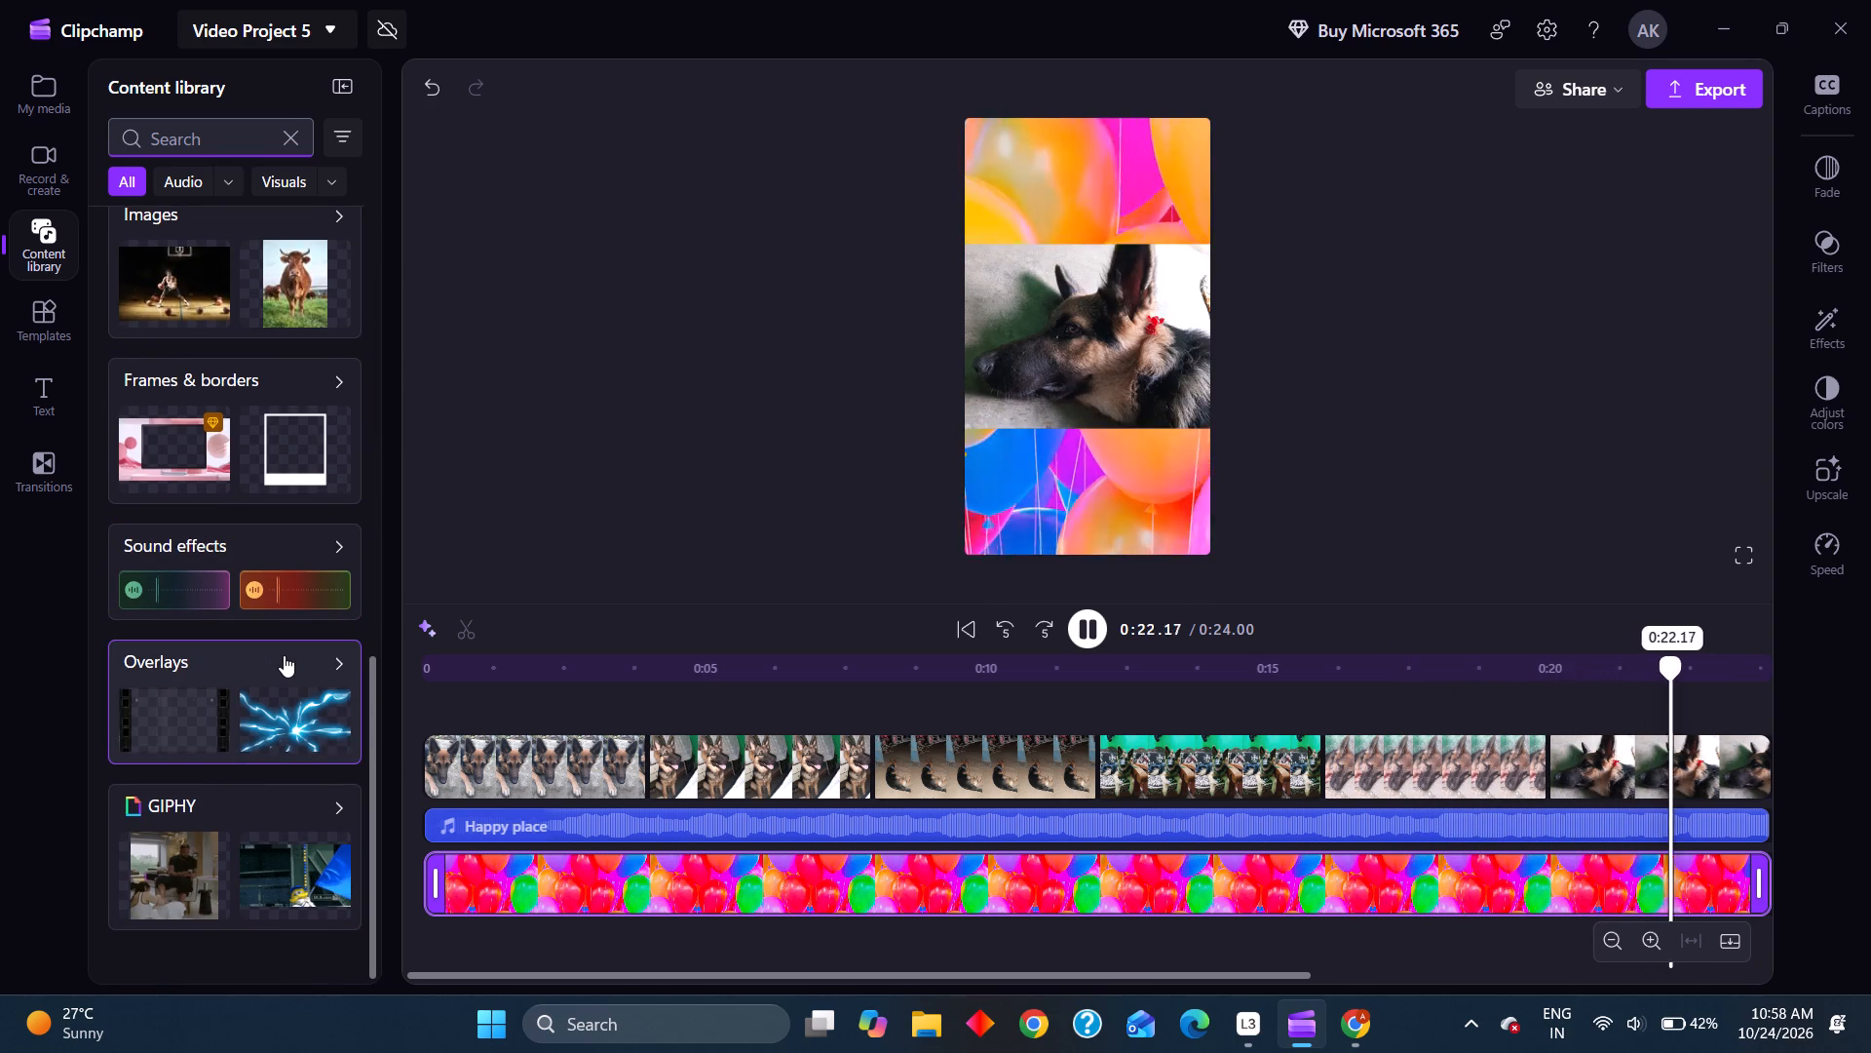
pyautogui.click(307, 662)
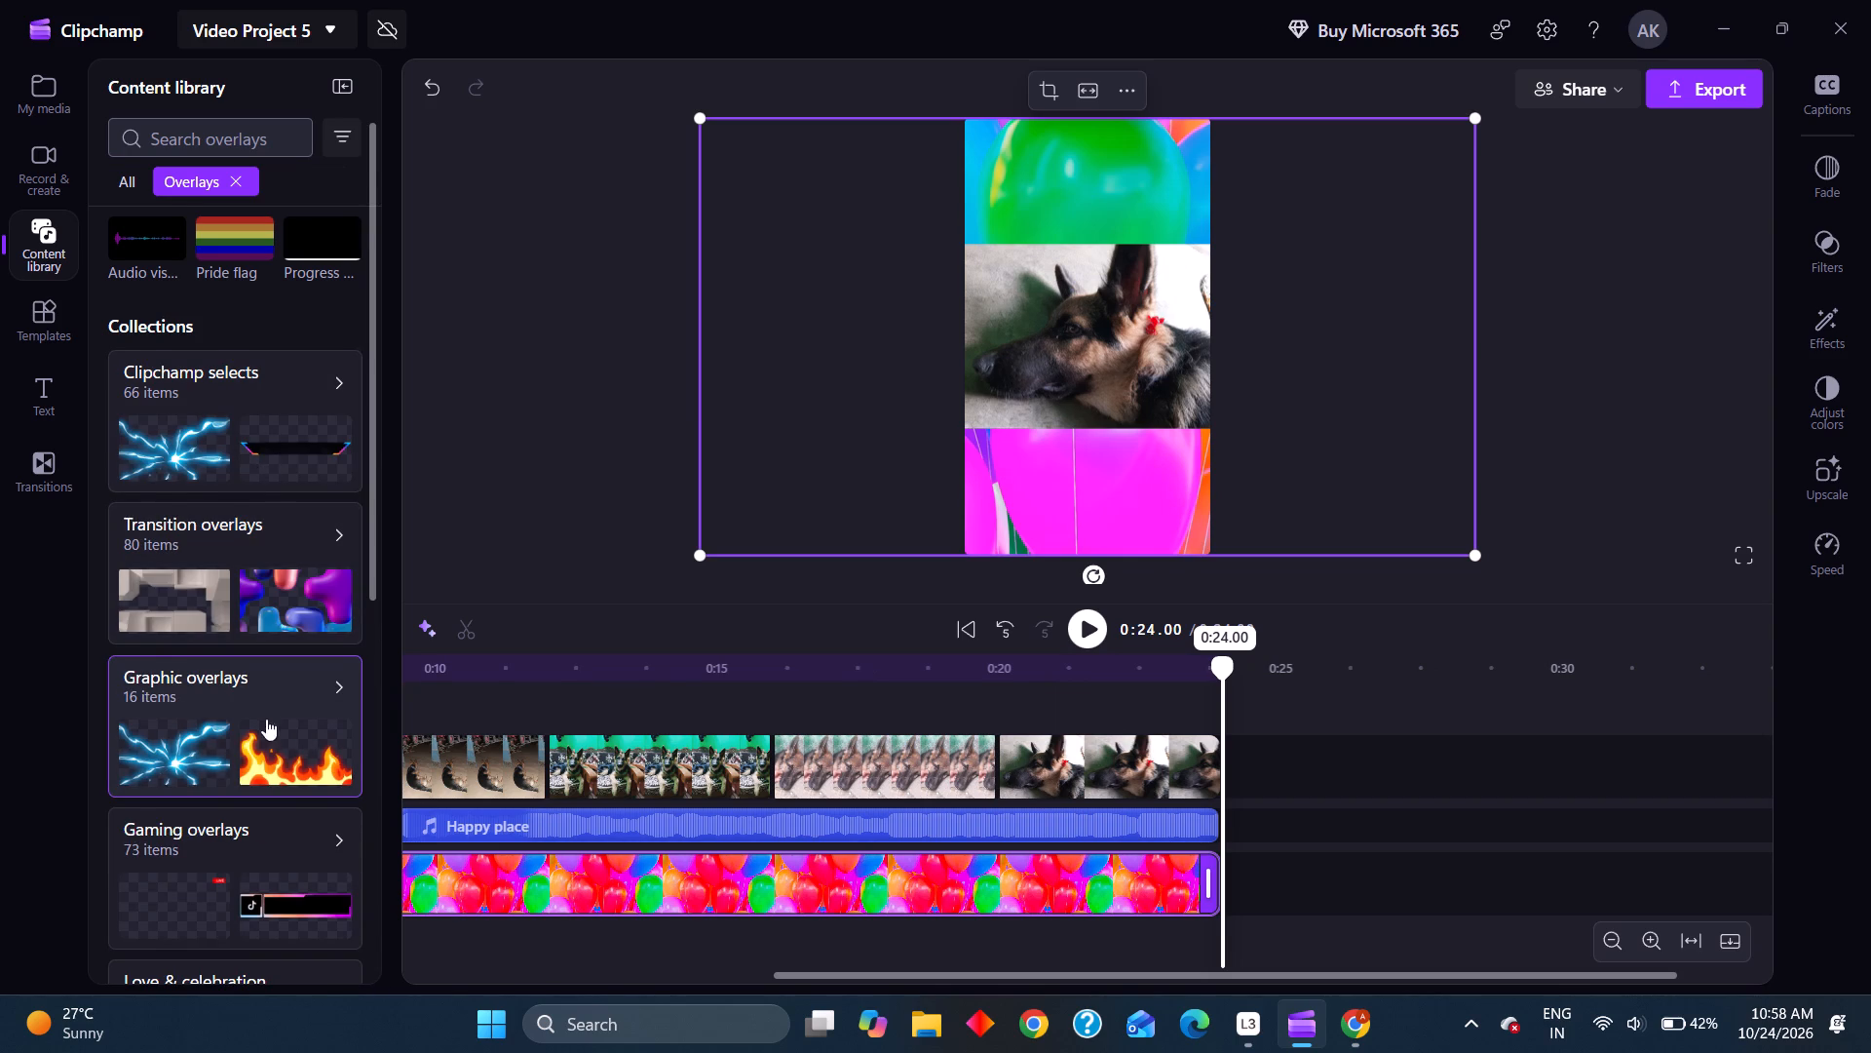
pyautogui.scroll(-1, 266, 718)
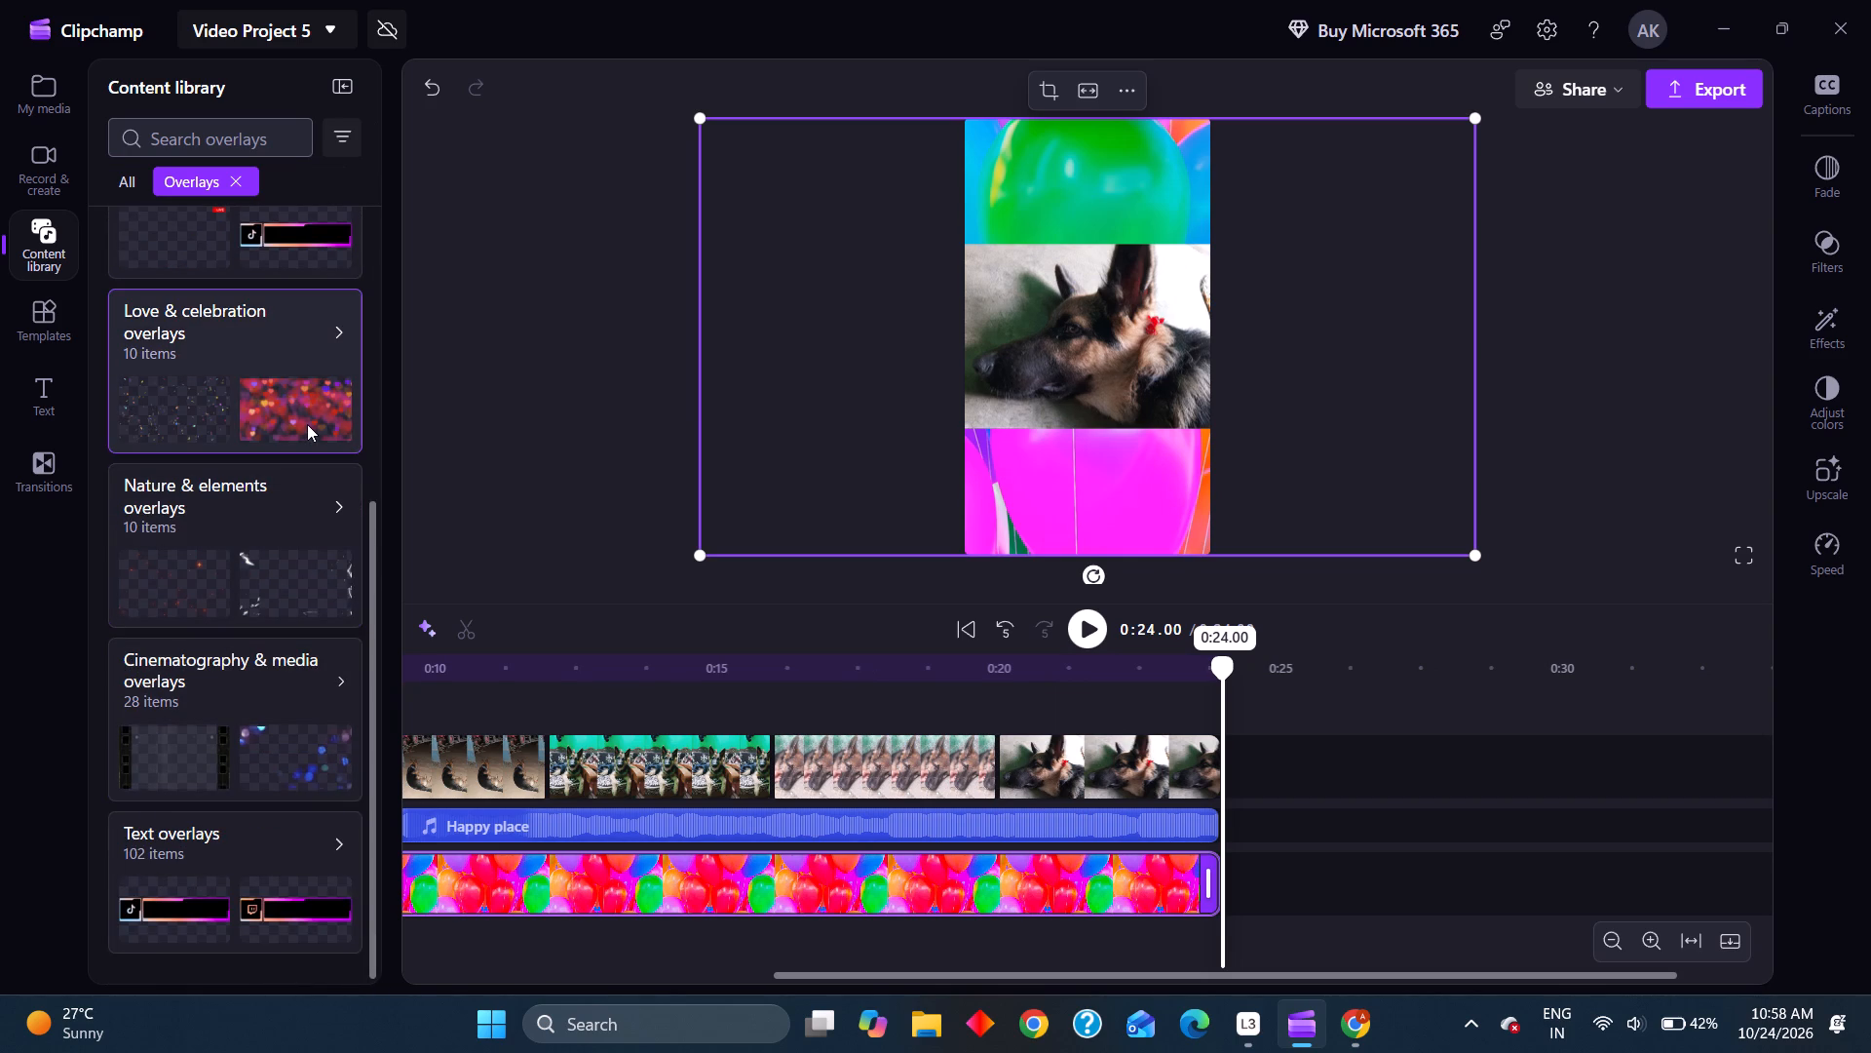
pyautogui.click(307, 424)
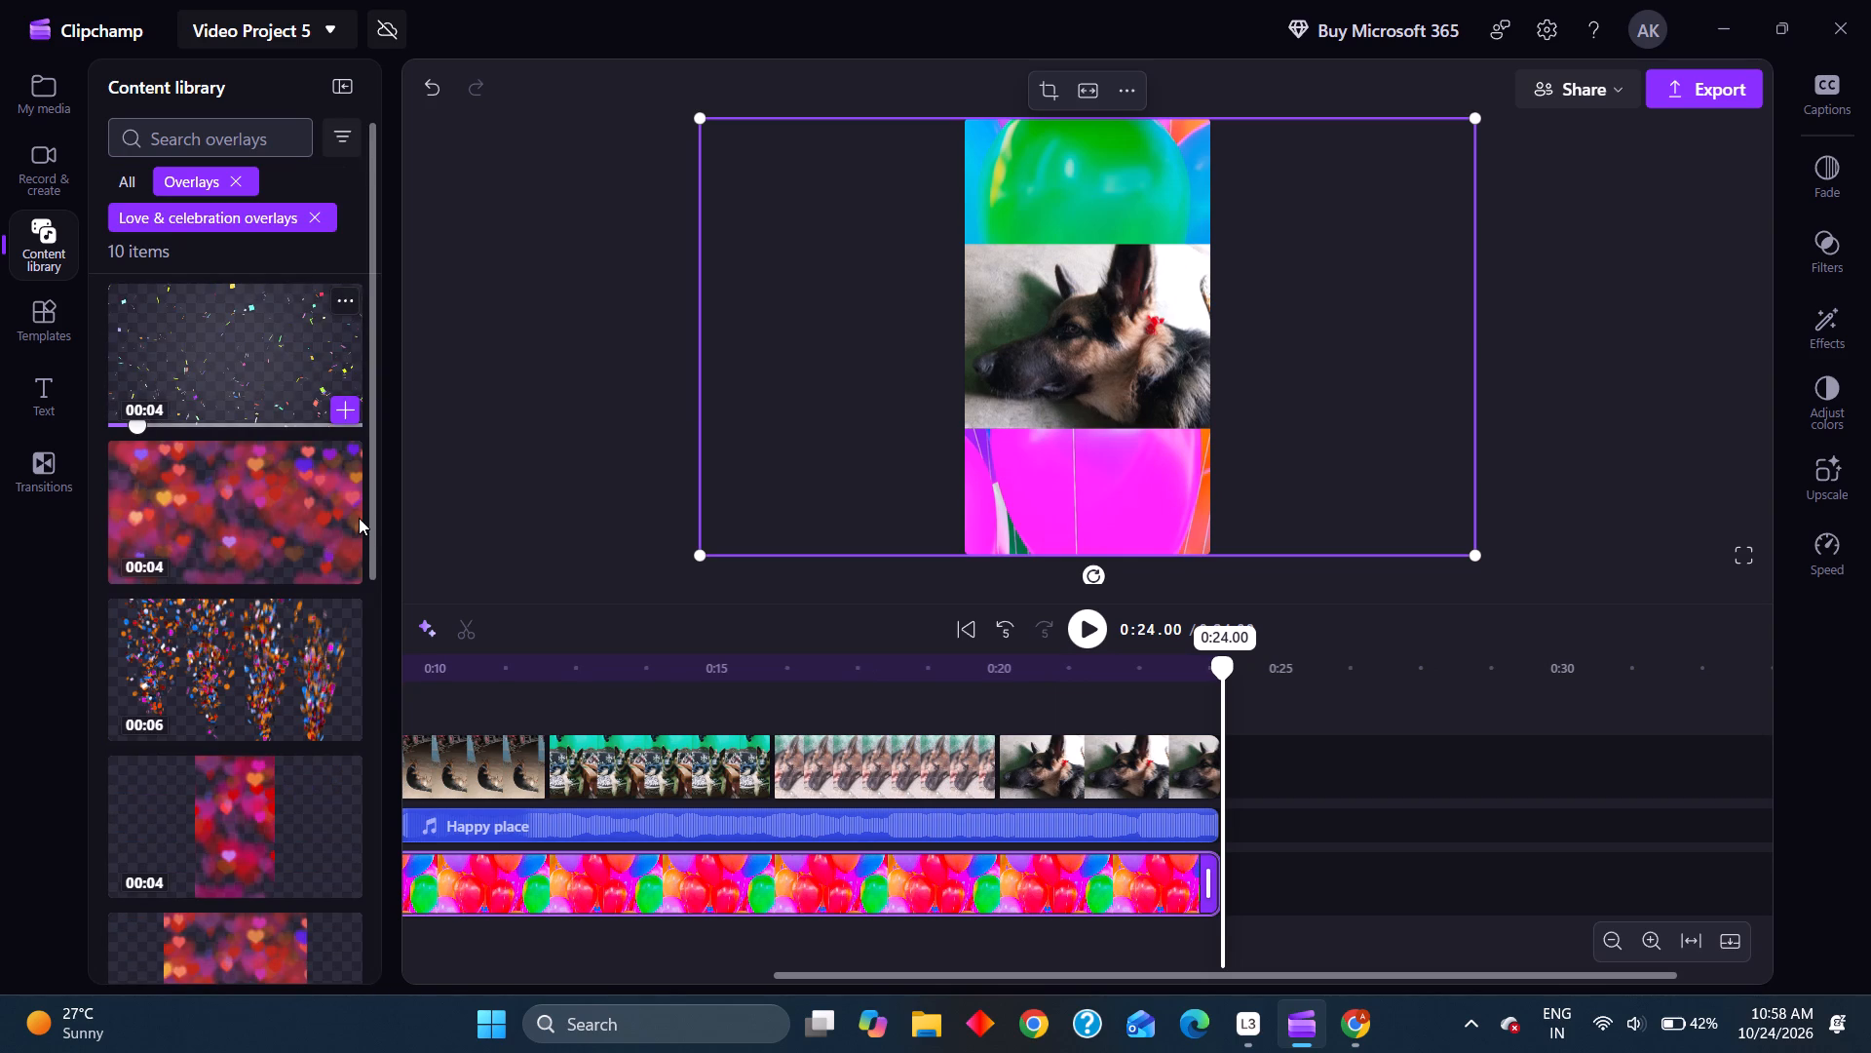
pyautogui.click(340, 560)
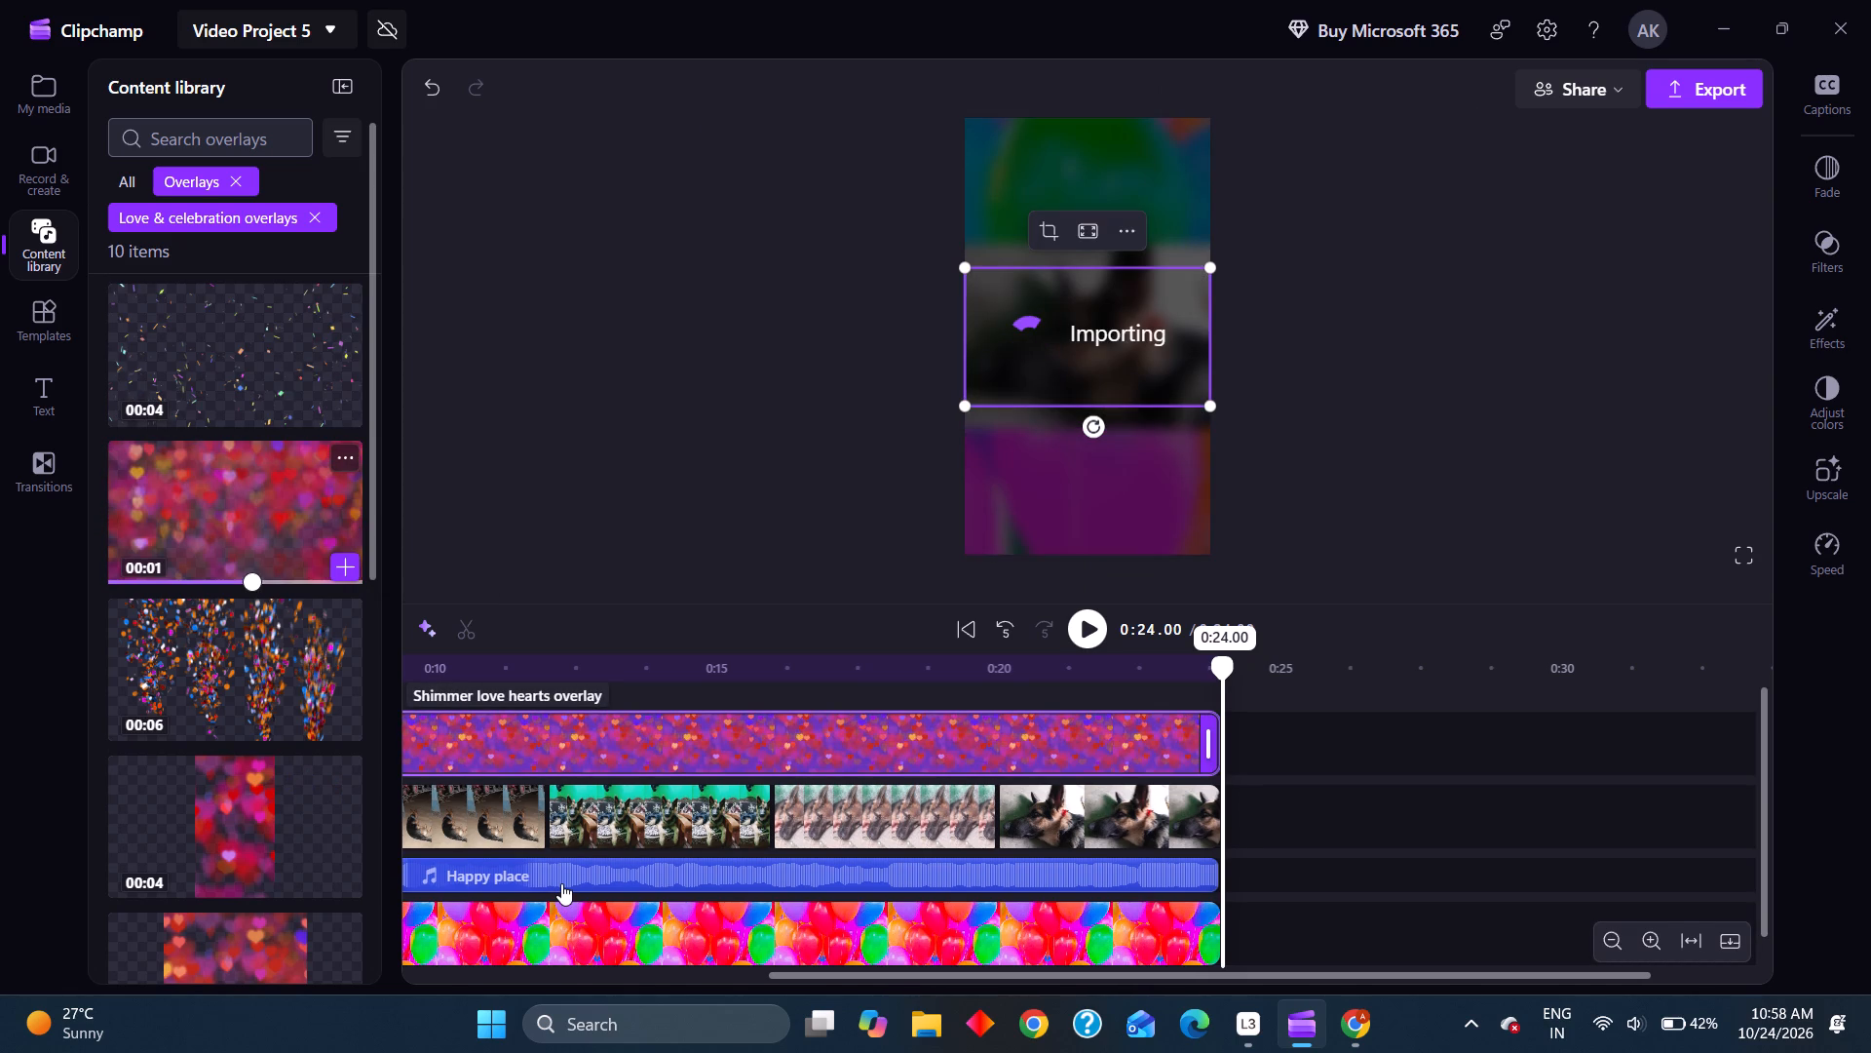
# Play the slideshow to check the love hearts overlay over the dog photos.
pyautogui.click(1093, 619)
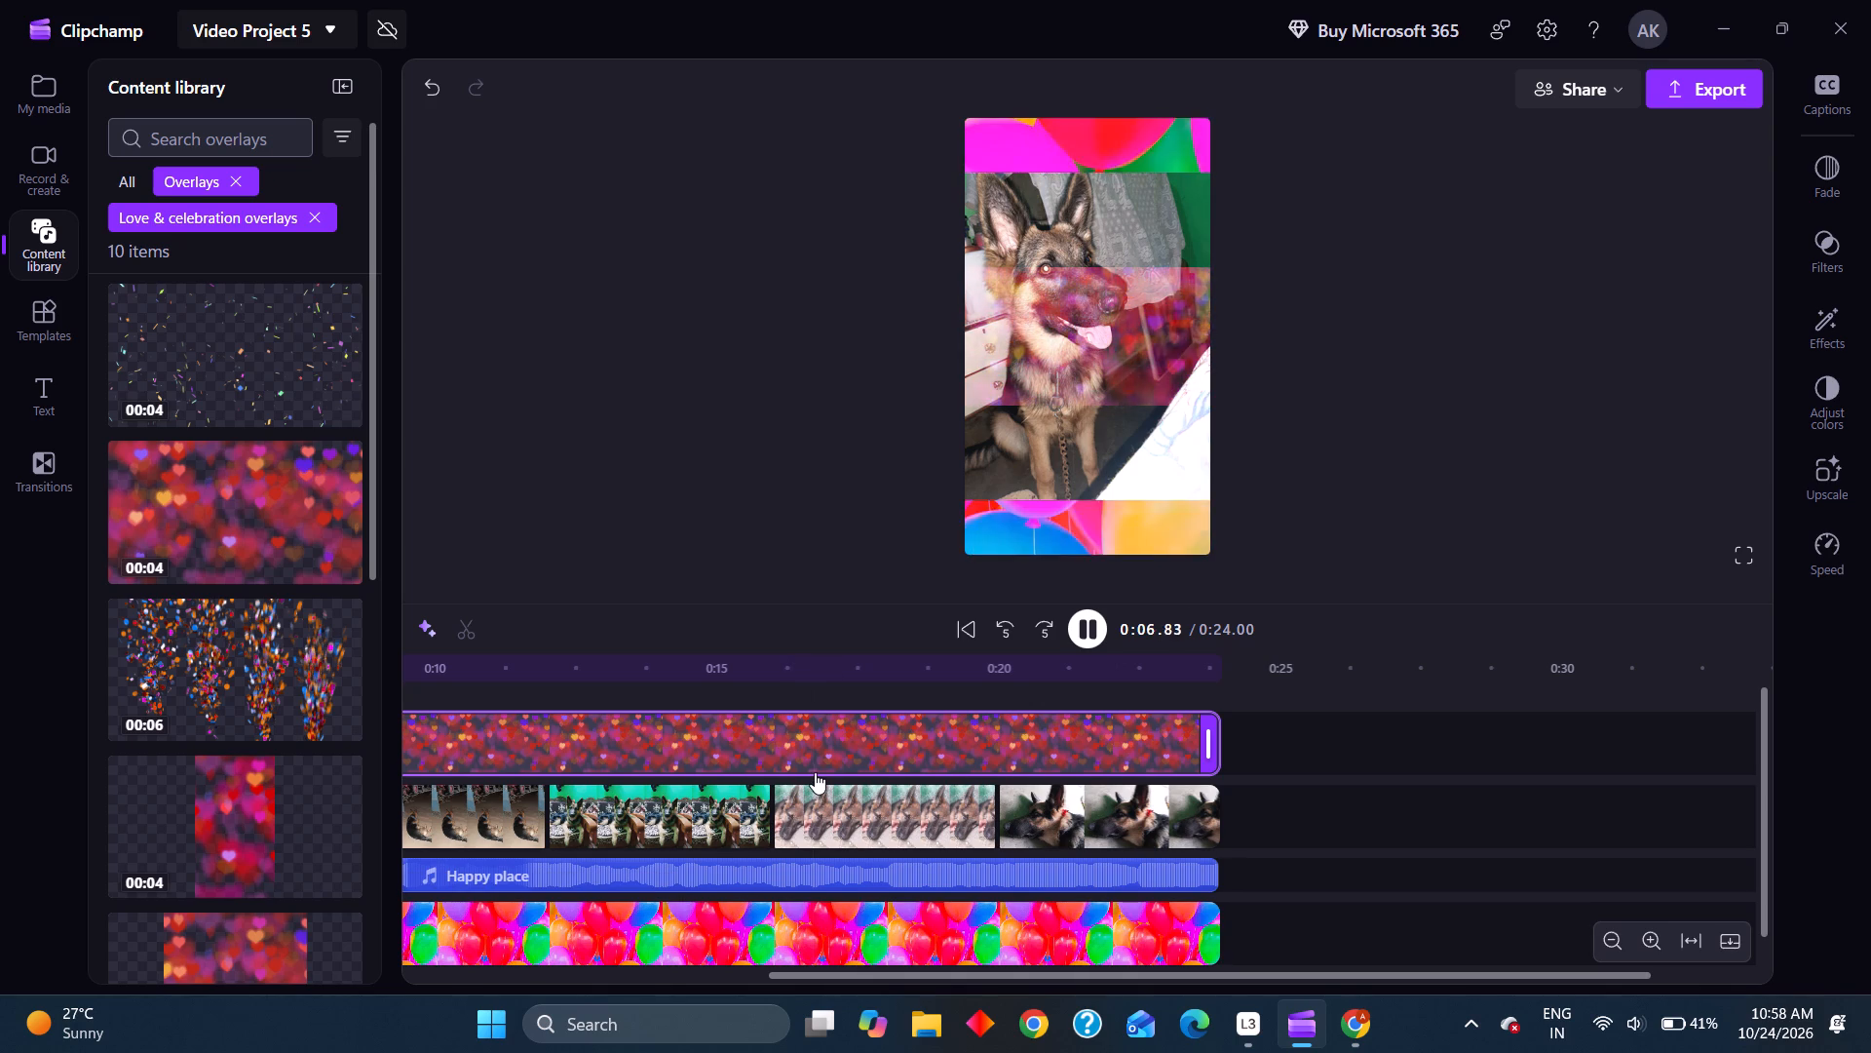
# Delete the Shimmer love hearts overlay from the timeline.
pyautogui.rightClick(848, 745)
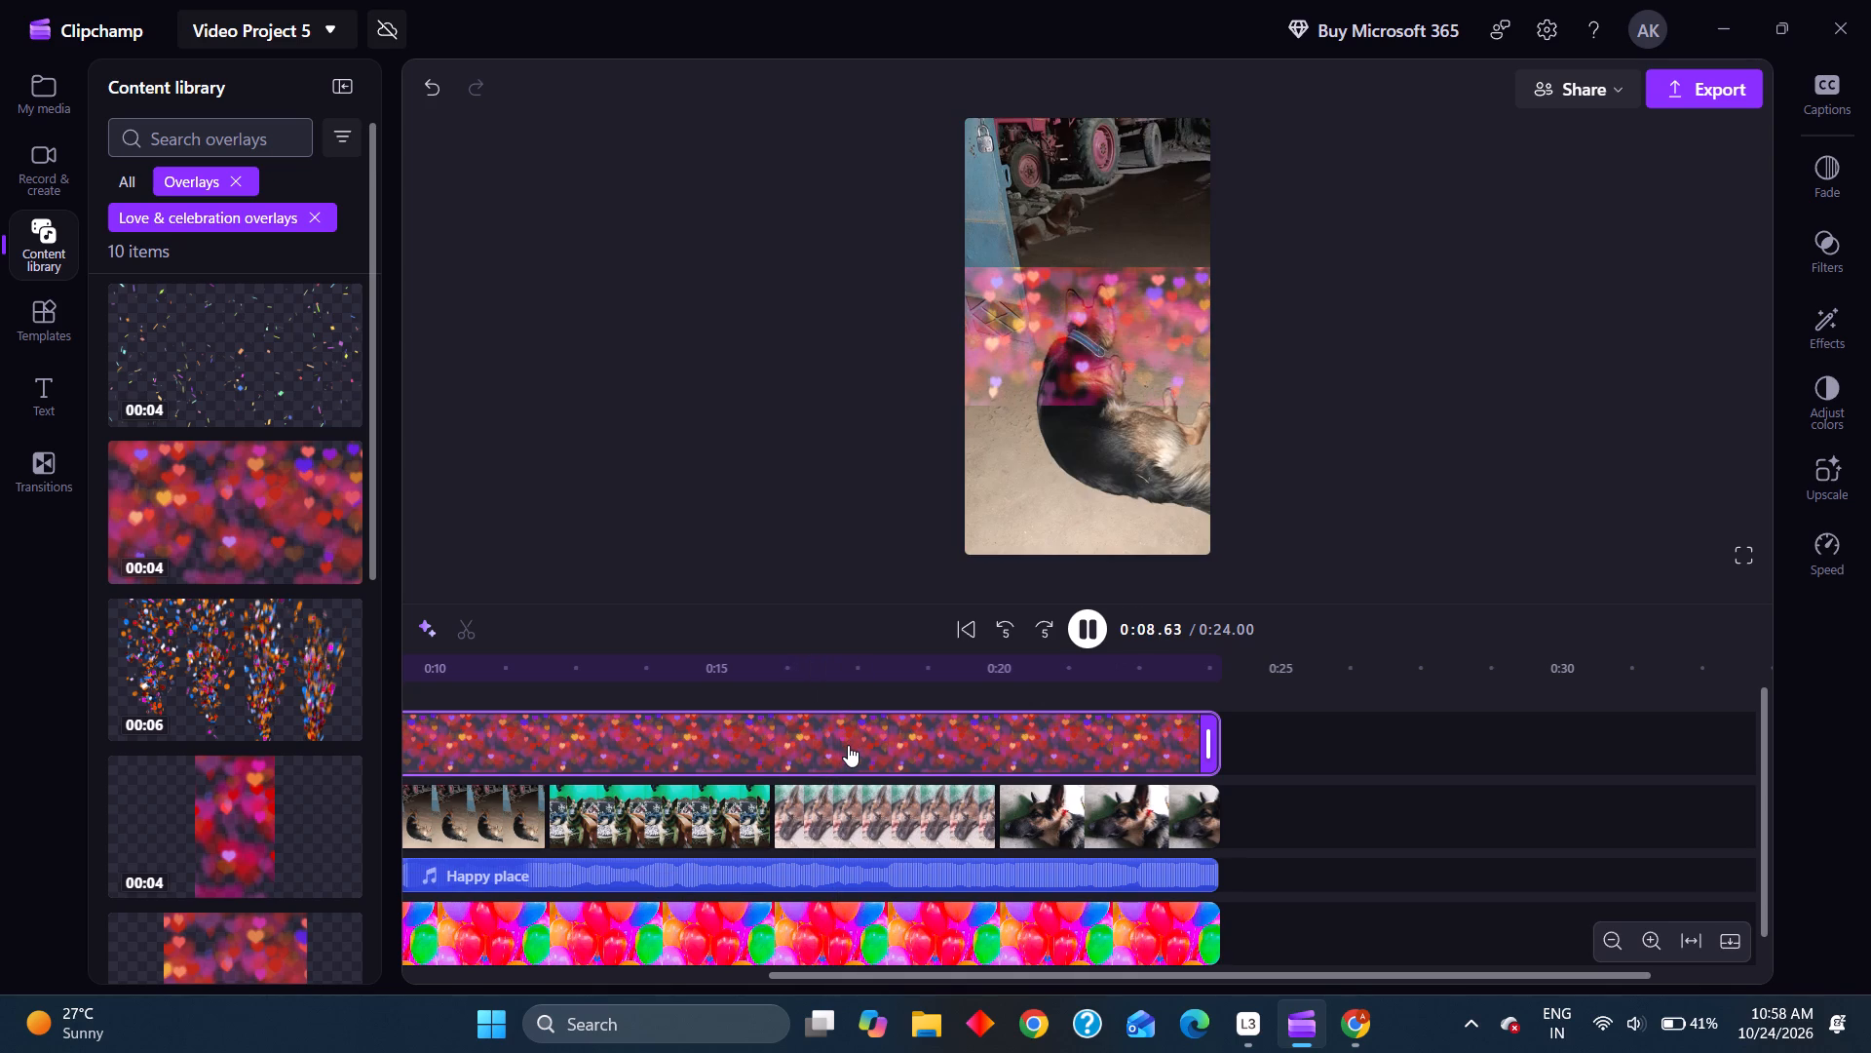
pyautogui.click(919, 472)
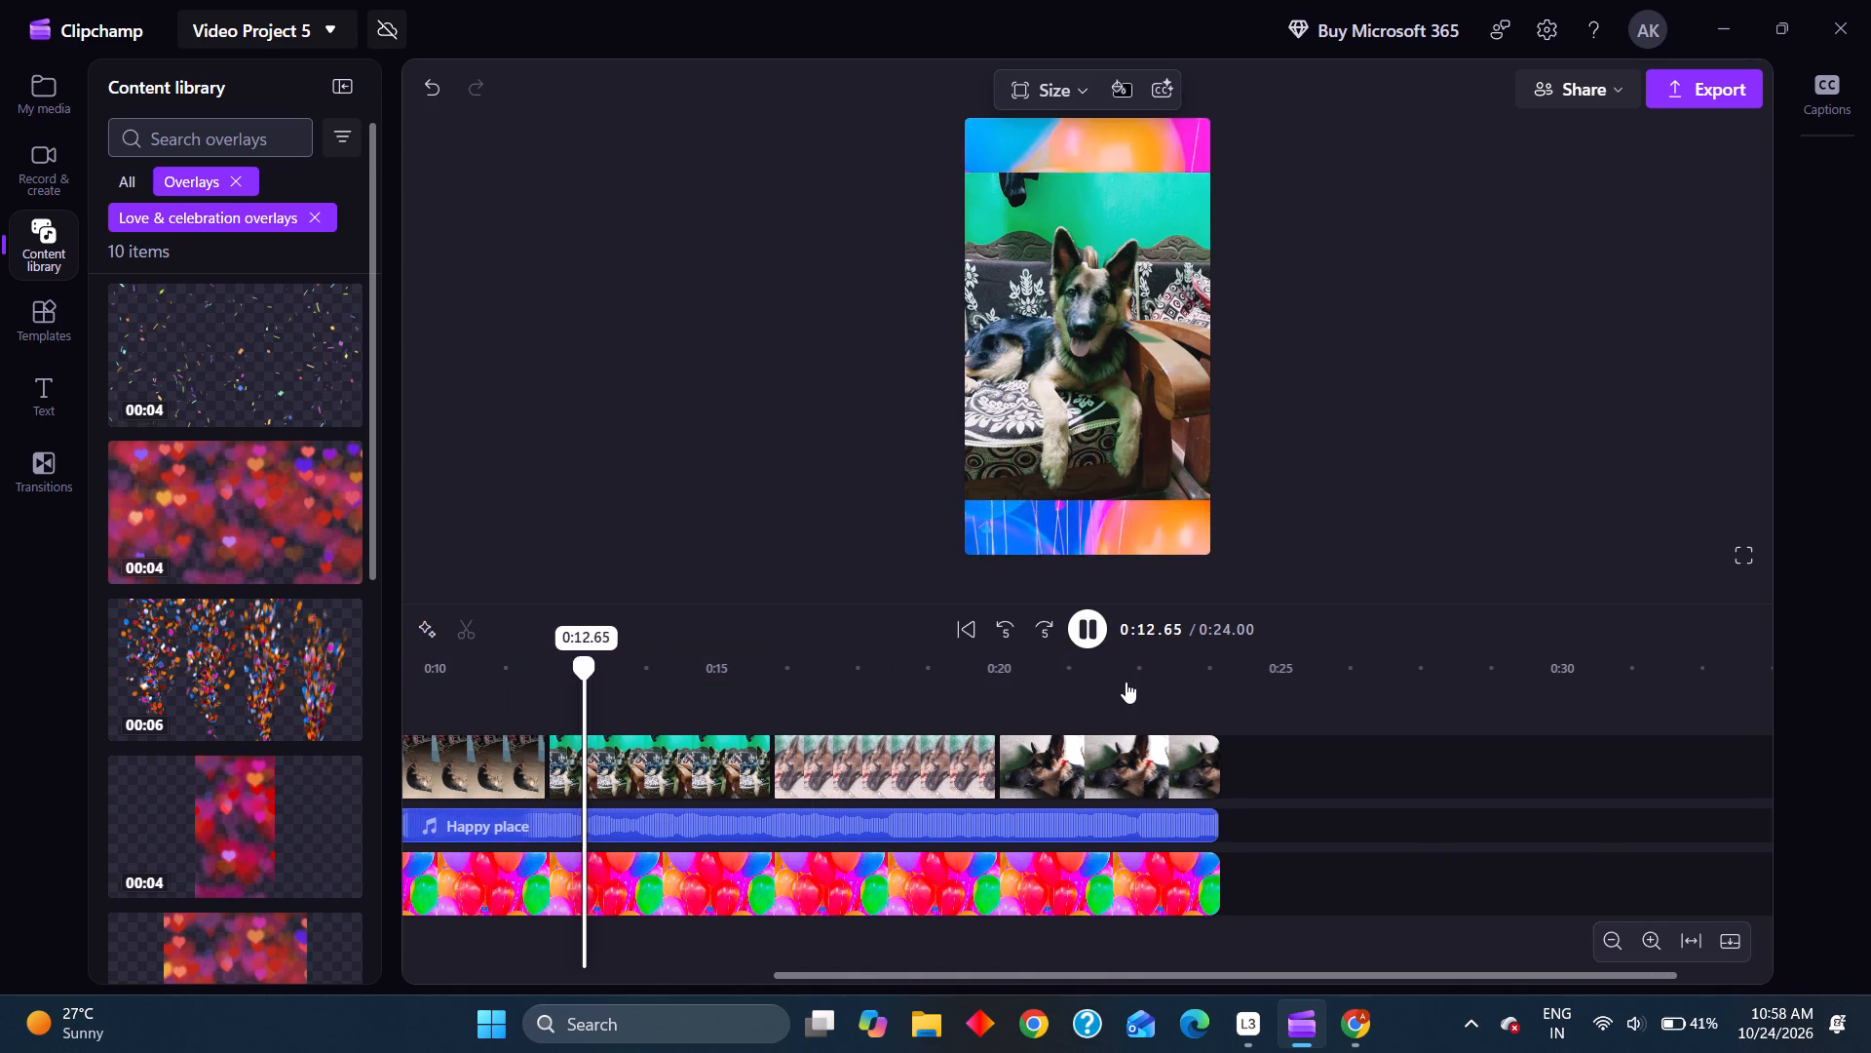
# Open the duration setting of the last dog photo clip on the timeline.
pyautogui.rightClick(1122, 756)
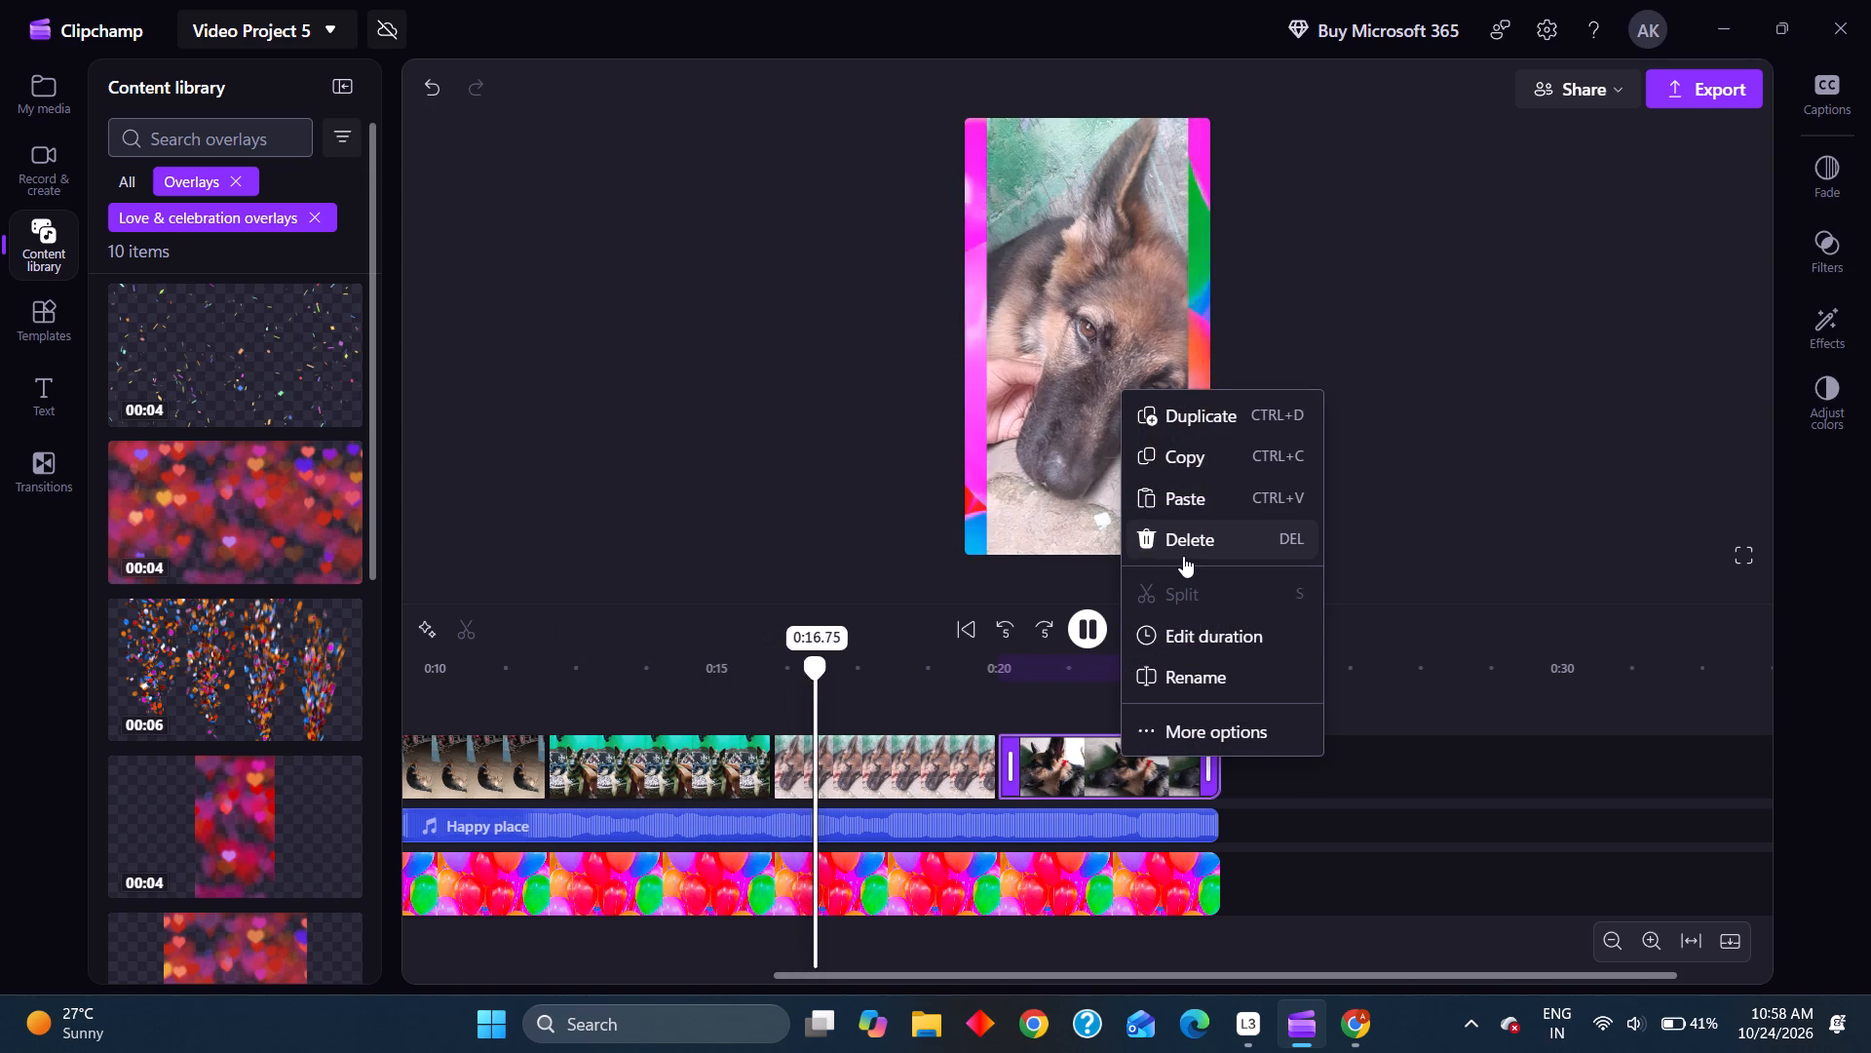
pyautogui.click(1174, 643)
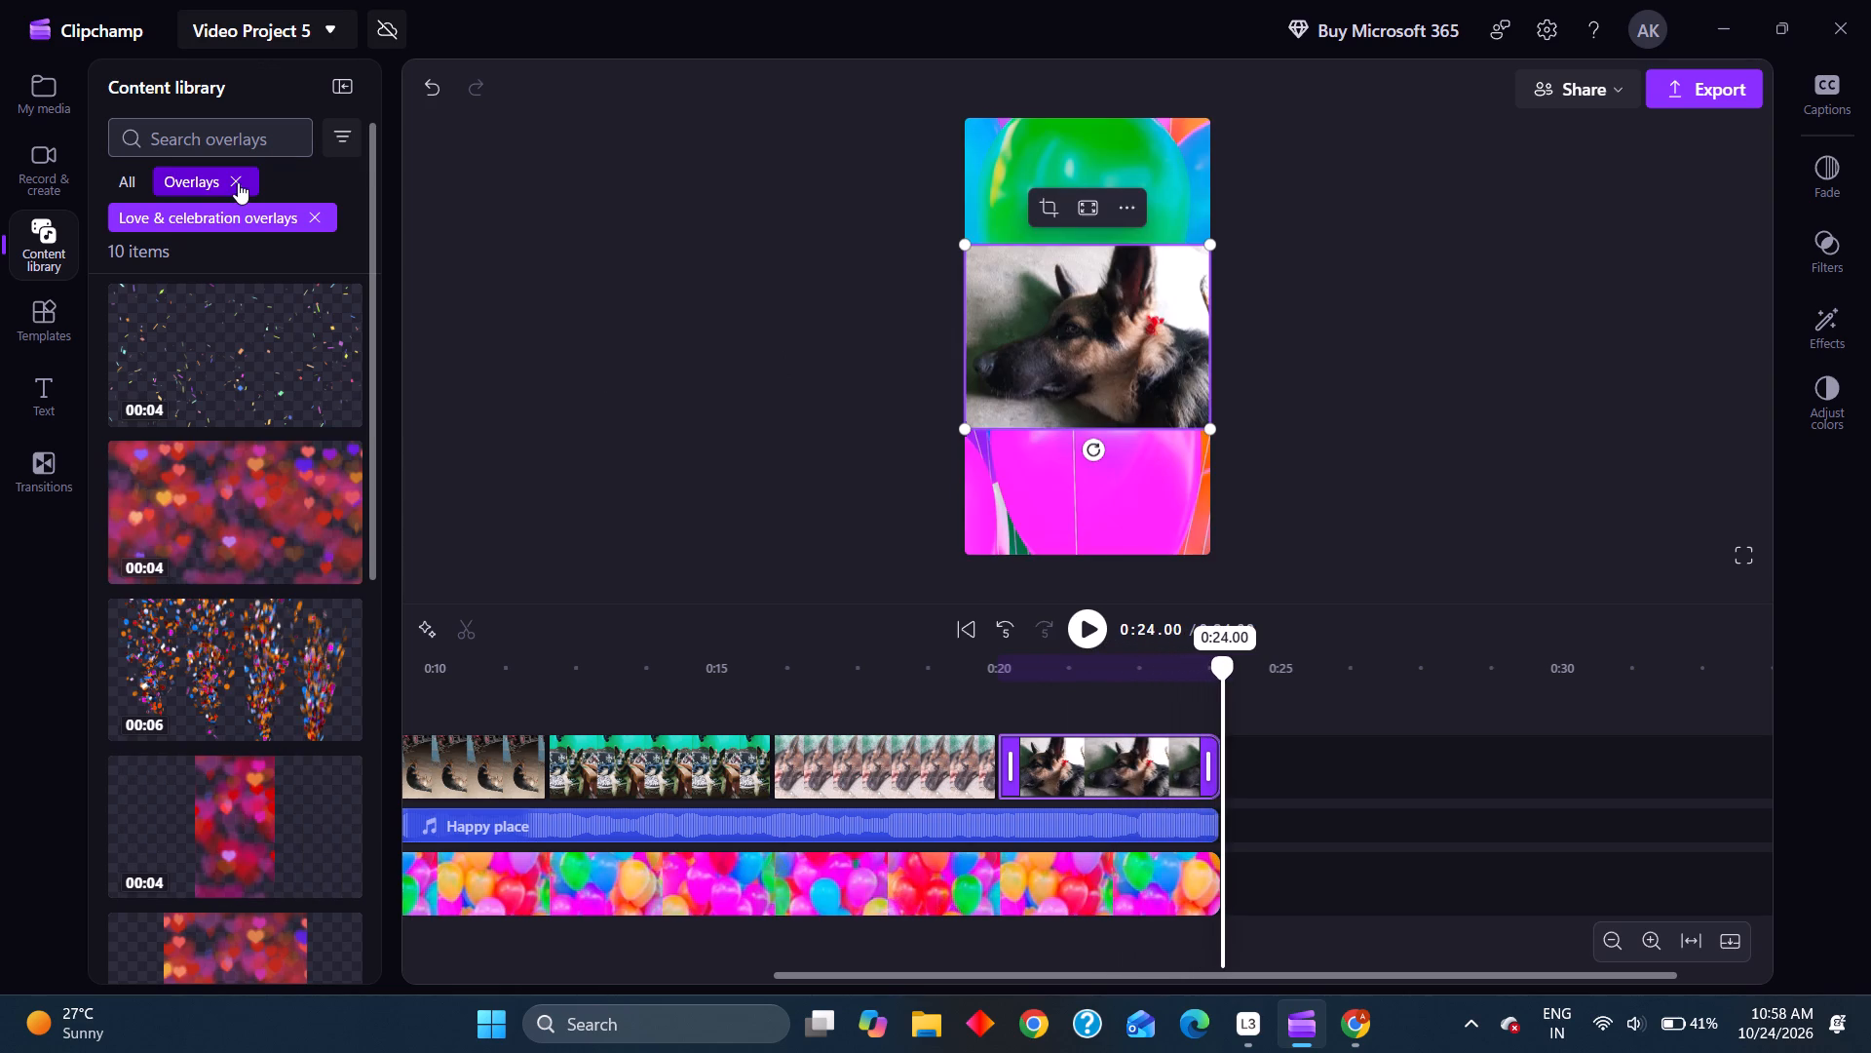
# Remove the Love & celebration filter and examine the overlay collections, including the overlays in Clipchamp selects.
pyautogui.click(319, 219)
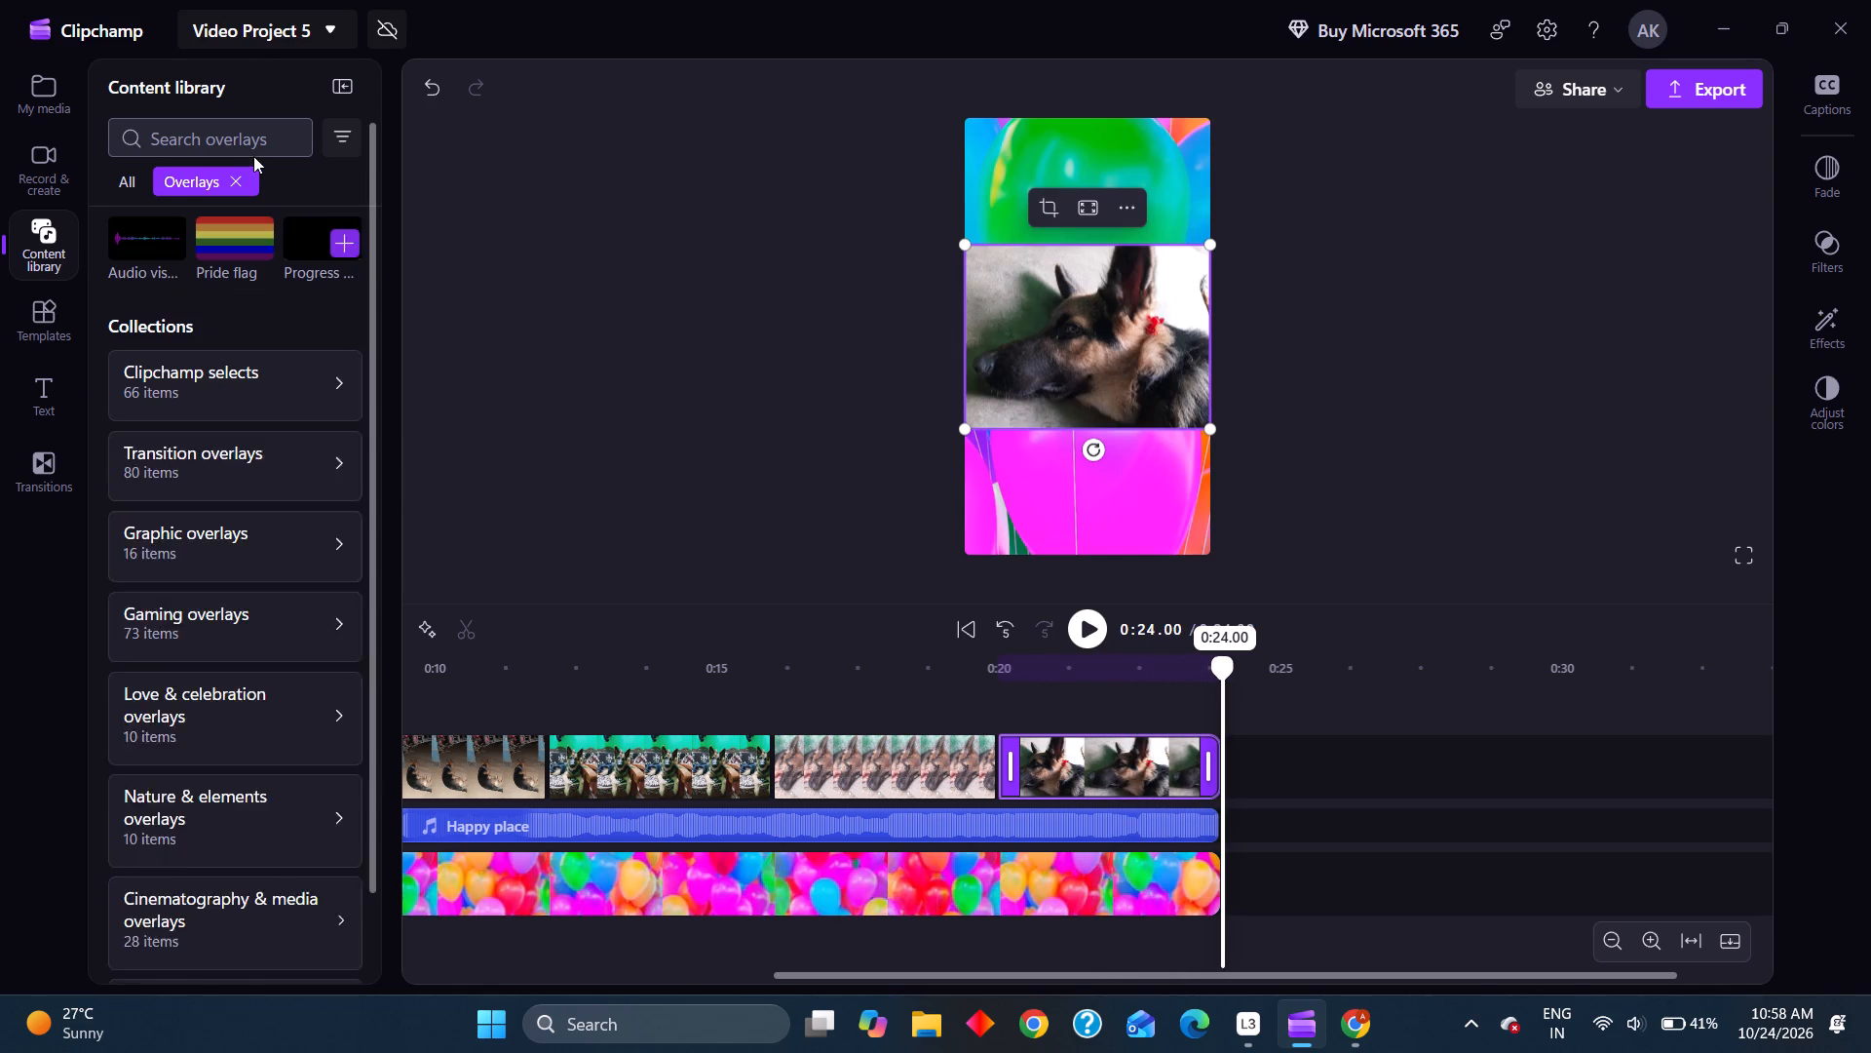
pyautogui.scroll(-1, 300, 371)
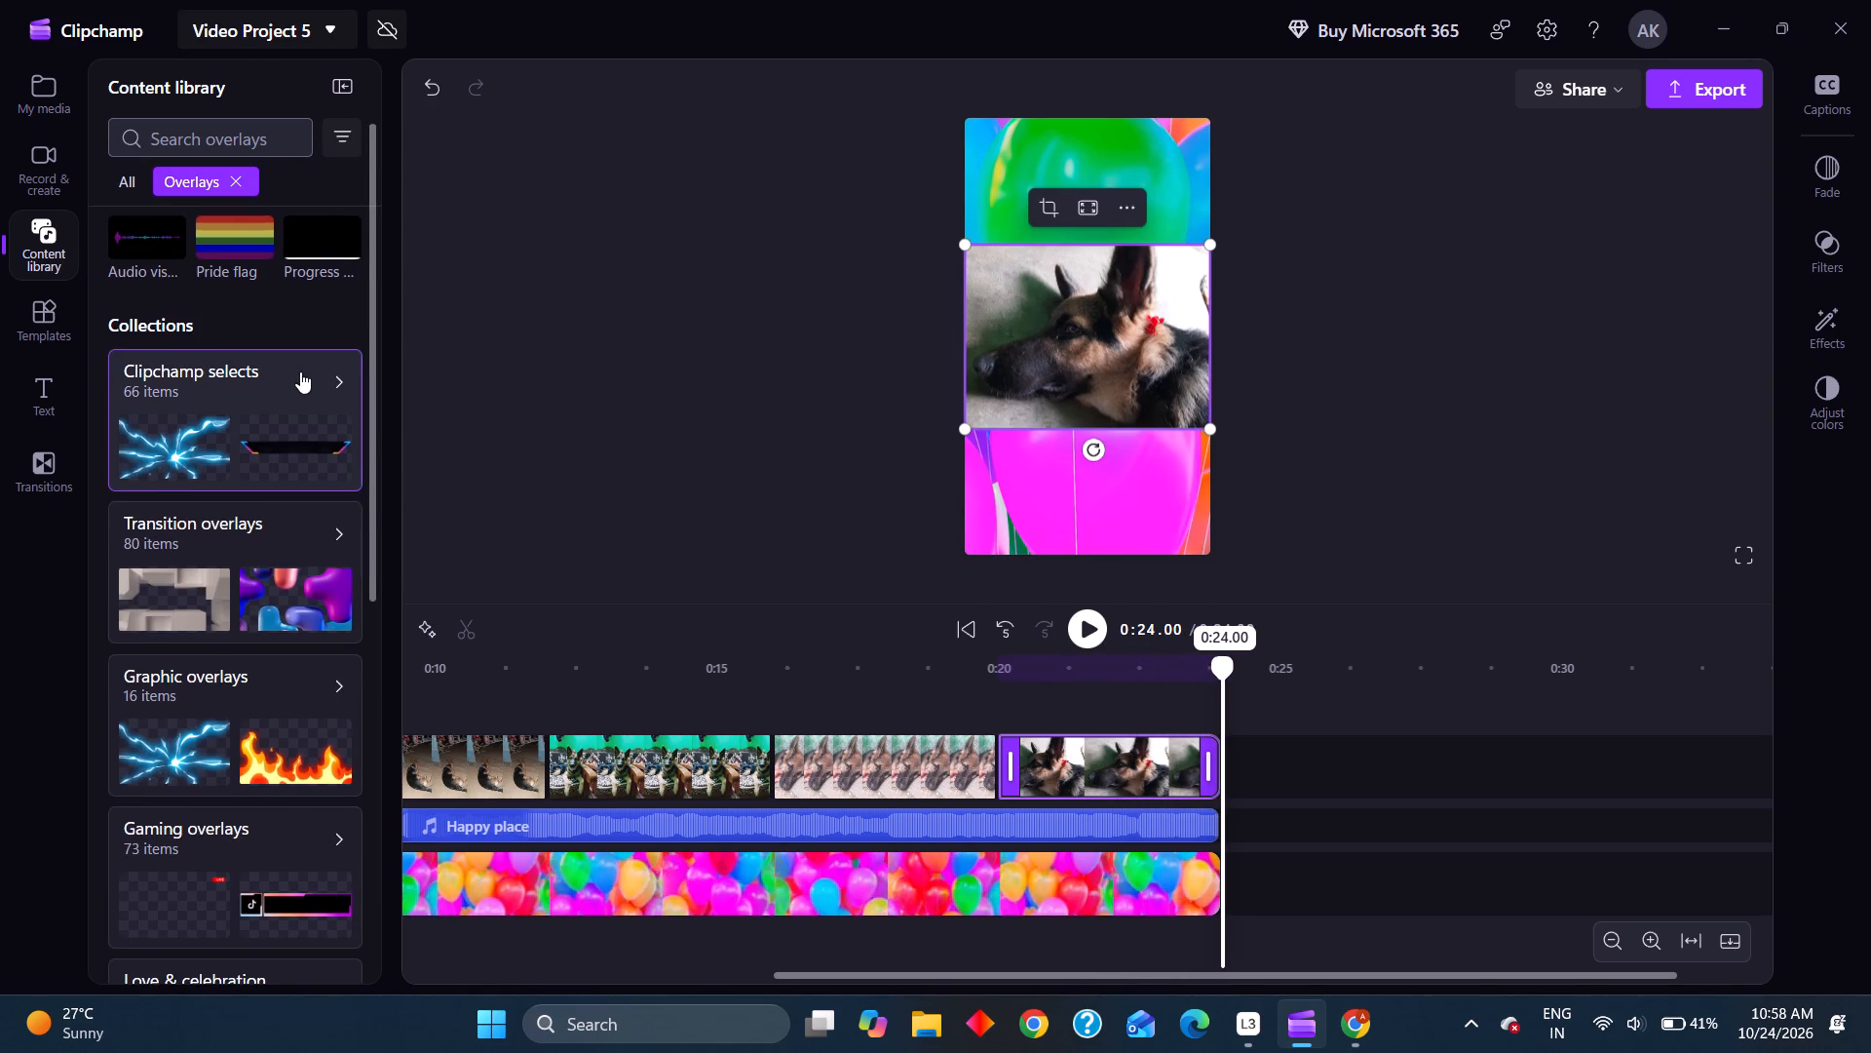
pyautogui.scroll(-1, 300, 371)
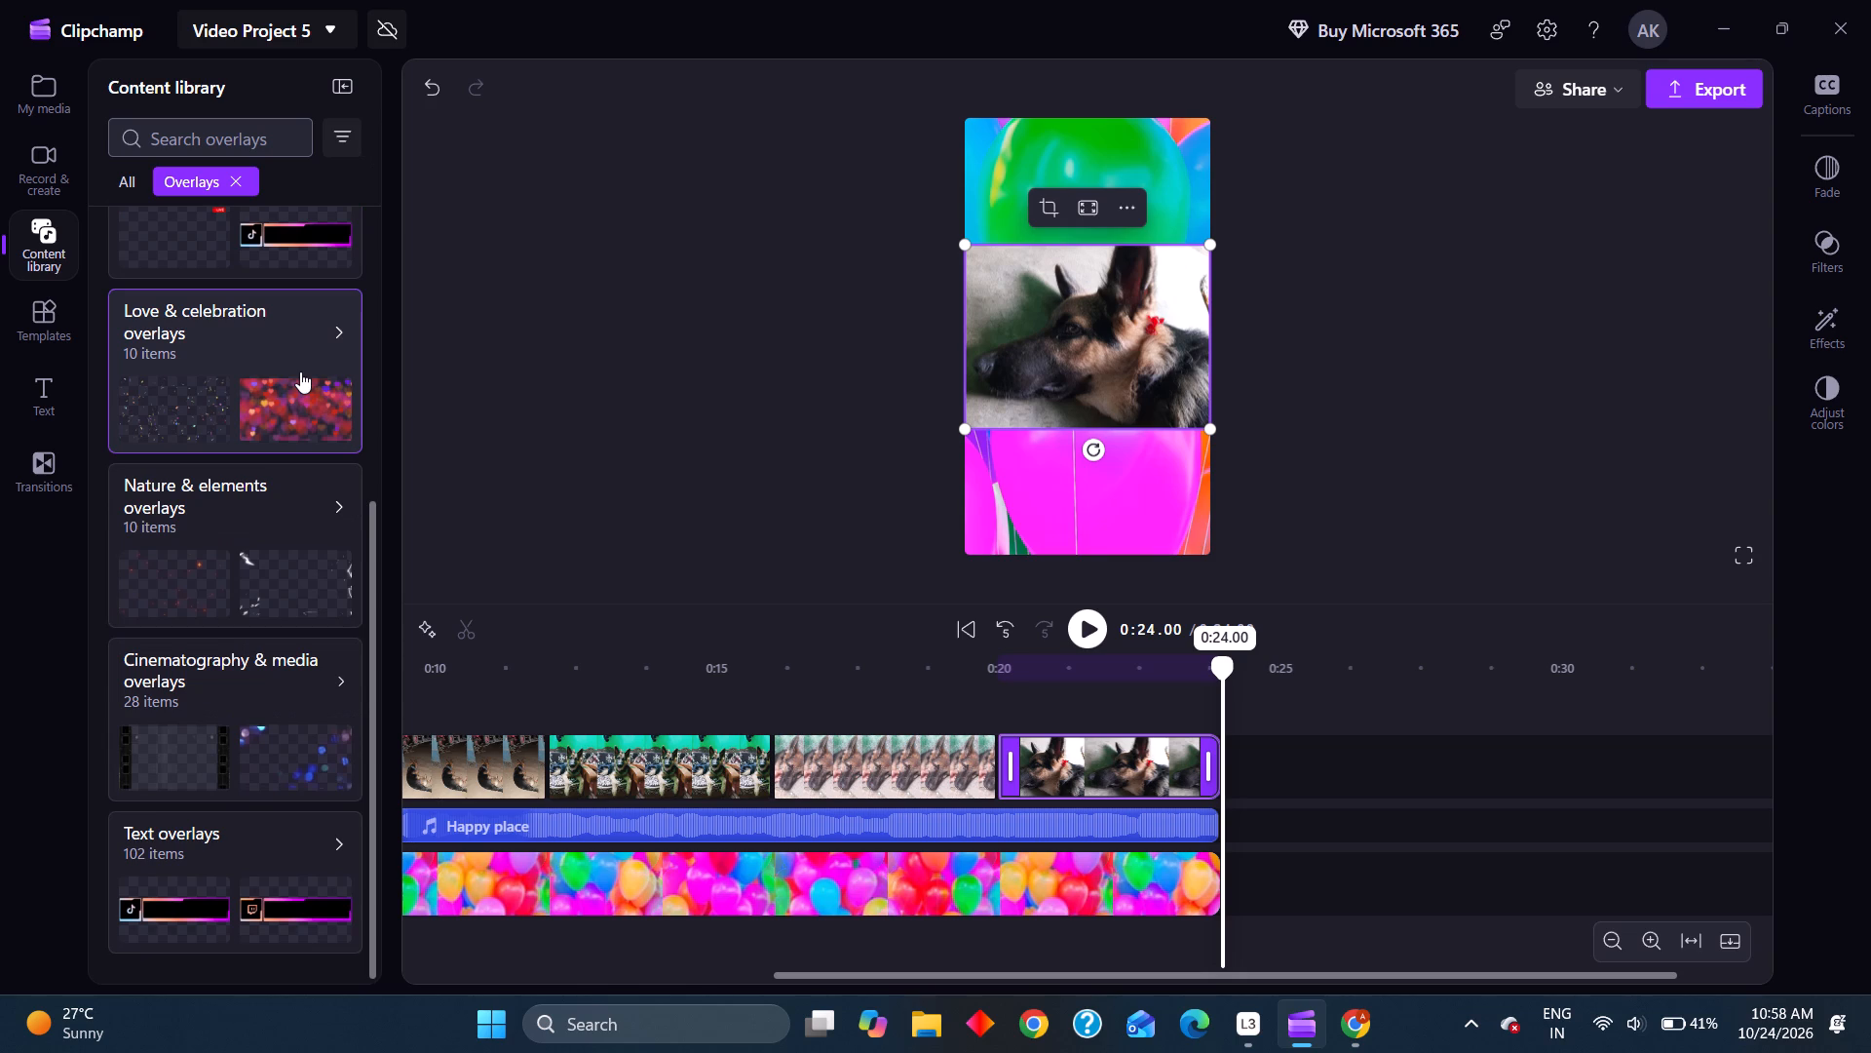
pyautogui.scroll(4, 300, 371)
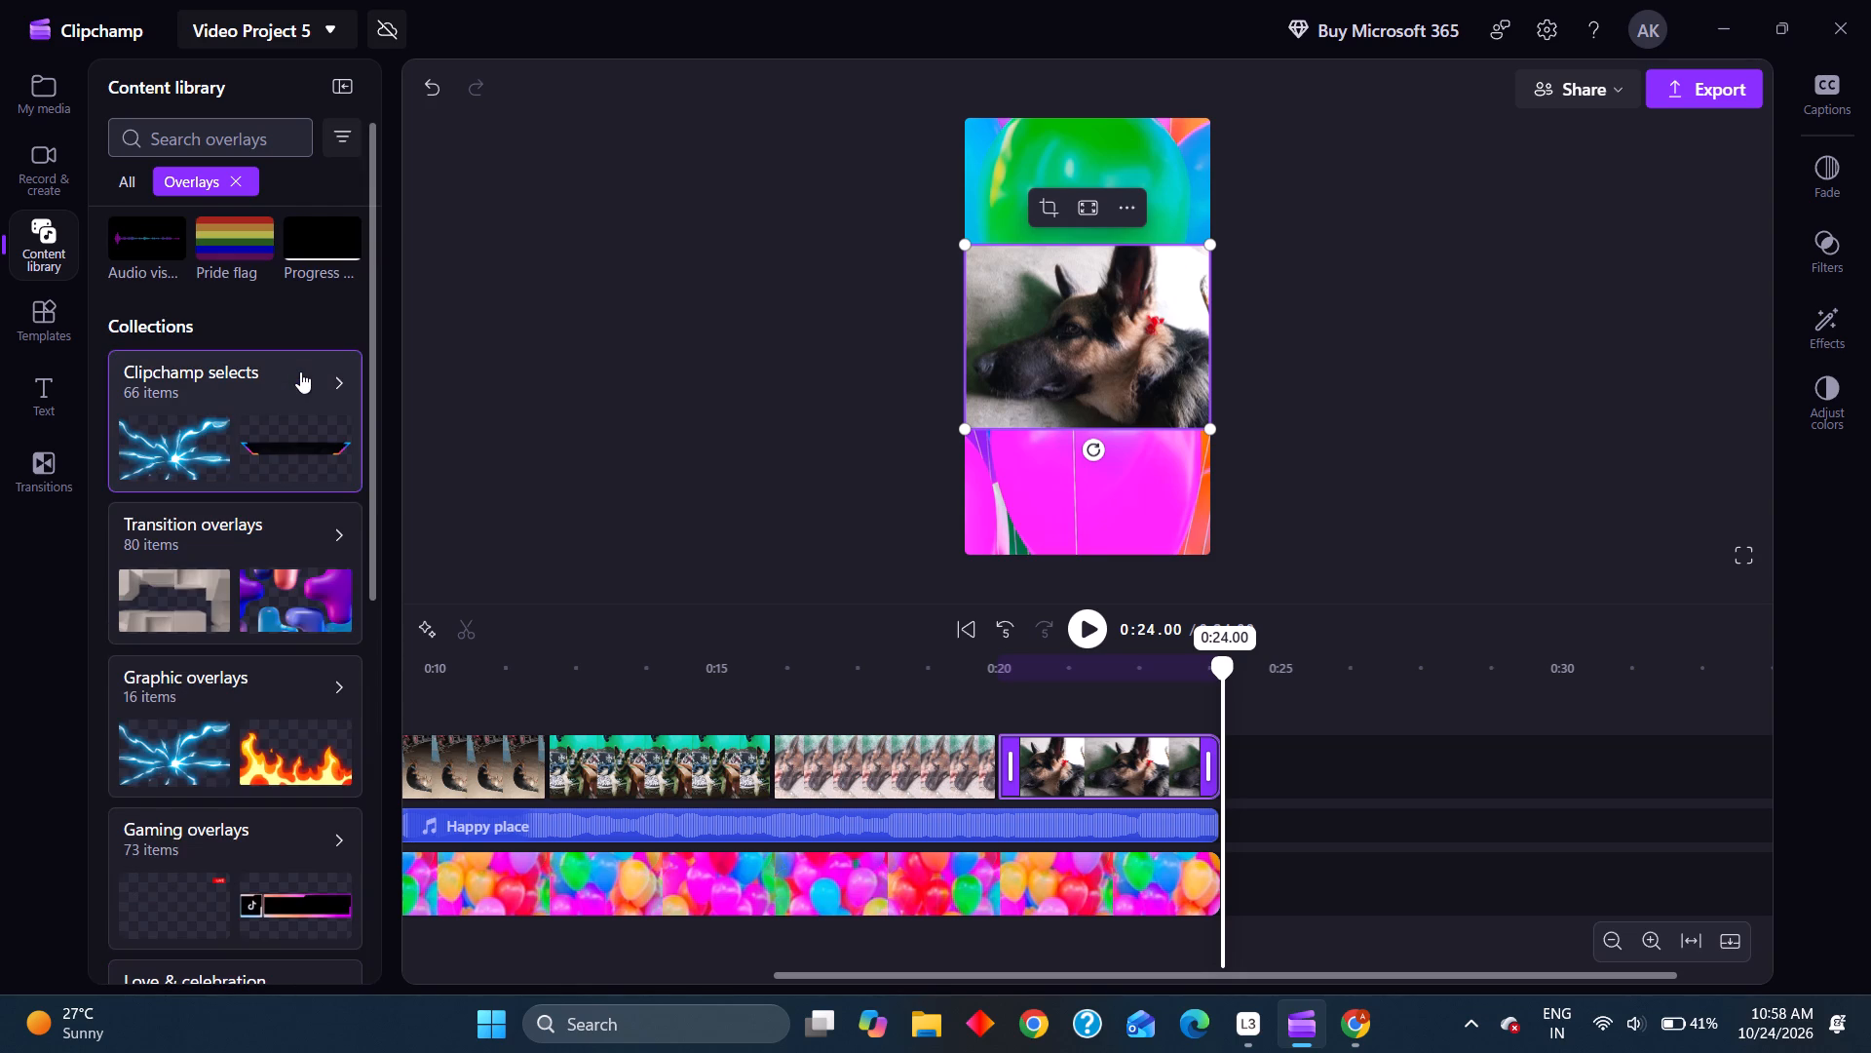
pyautogui.click(241, 402)
pyautogui.scroll(-2, 241, 402)
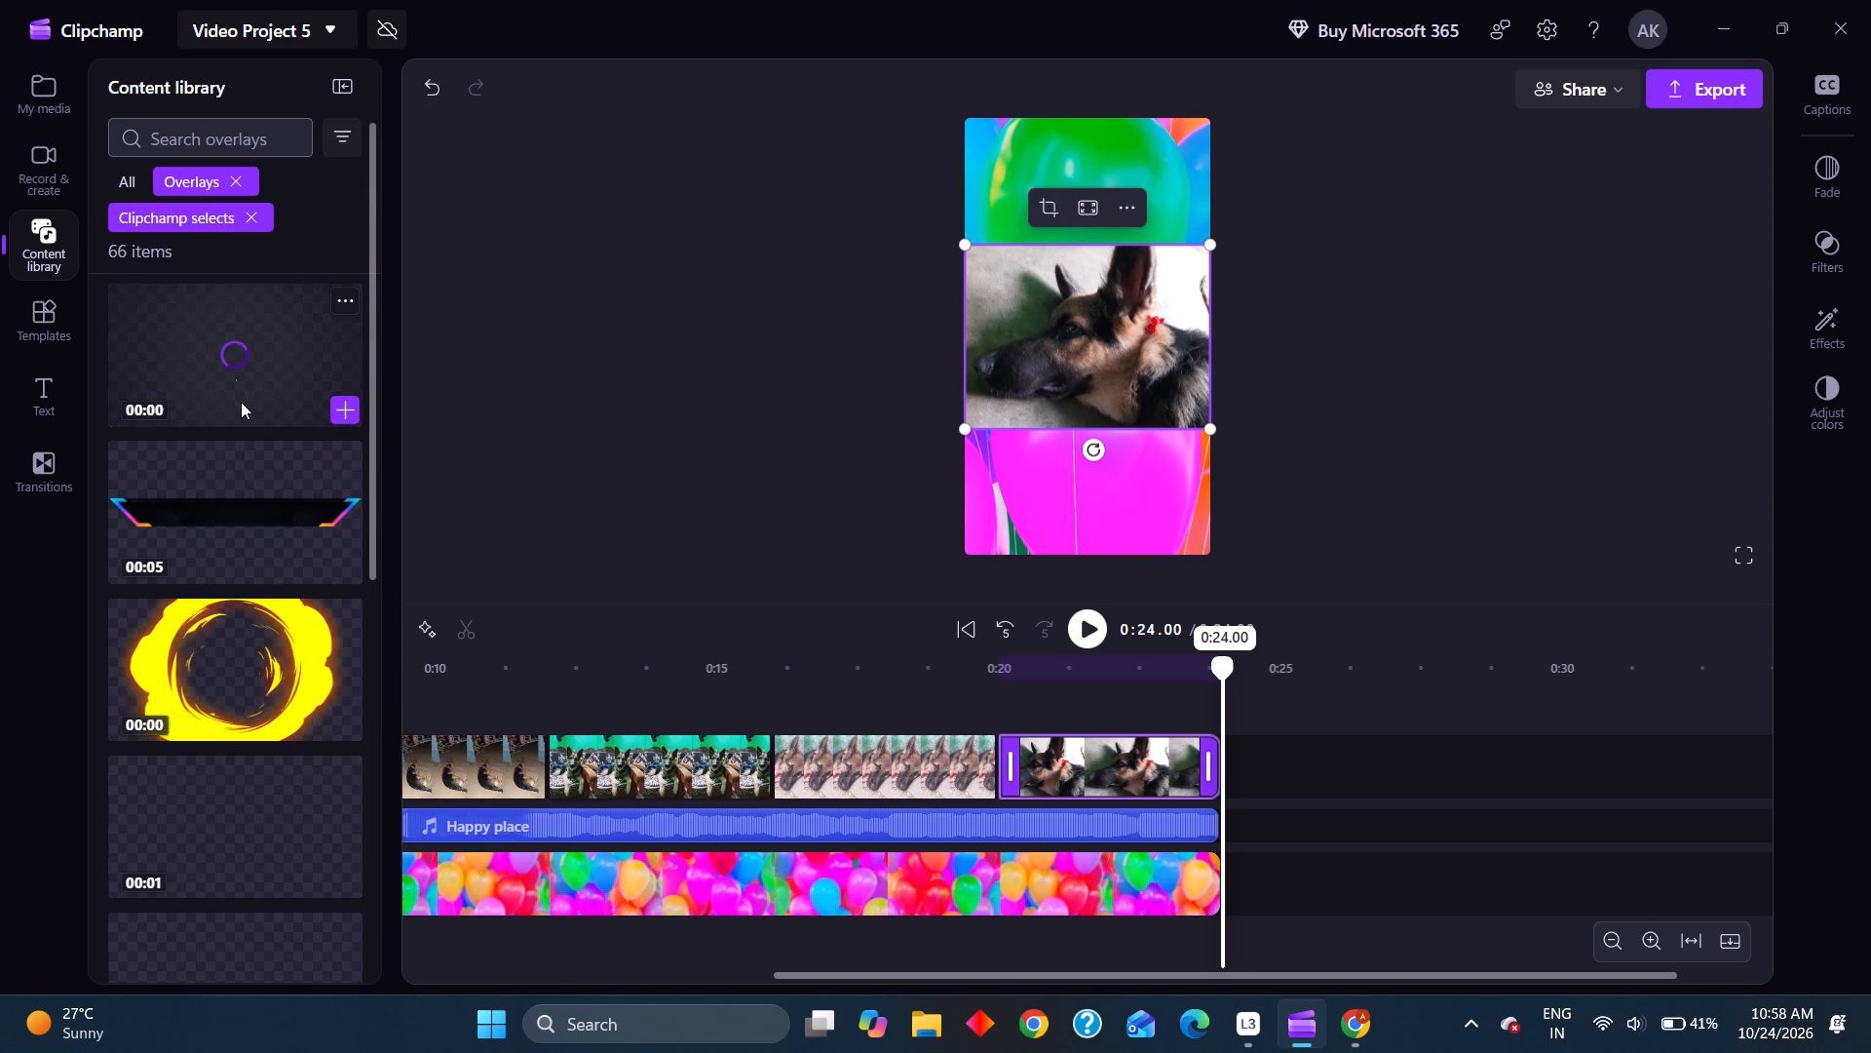
pyautogui.scroll(-2, 241, 402)
pyautogui.scroll(1, 241, 402)
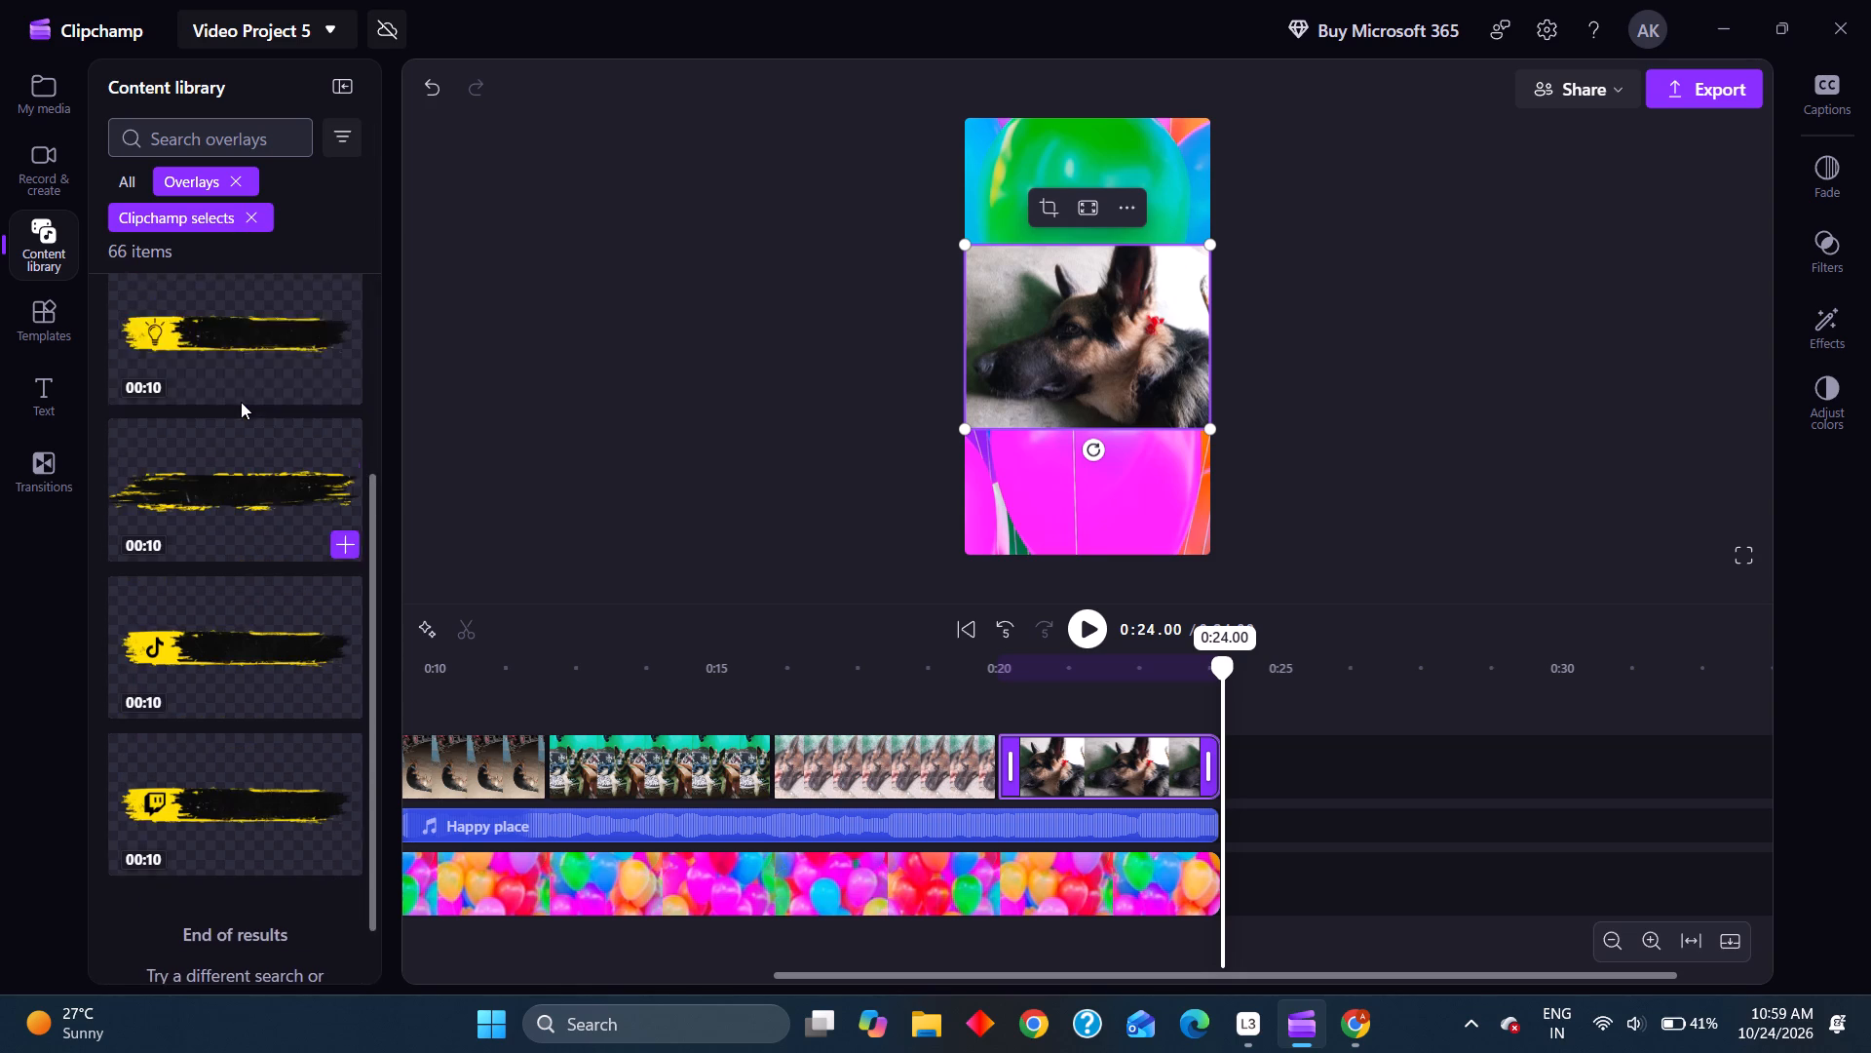
pyautogui.scroll(-1, 241, 402)
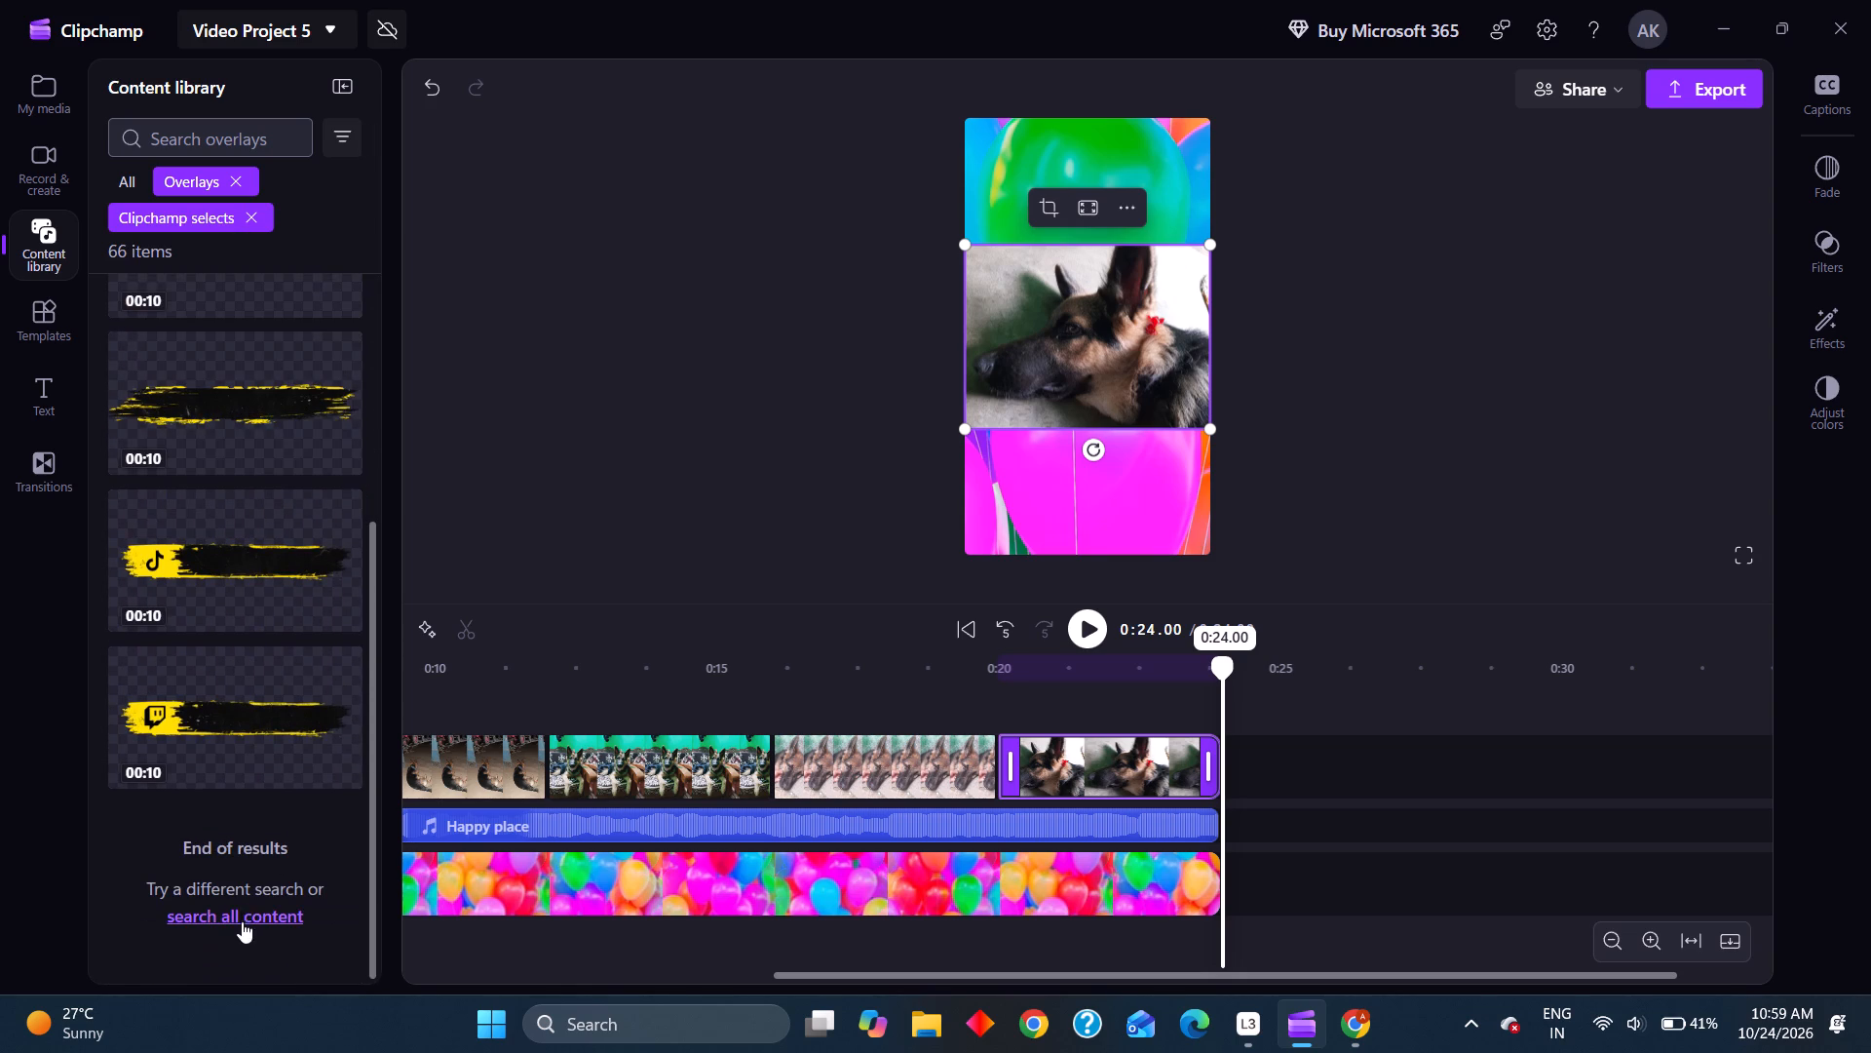
# Return to all content, reopen the Clipchamp selects collection under Overlays, and add the blue lightning overlay to the slideshow.
pyautogui.click(245, 909)
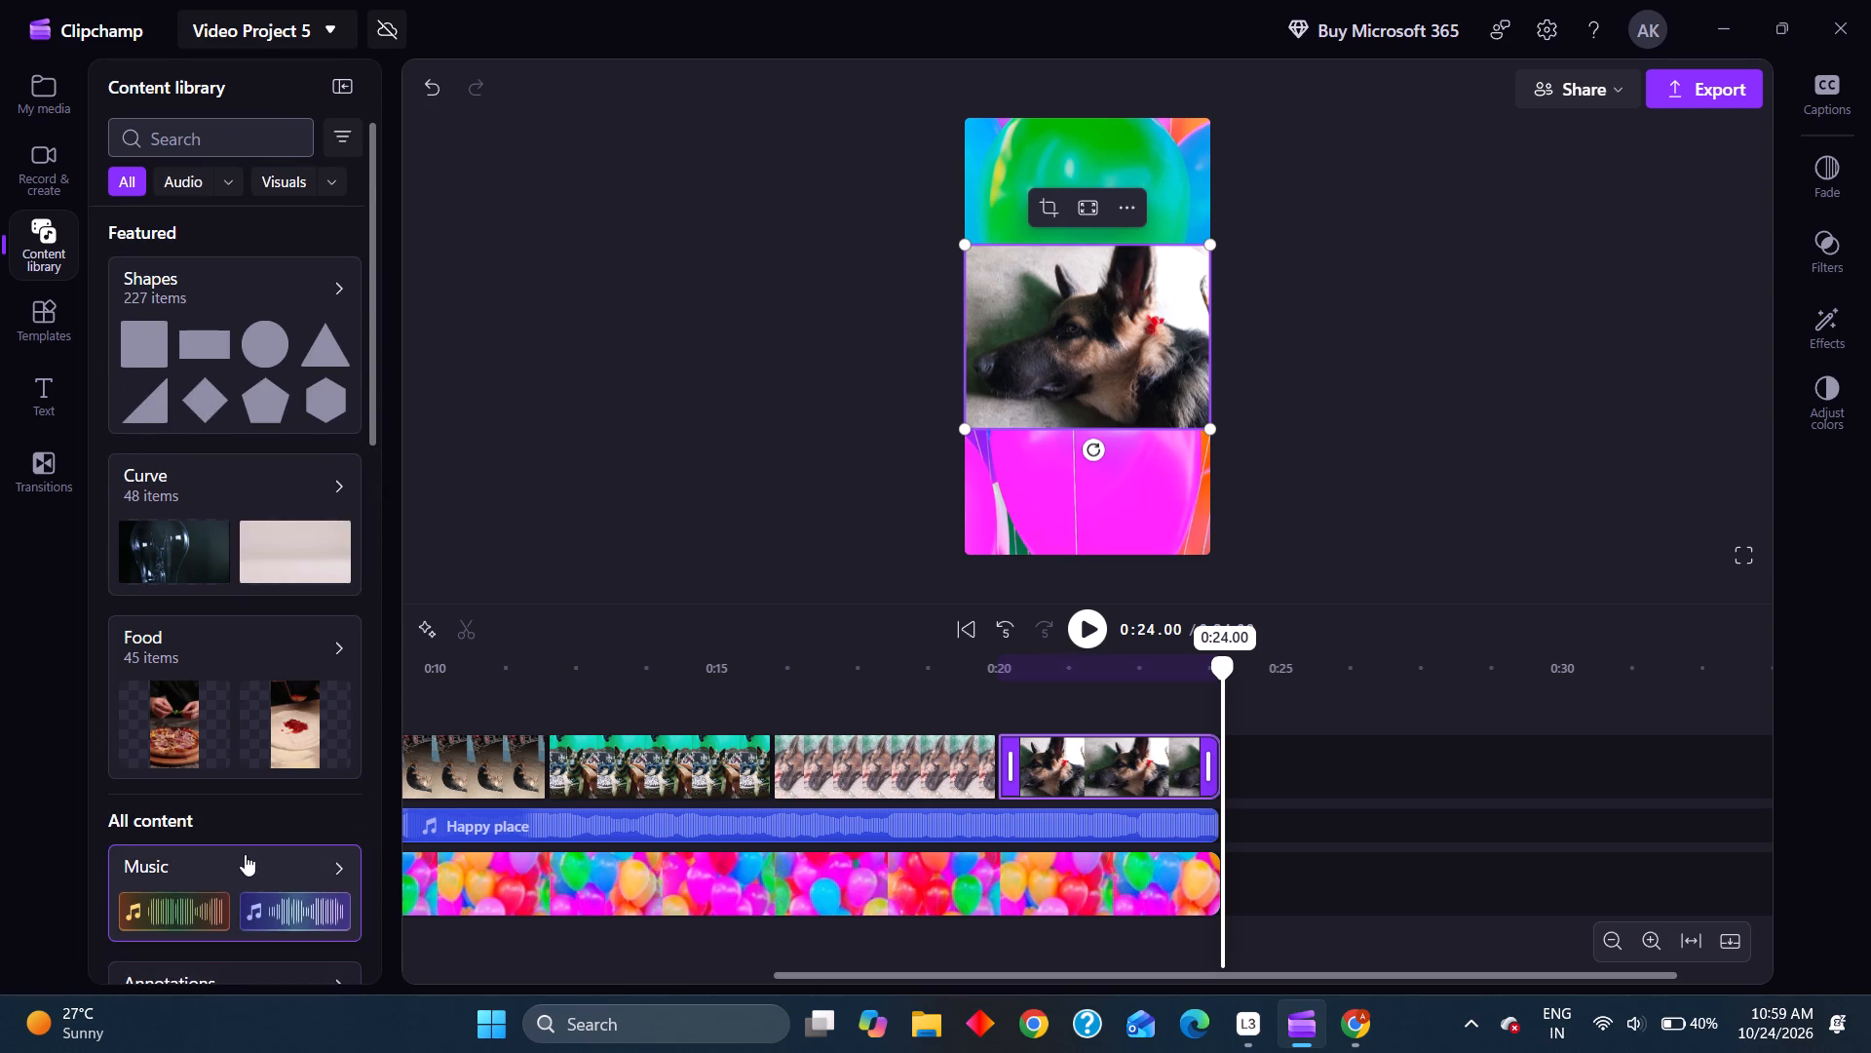
pyautogui.scroll(-1, 245, 848)
pyautogui.scroll(2, 245, 836)
pyautogui.scroll(-2, 242, 844)
pyautogui.click(284, 659)
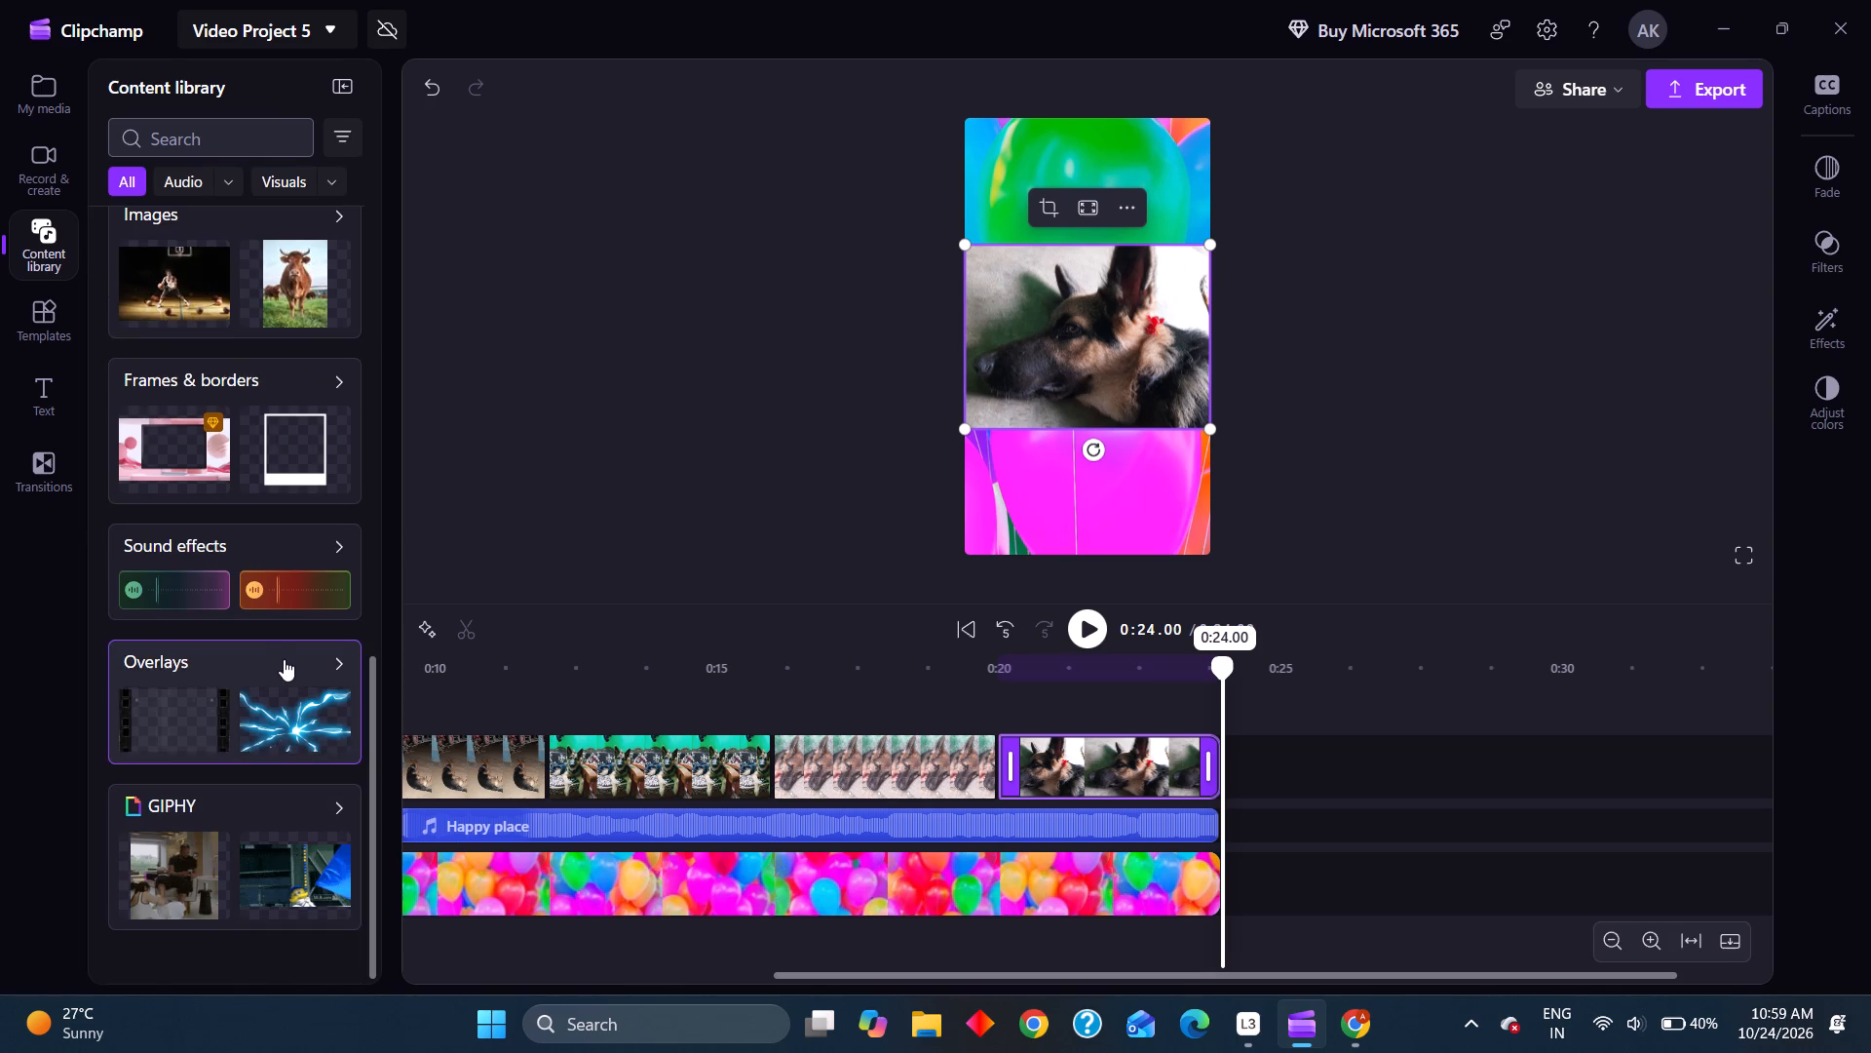
pyautogui.scroll(-1, 284, 659)
pyautogui.scroll(3, 284, 659)
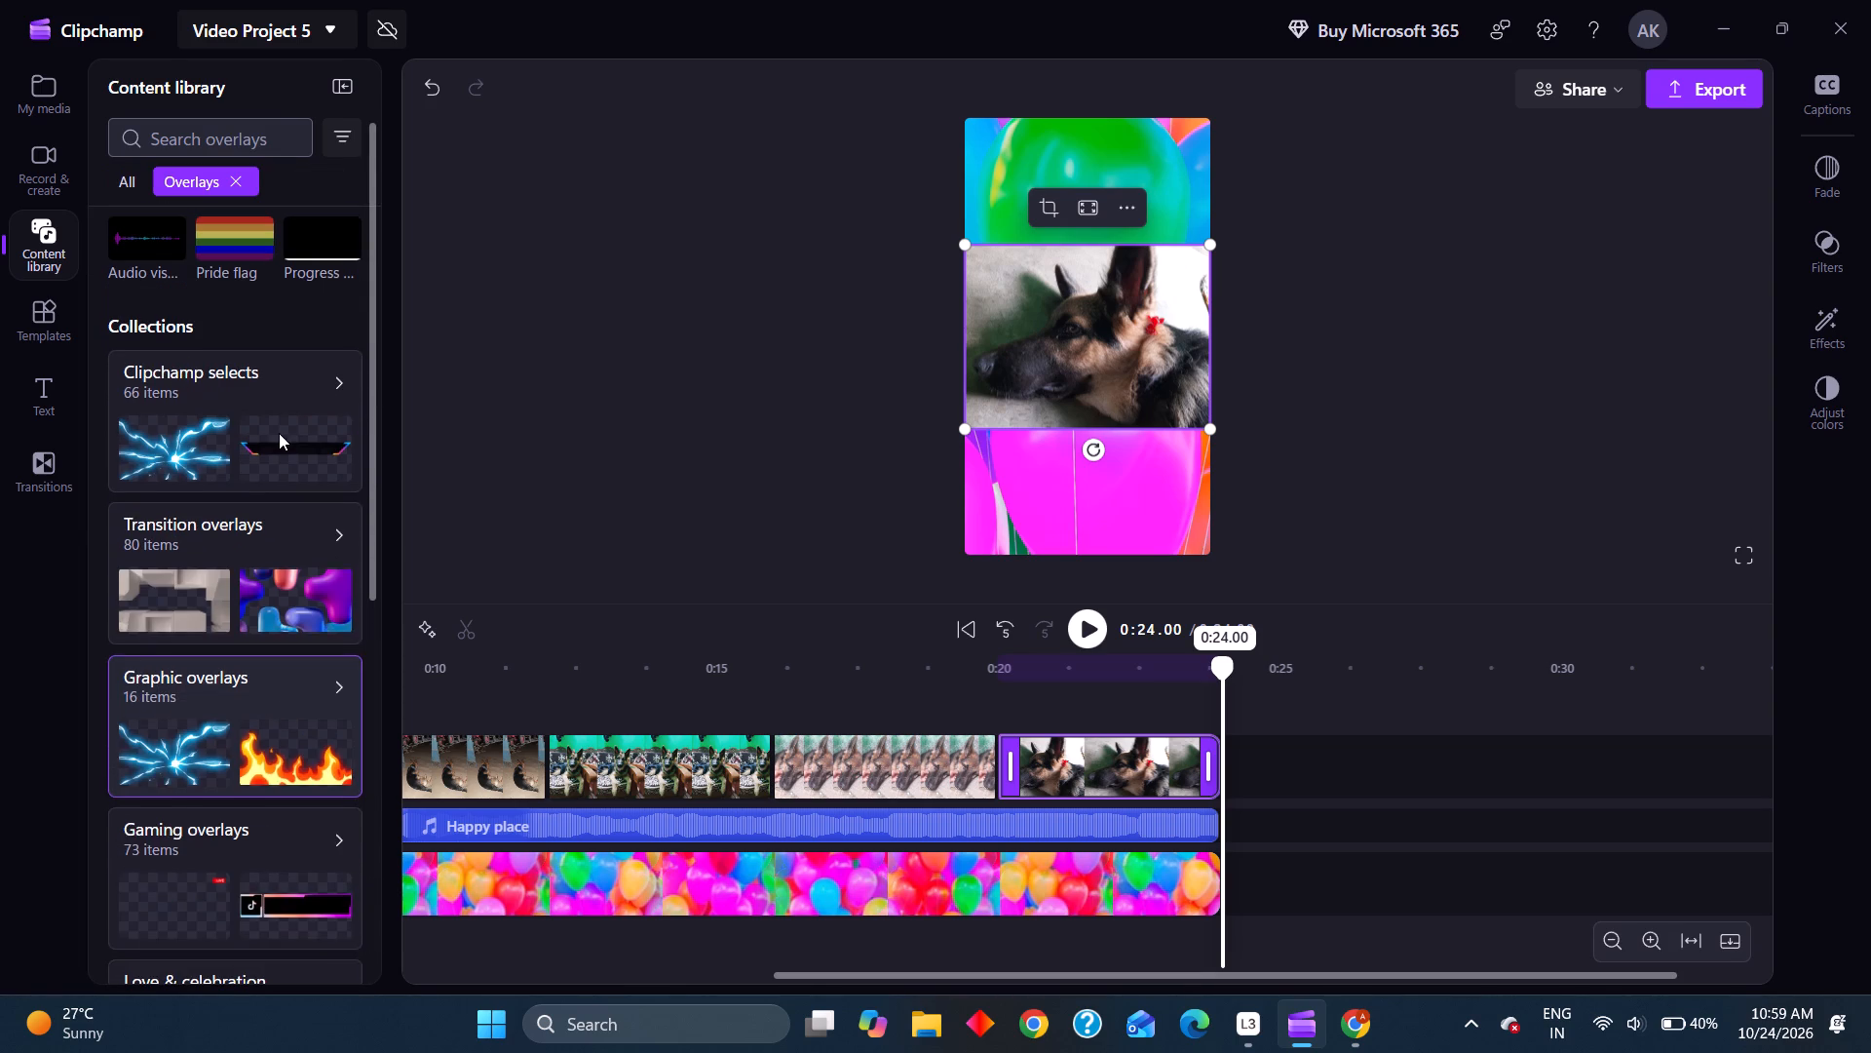
pyautogui.doubleClick(285, 397)
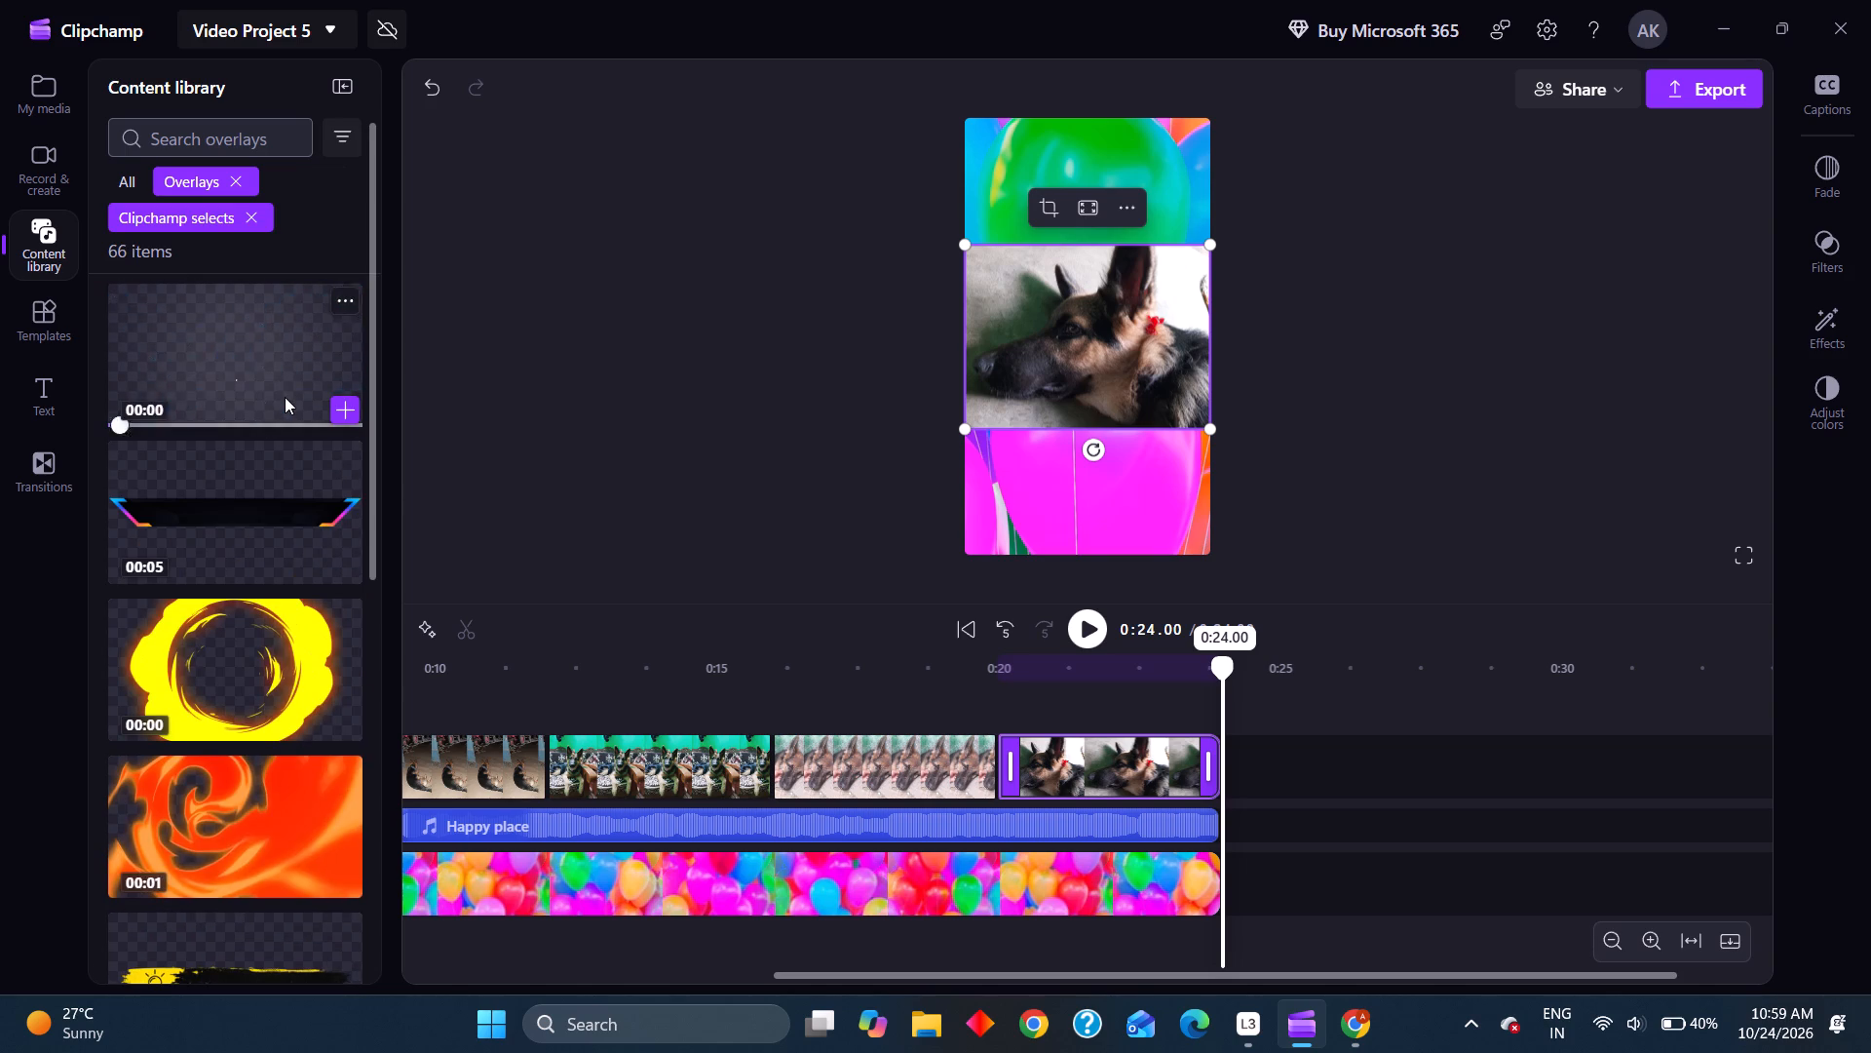
pyautogui.scroll(-5, 285, 397)
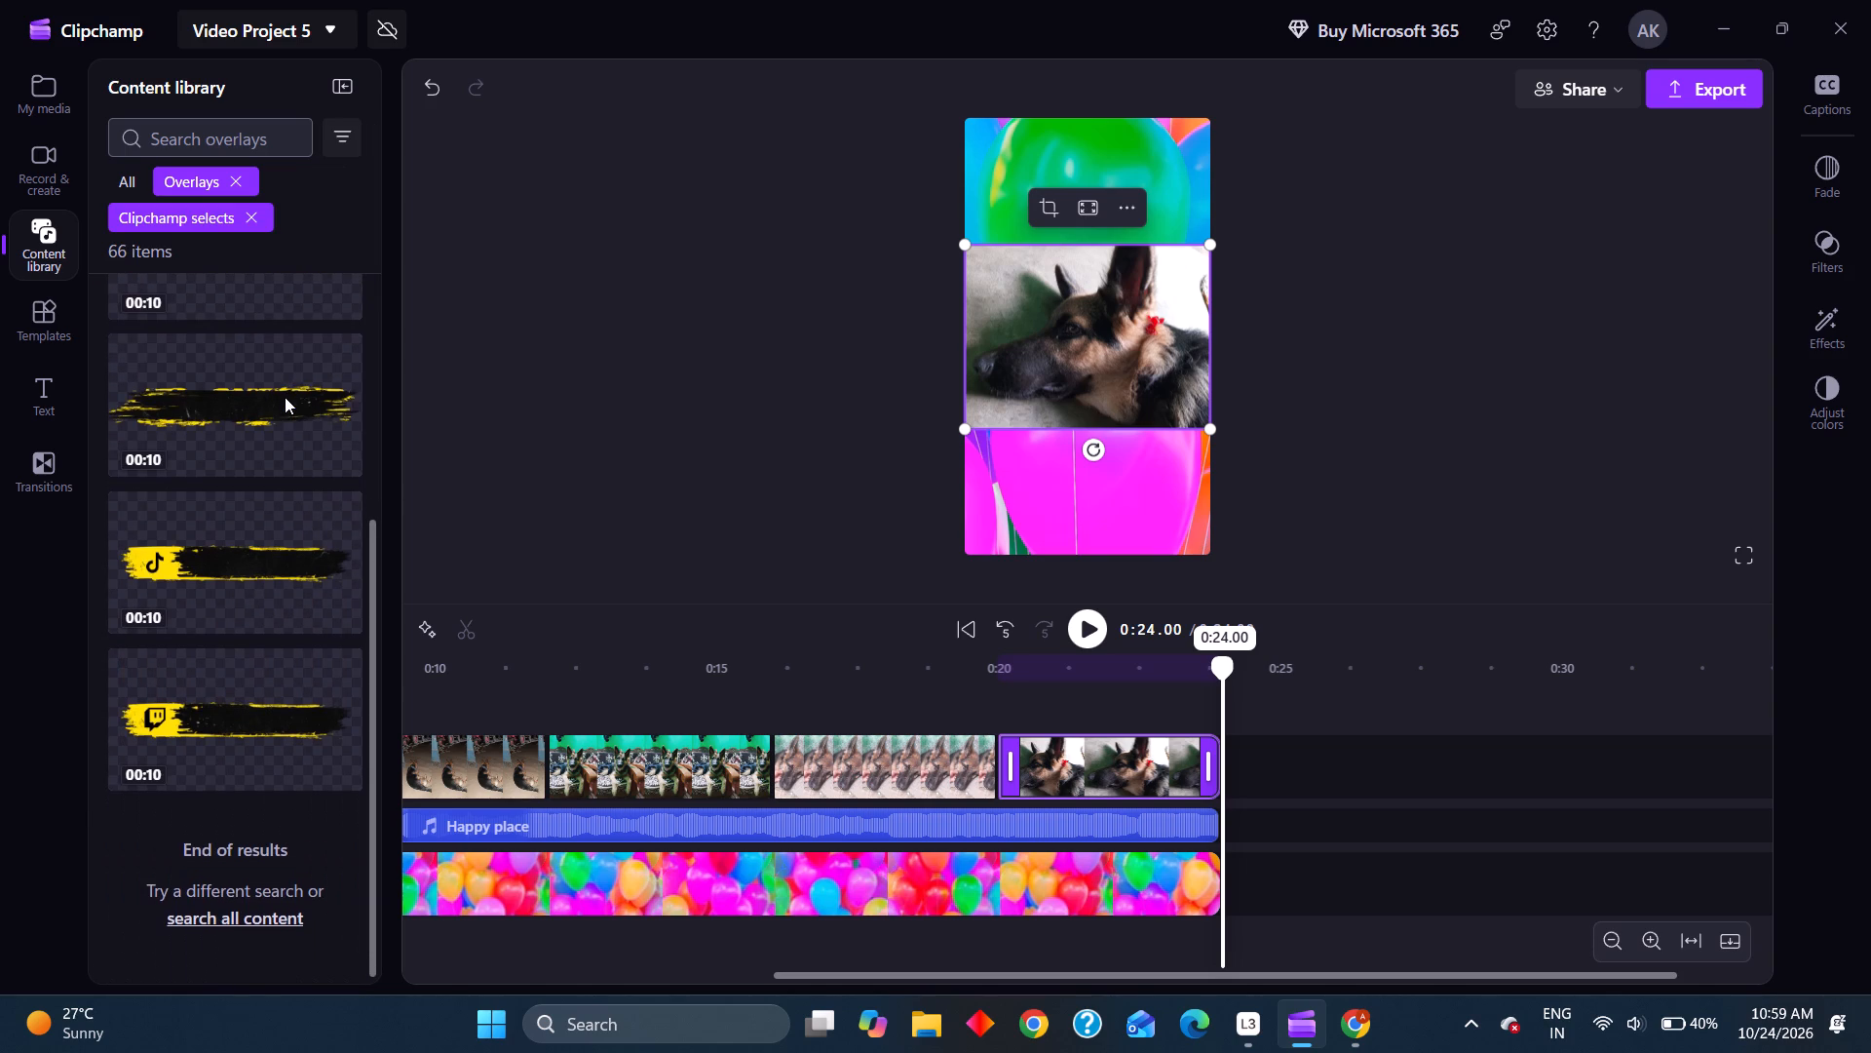
pyautogui.scroll(1, 285, 397)
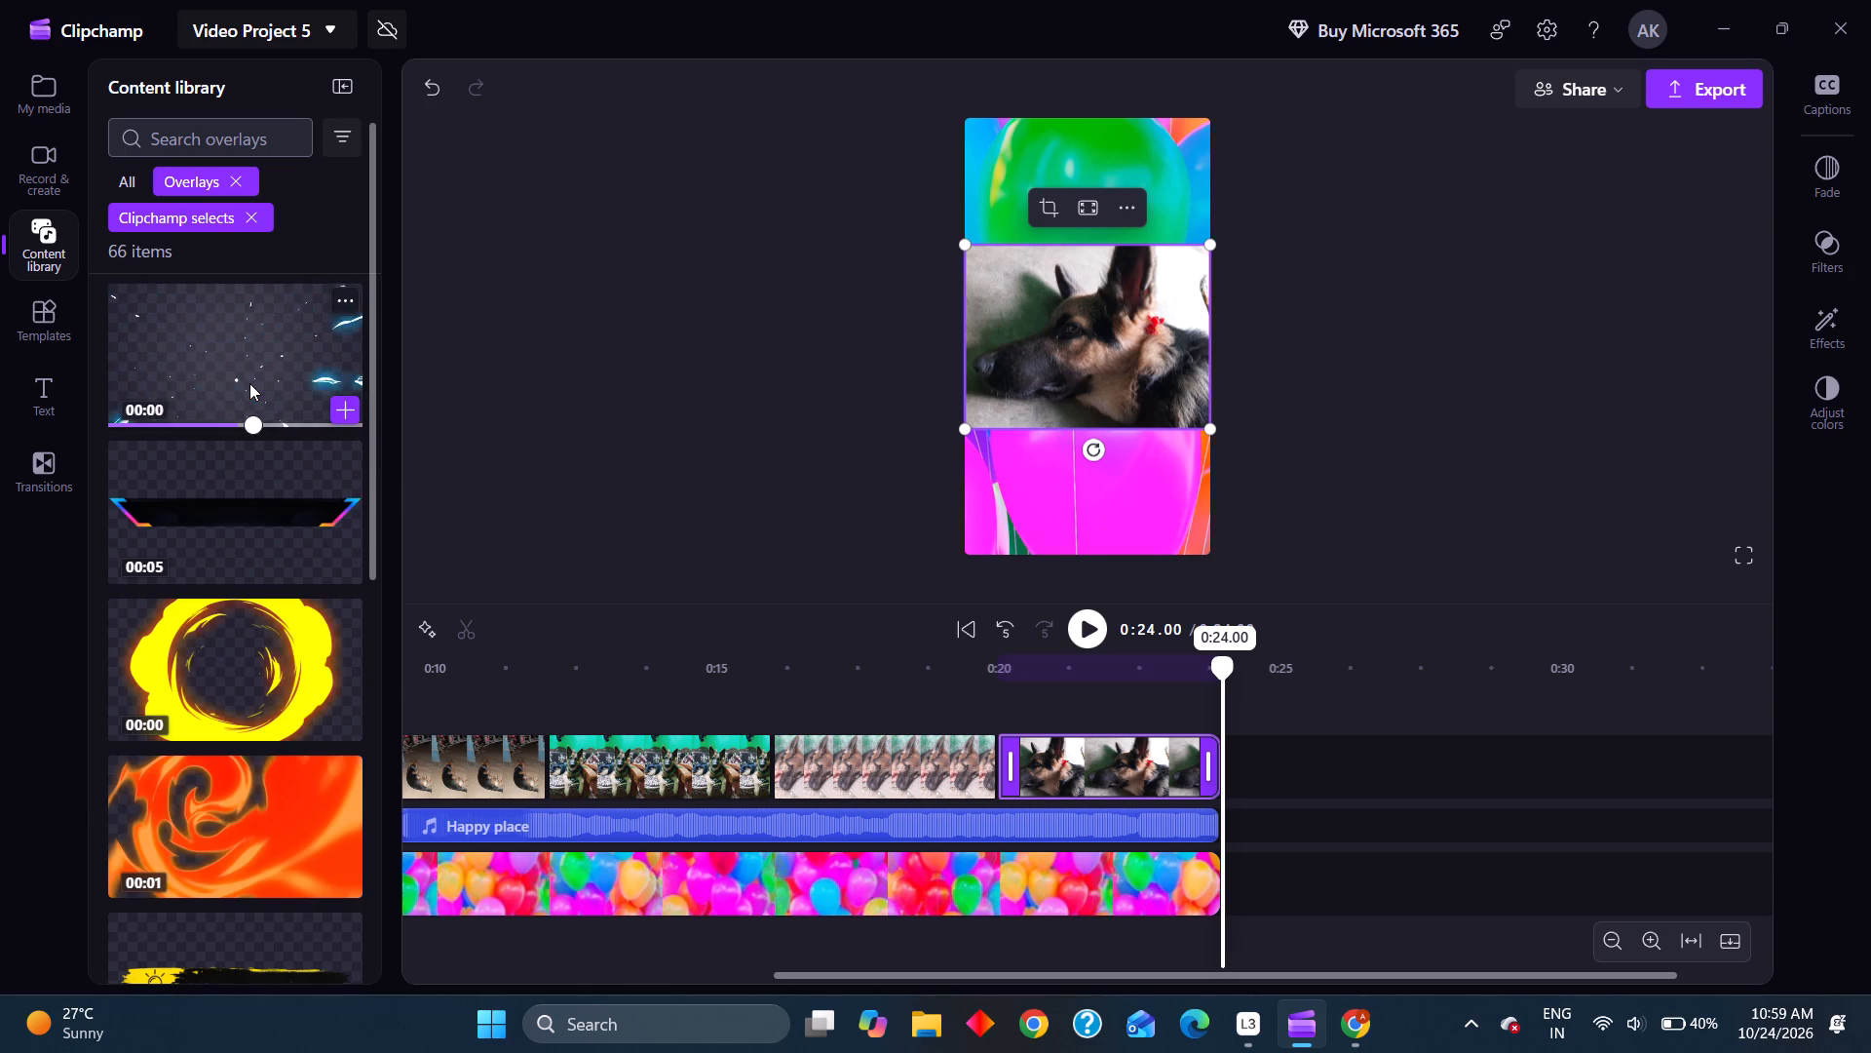
pyautogui.click(354, 416)
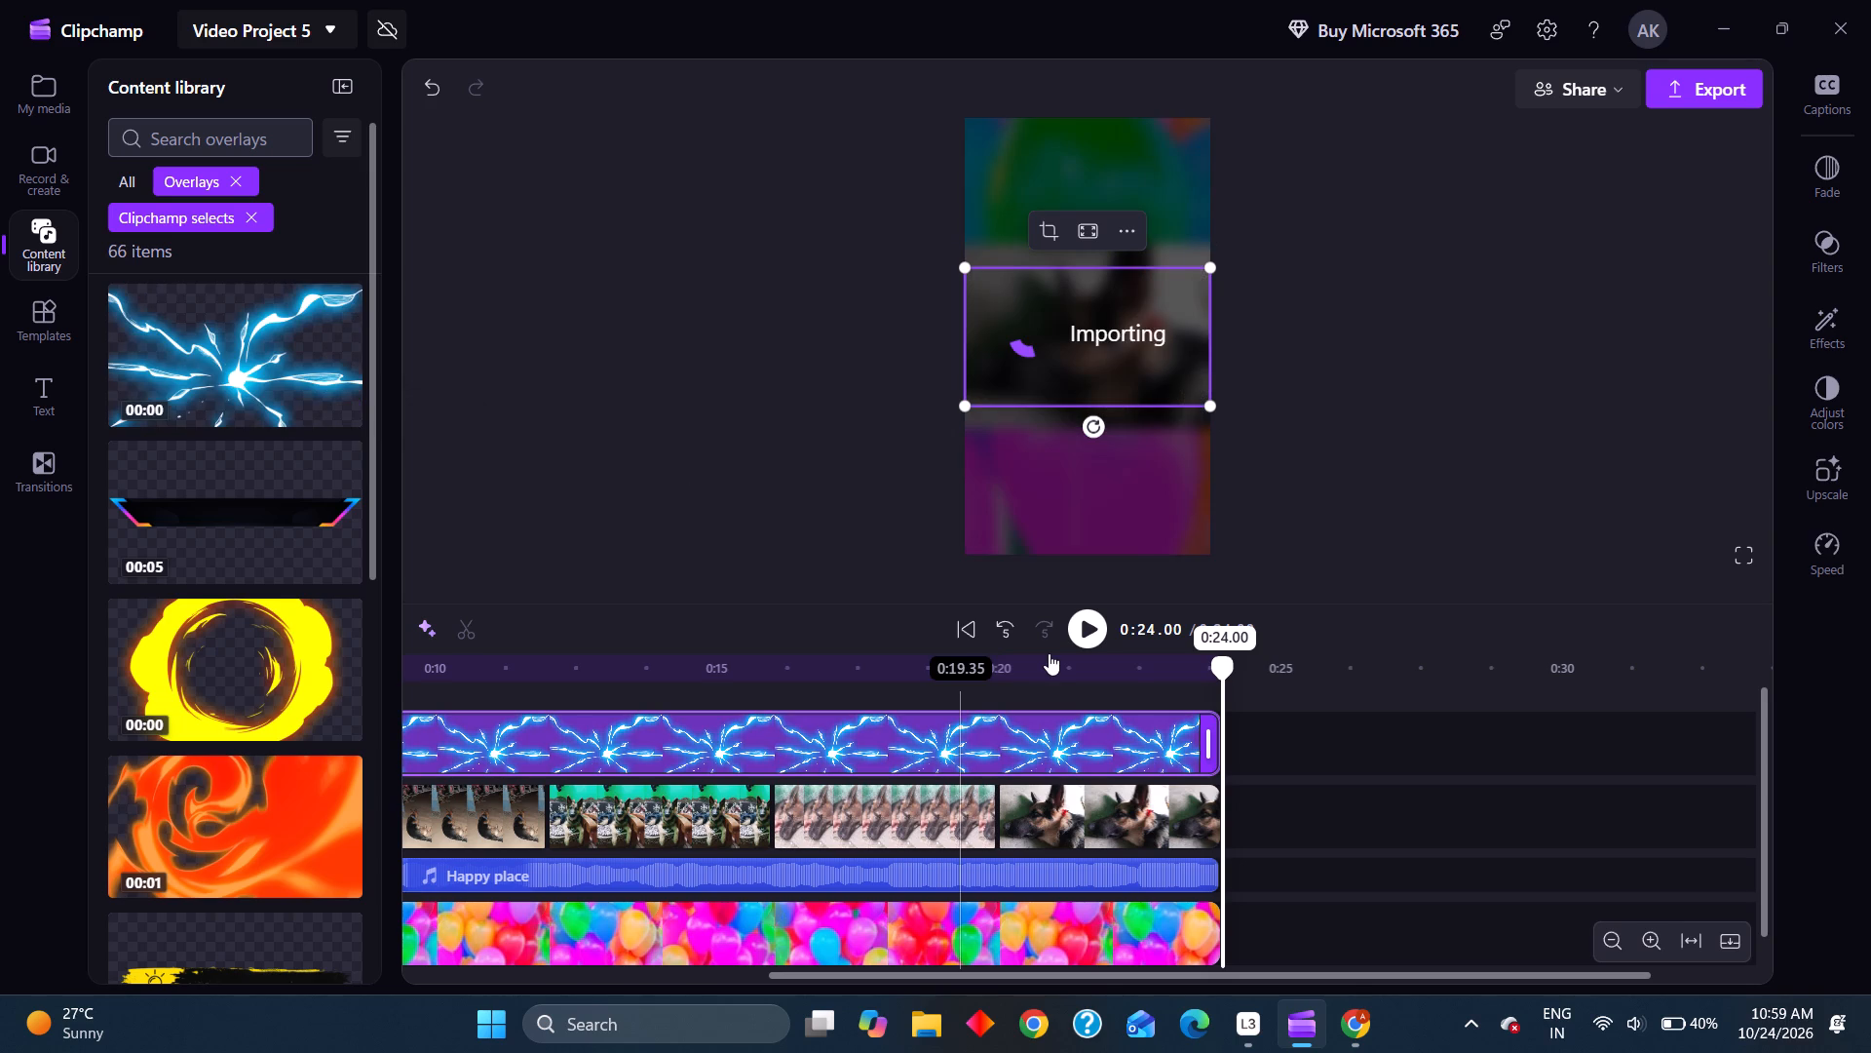
# Play the slideshow from the start to check the blue lightning overlay over the dog photos.
pyautogui.click(1092, 632)
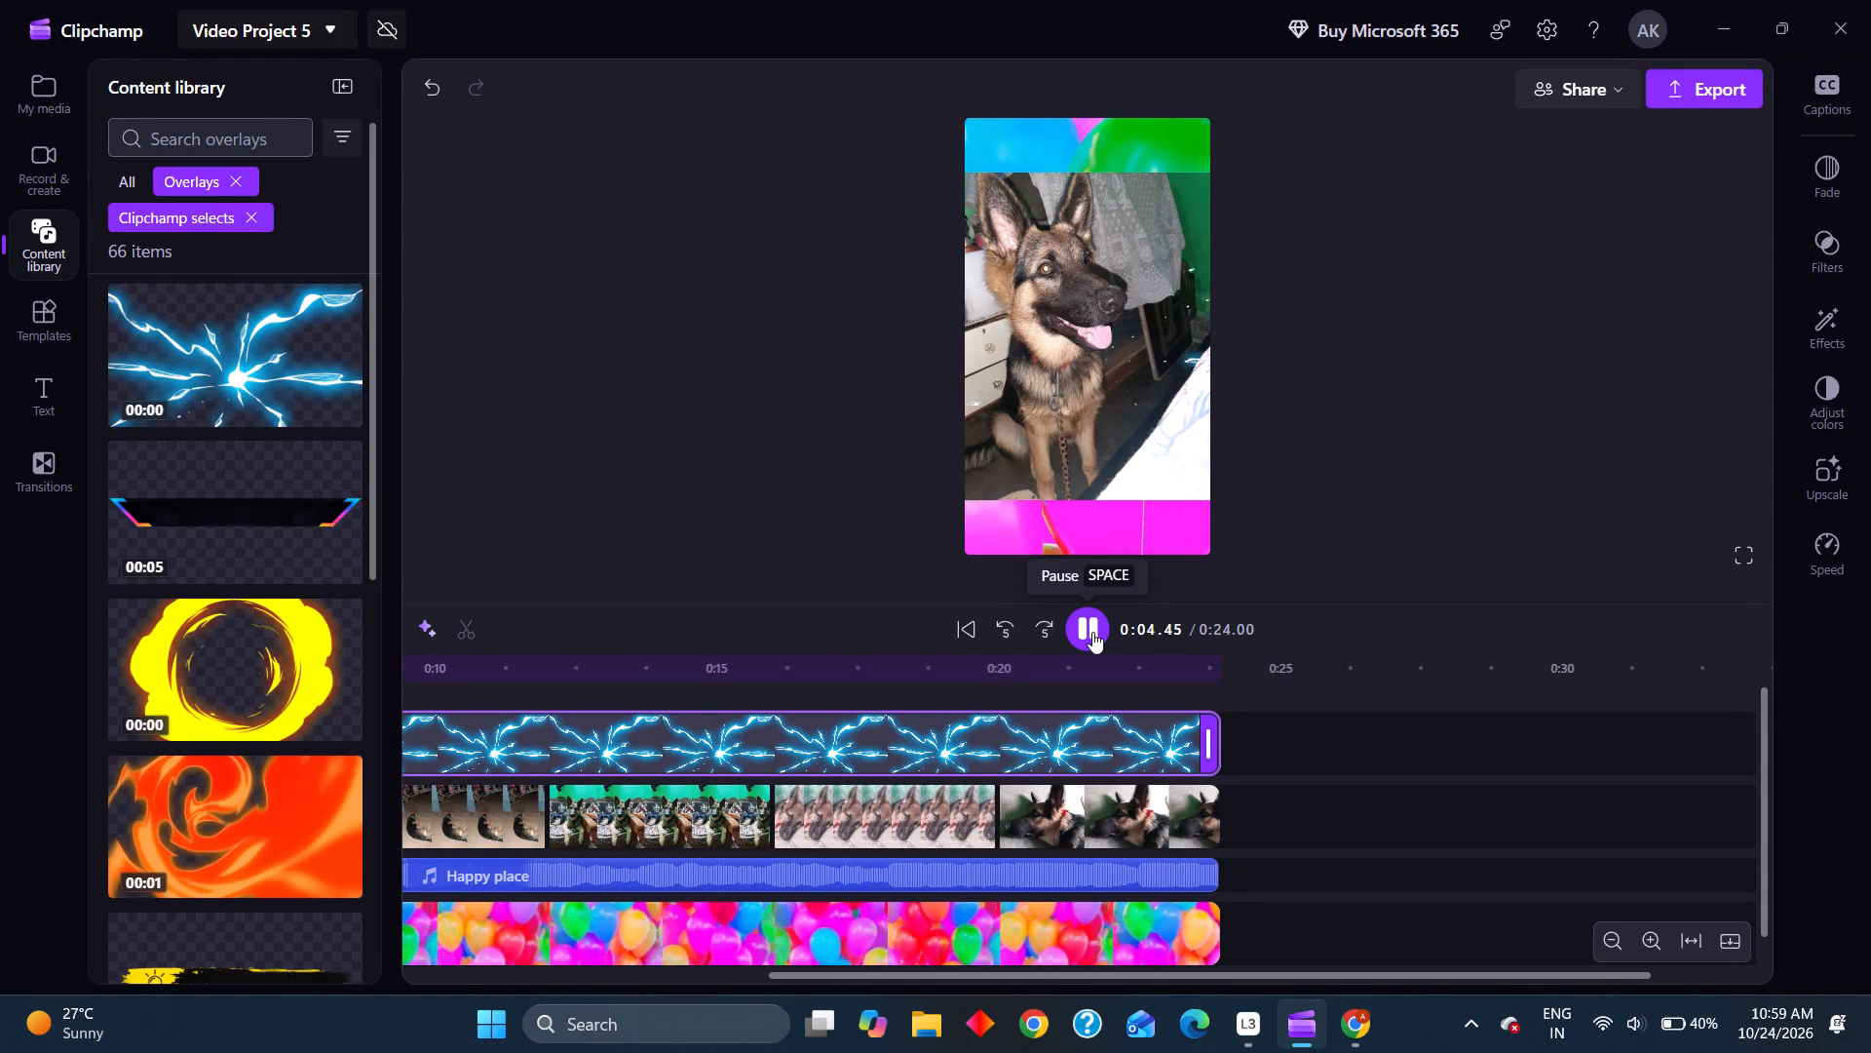
pyautogui.click(1092, 632)
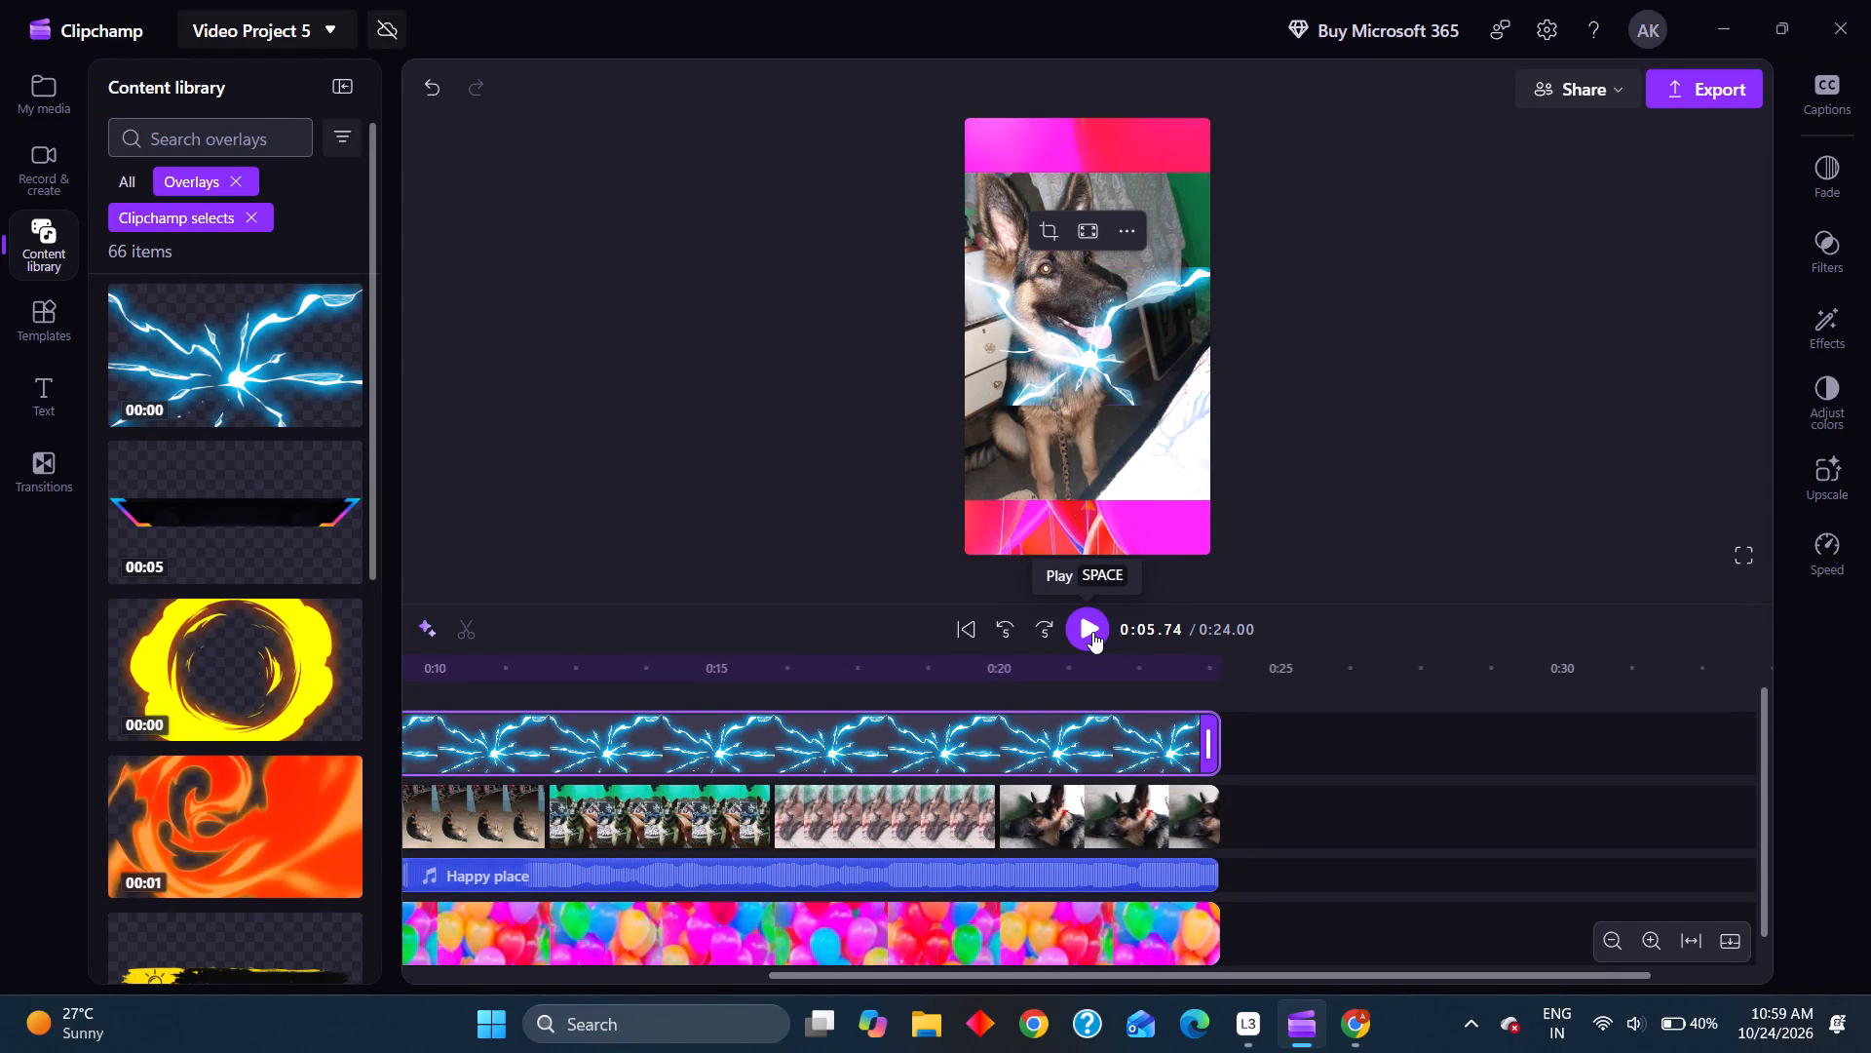
pyautogui.click(1092, 632)
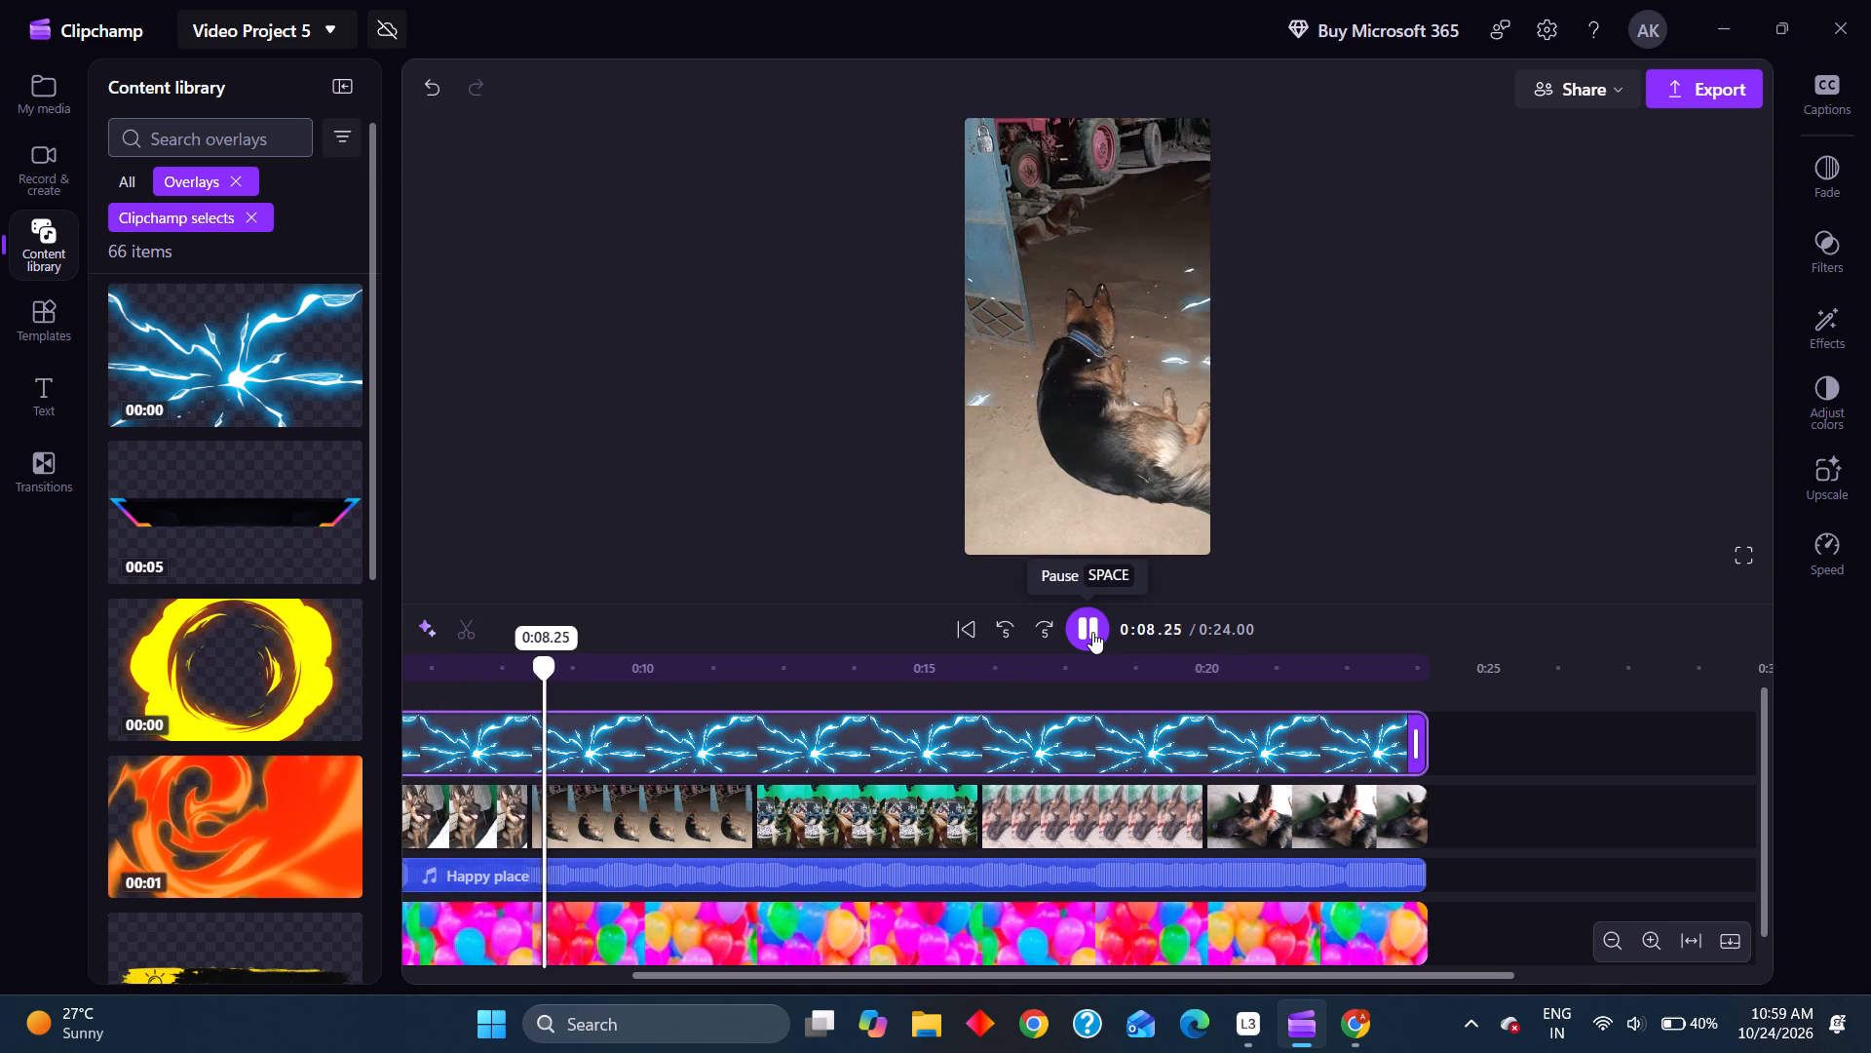
pyautogui.hscroll(3, 1092, 632)
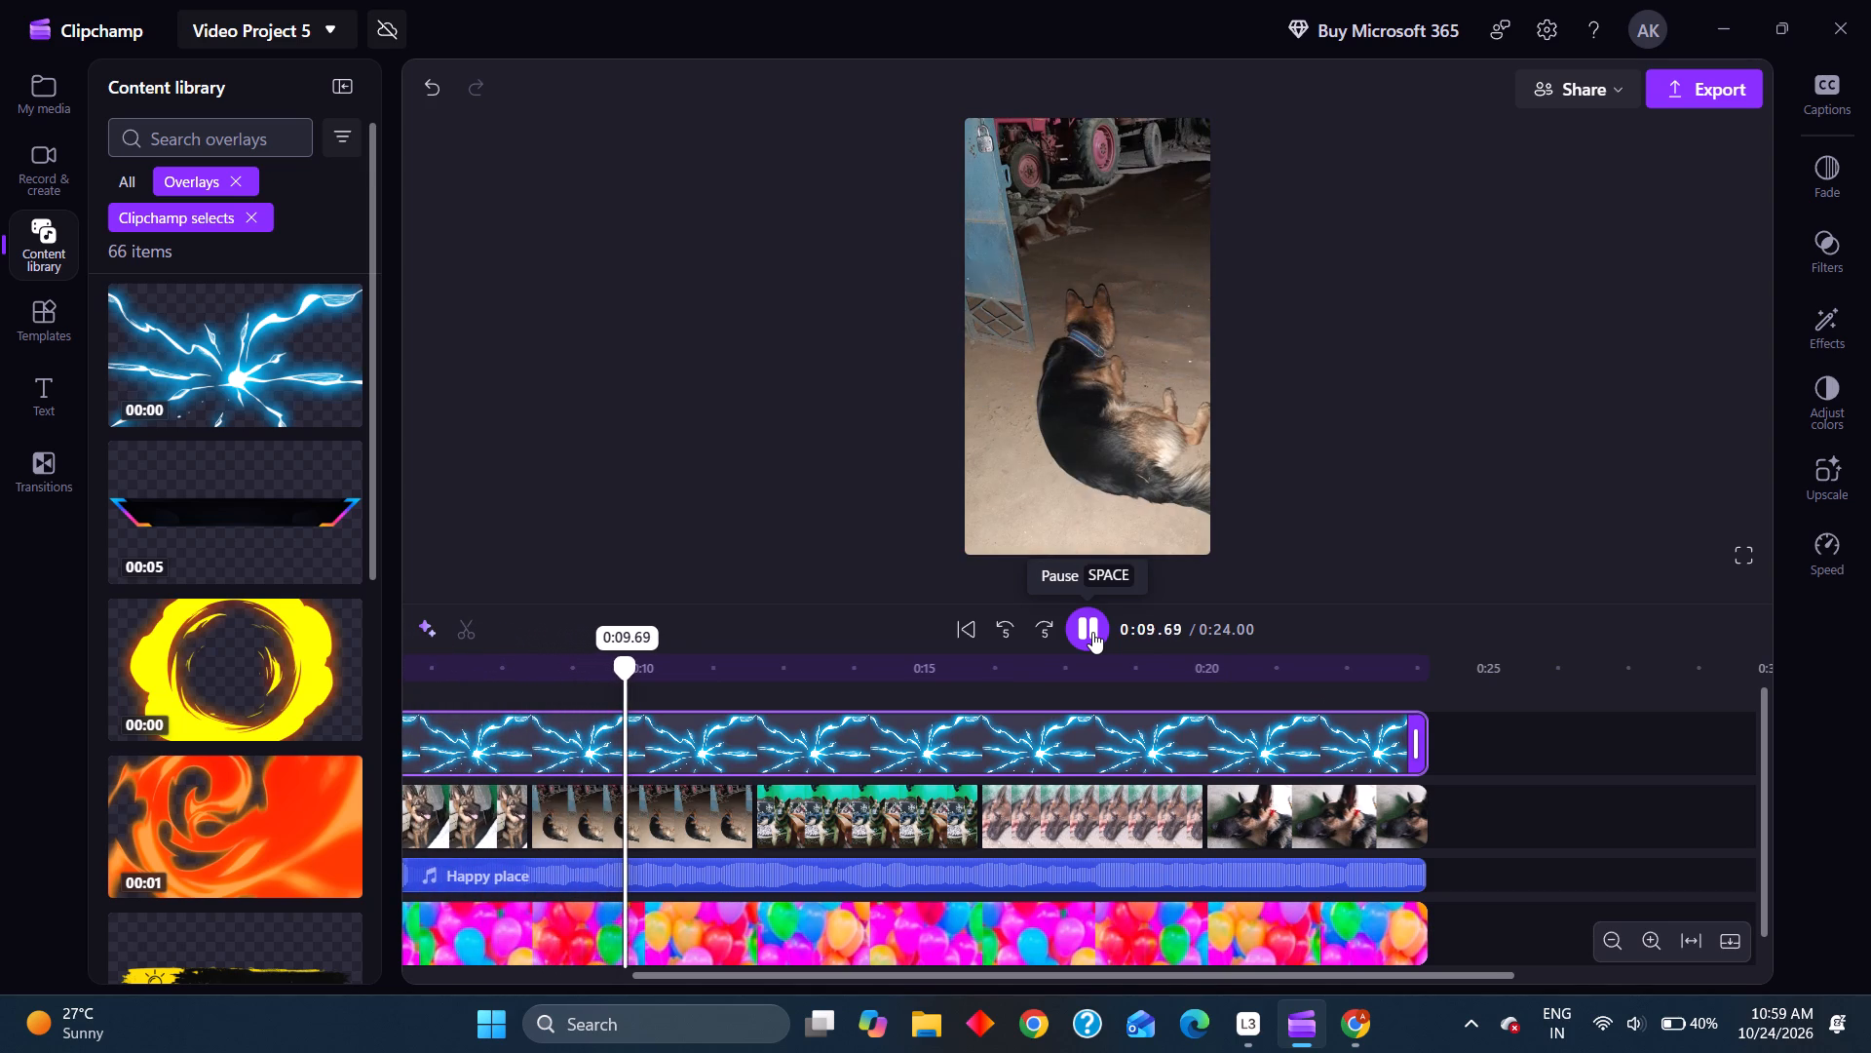
pyautogui.hscroll(1, 1389, 729)
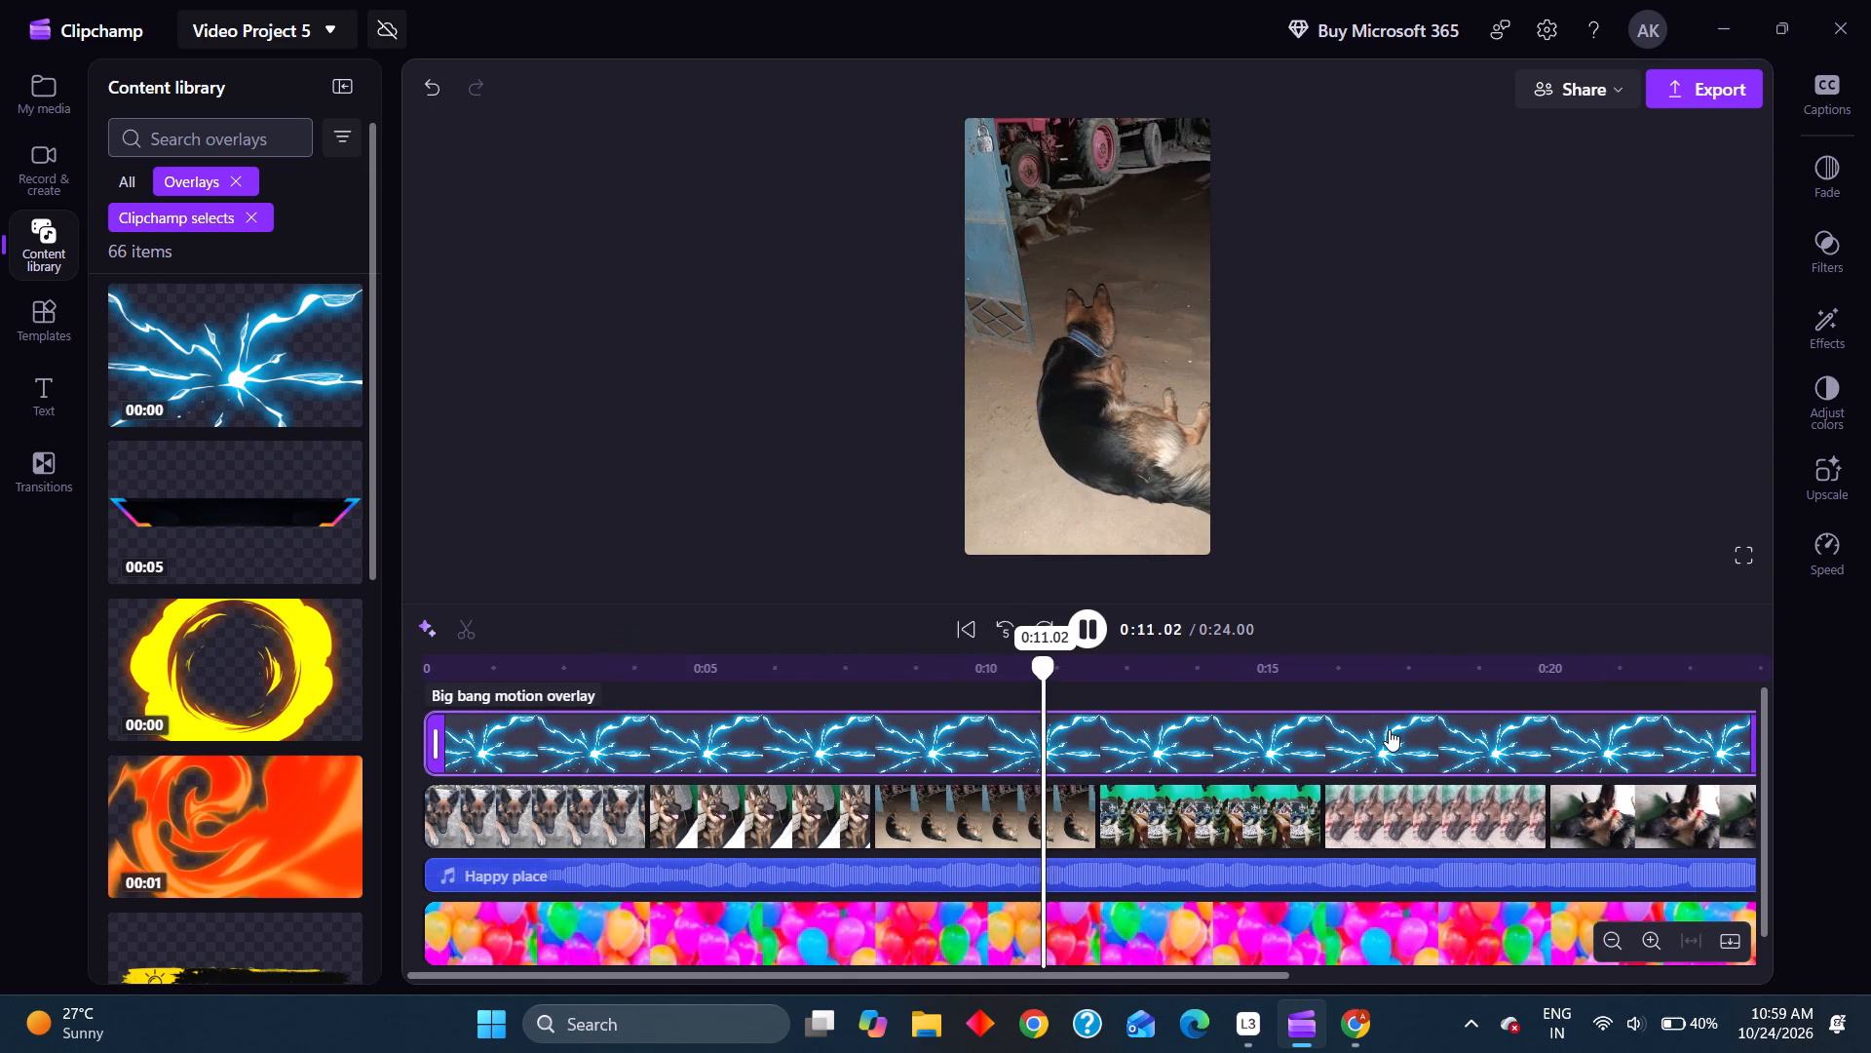
pyautogui.hscroll(-1, 1243, 710)
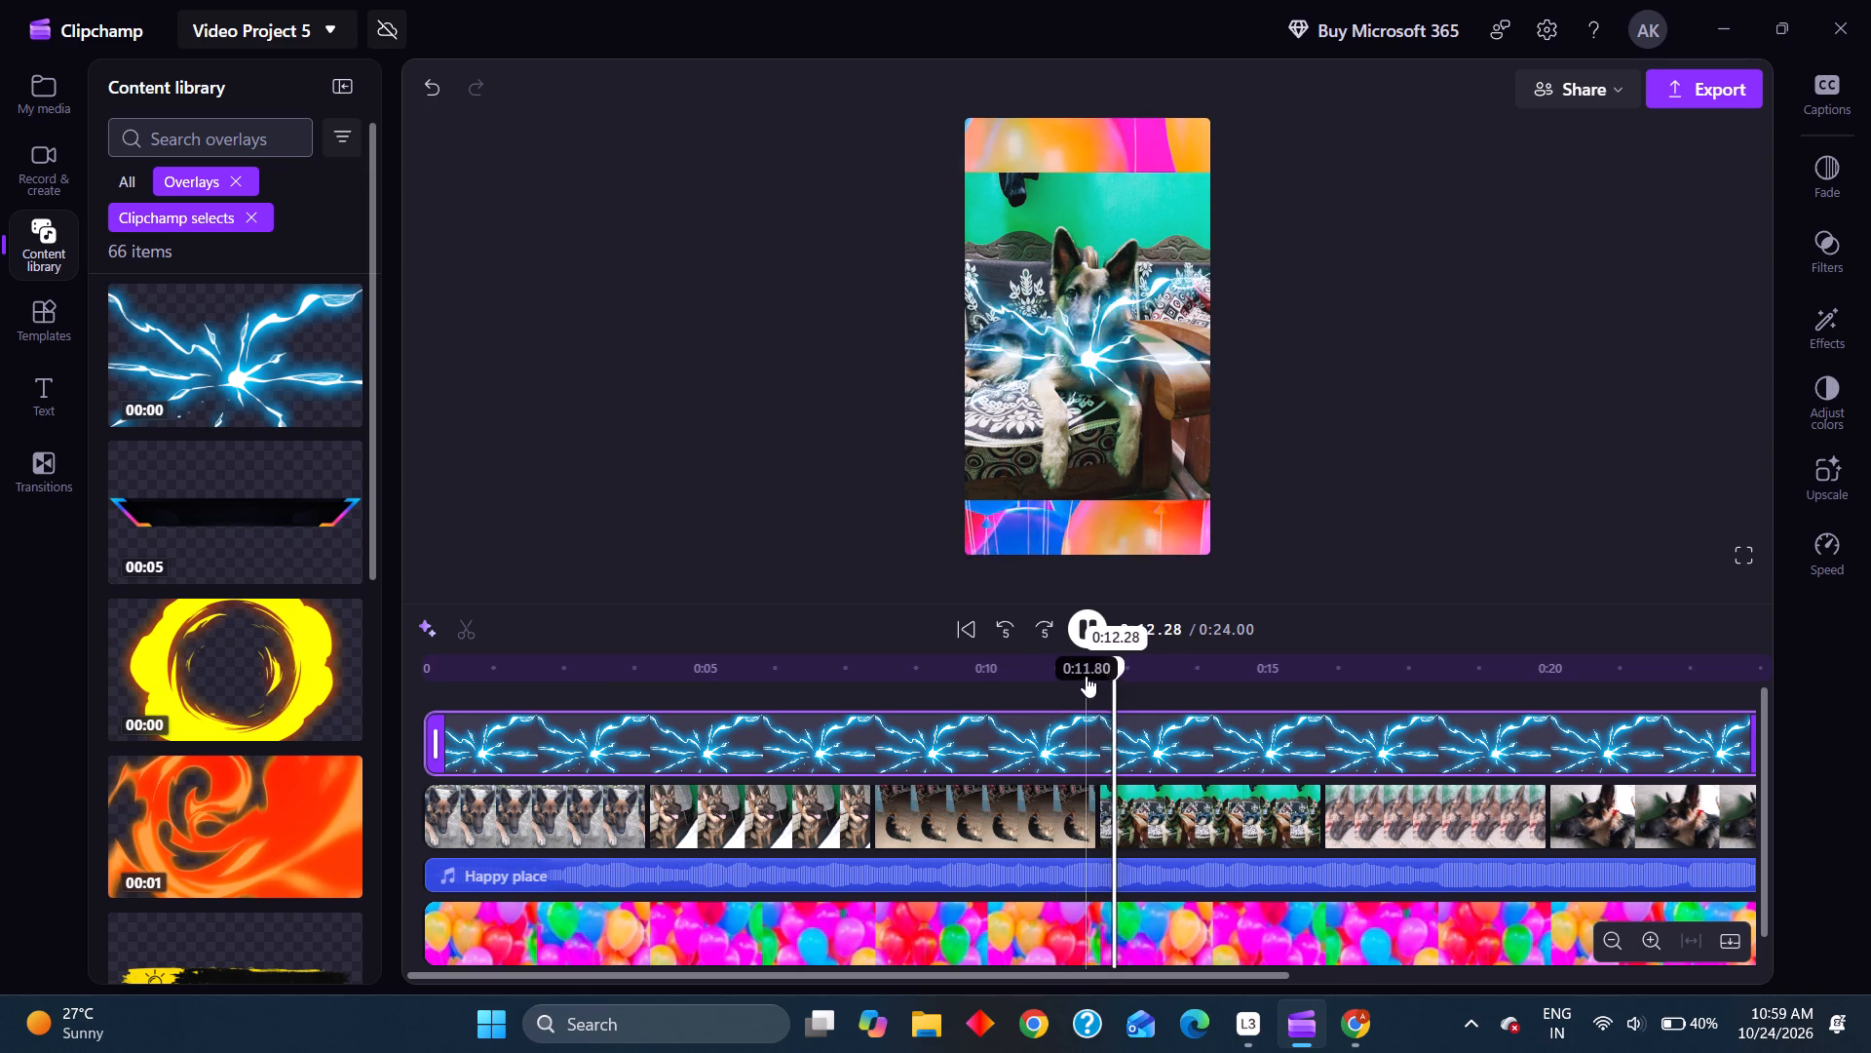
# Delete the blue lightning overlay clip, Big bang motion overlay, from the timeline.
pyautogui.click(1013, 728)
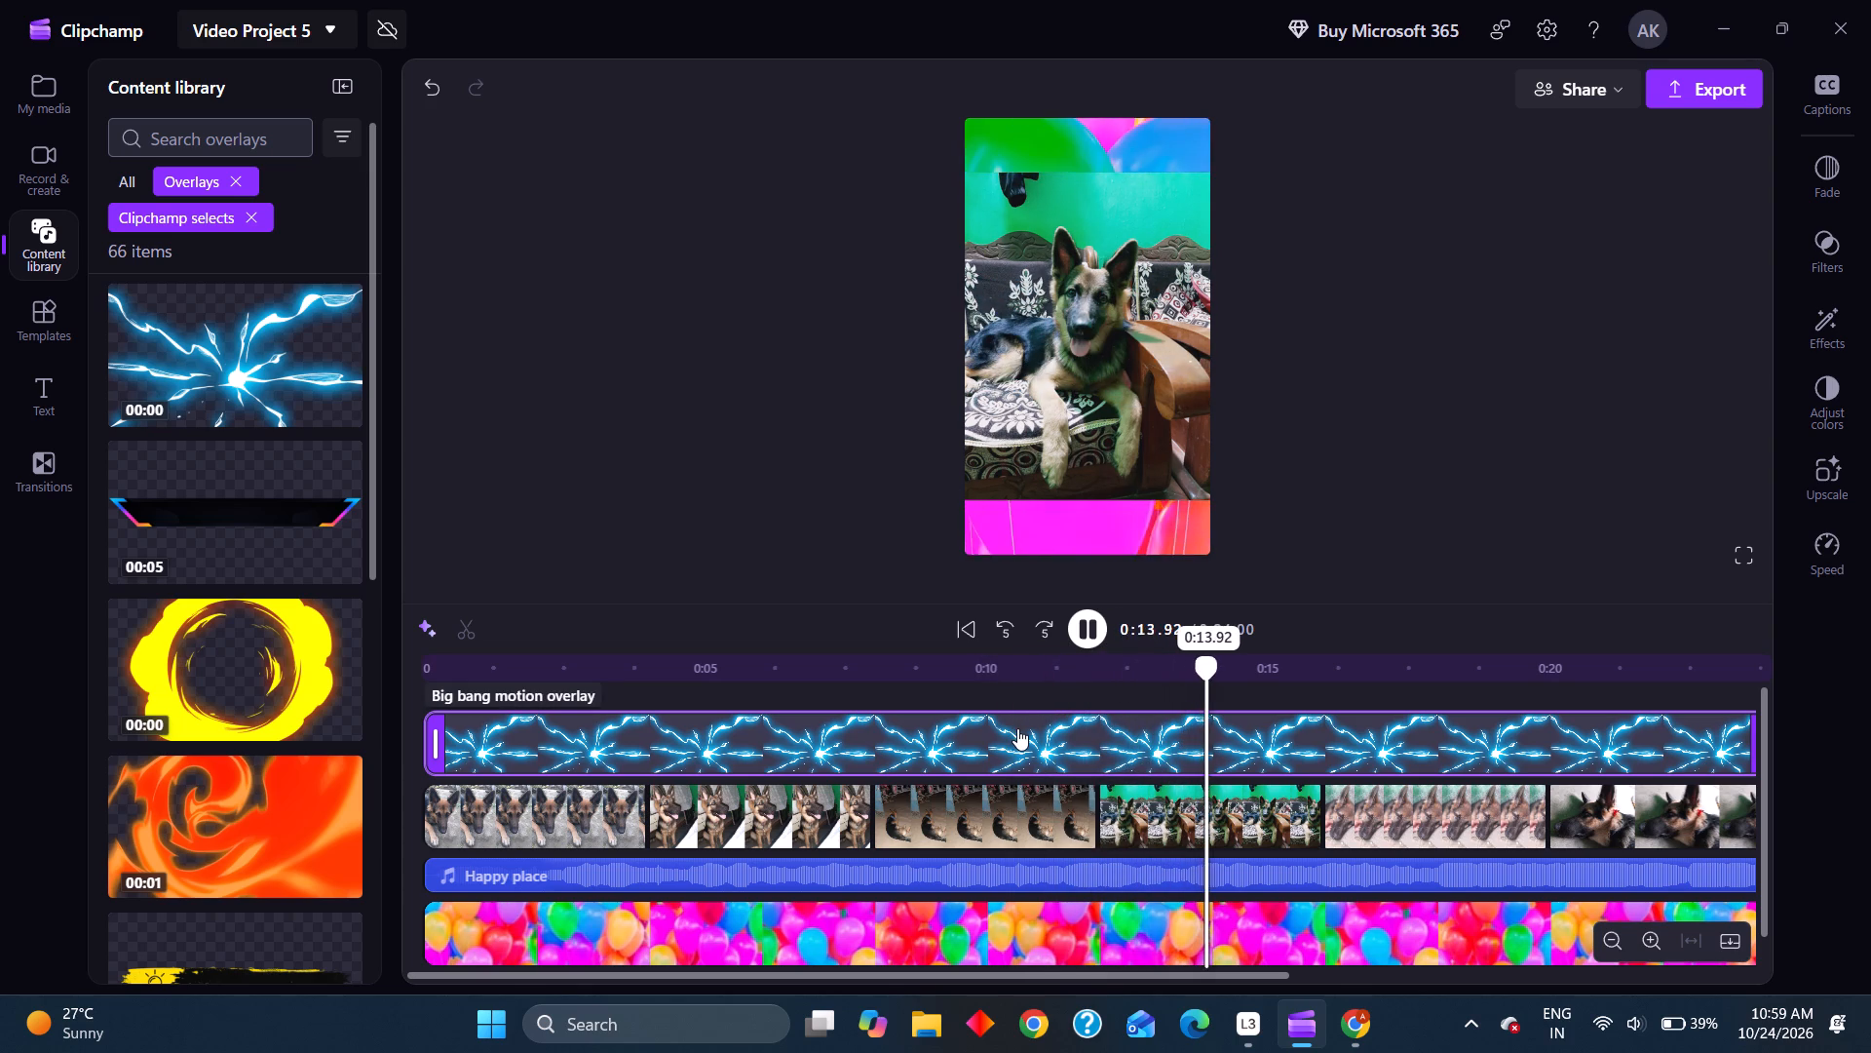
pyautogui.click(1049, 744)
pyautogui.rightClick(1062, 739)
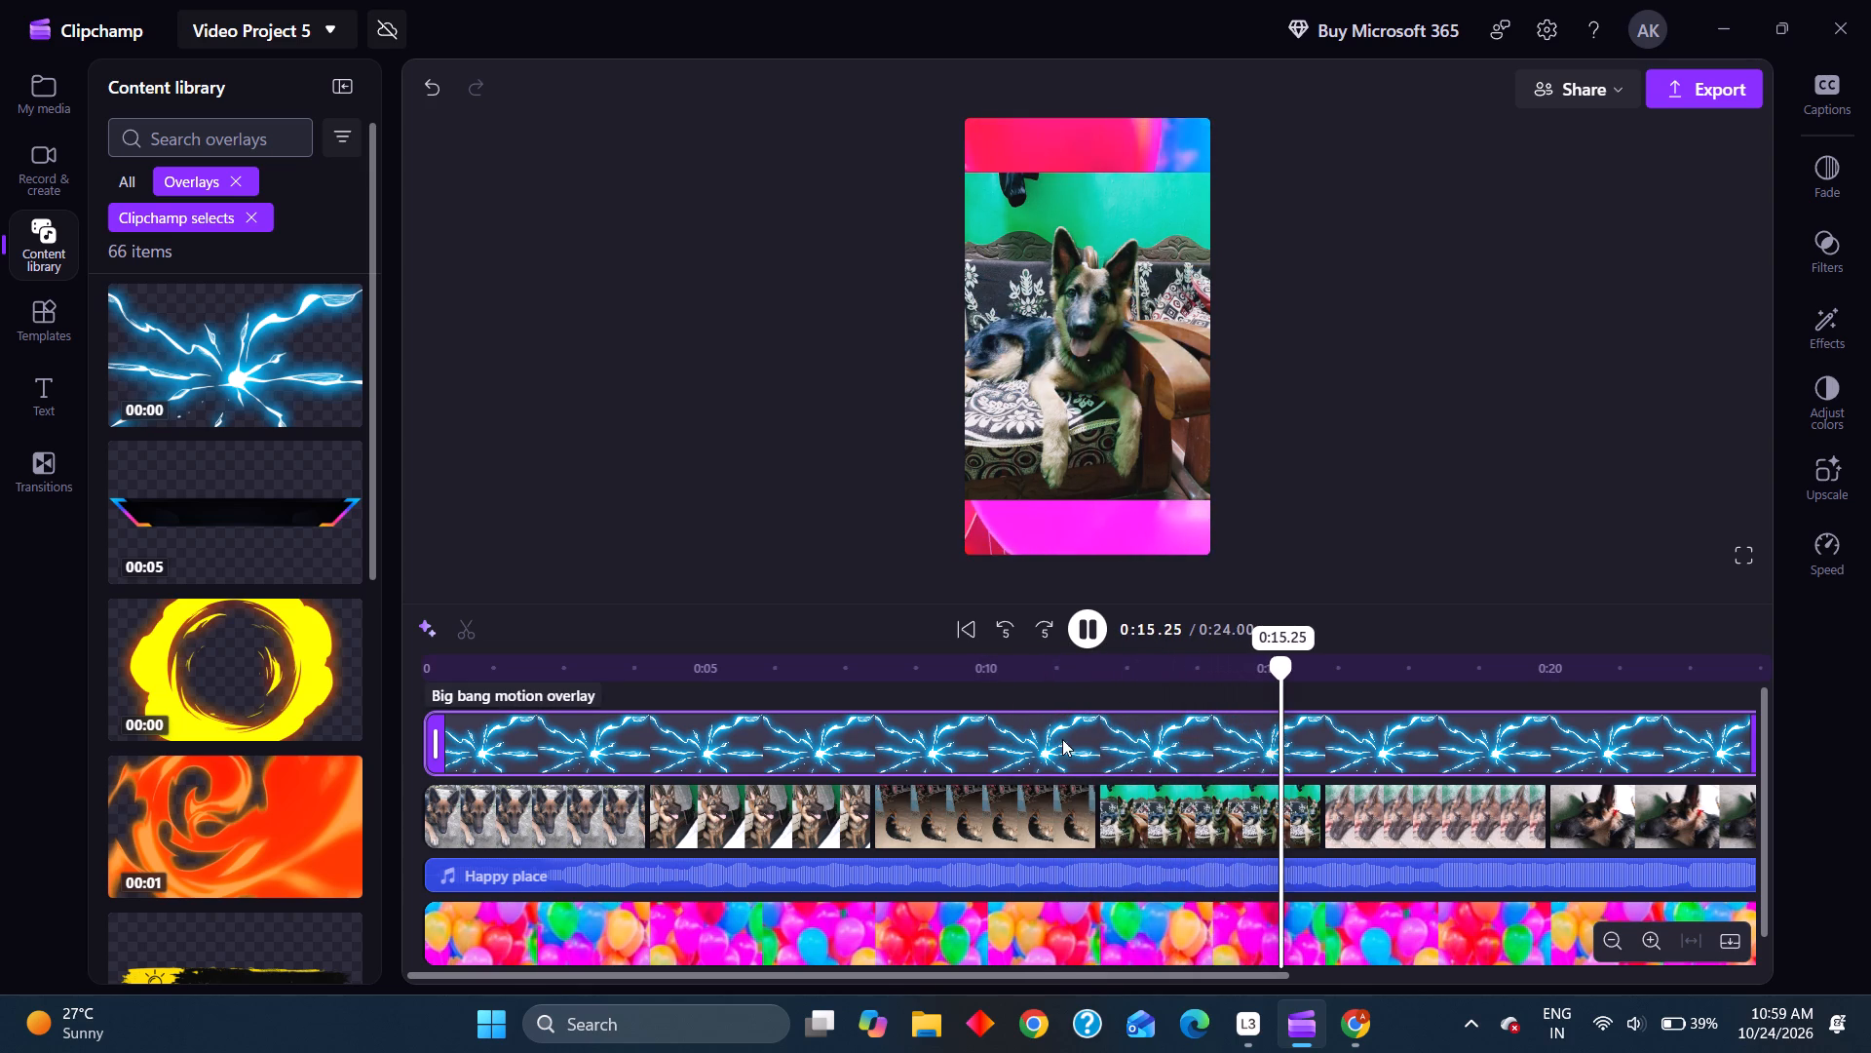
pyautogui.click(1143, 488)
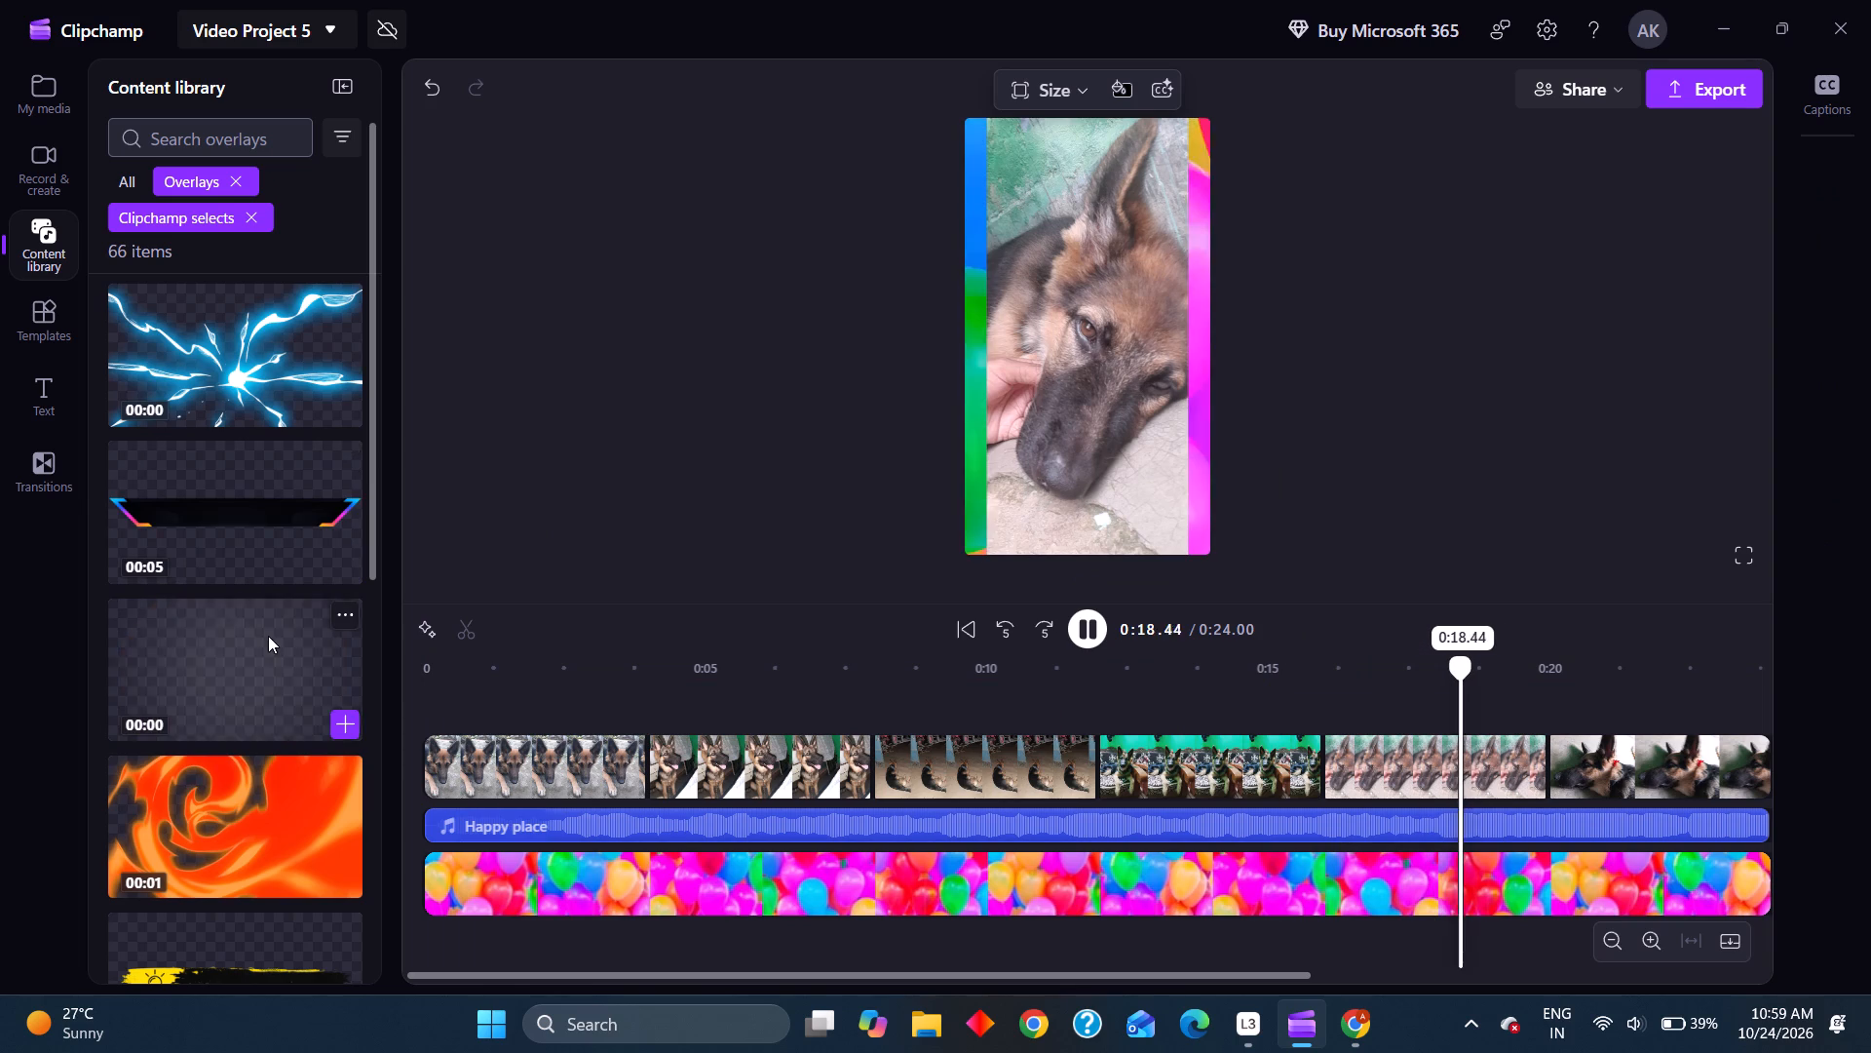
# Add the yellow-and-black Twitch brushstroke banner from the Clipchamp selects overlays to the slideshow and start the preview.
pyautogui.scroll(-2, 266, 682)
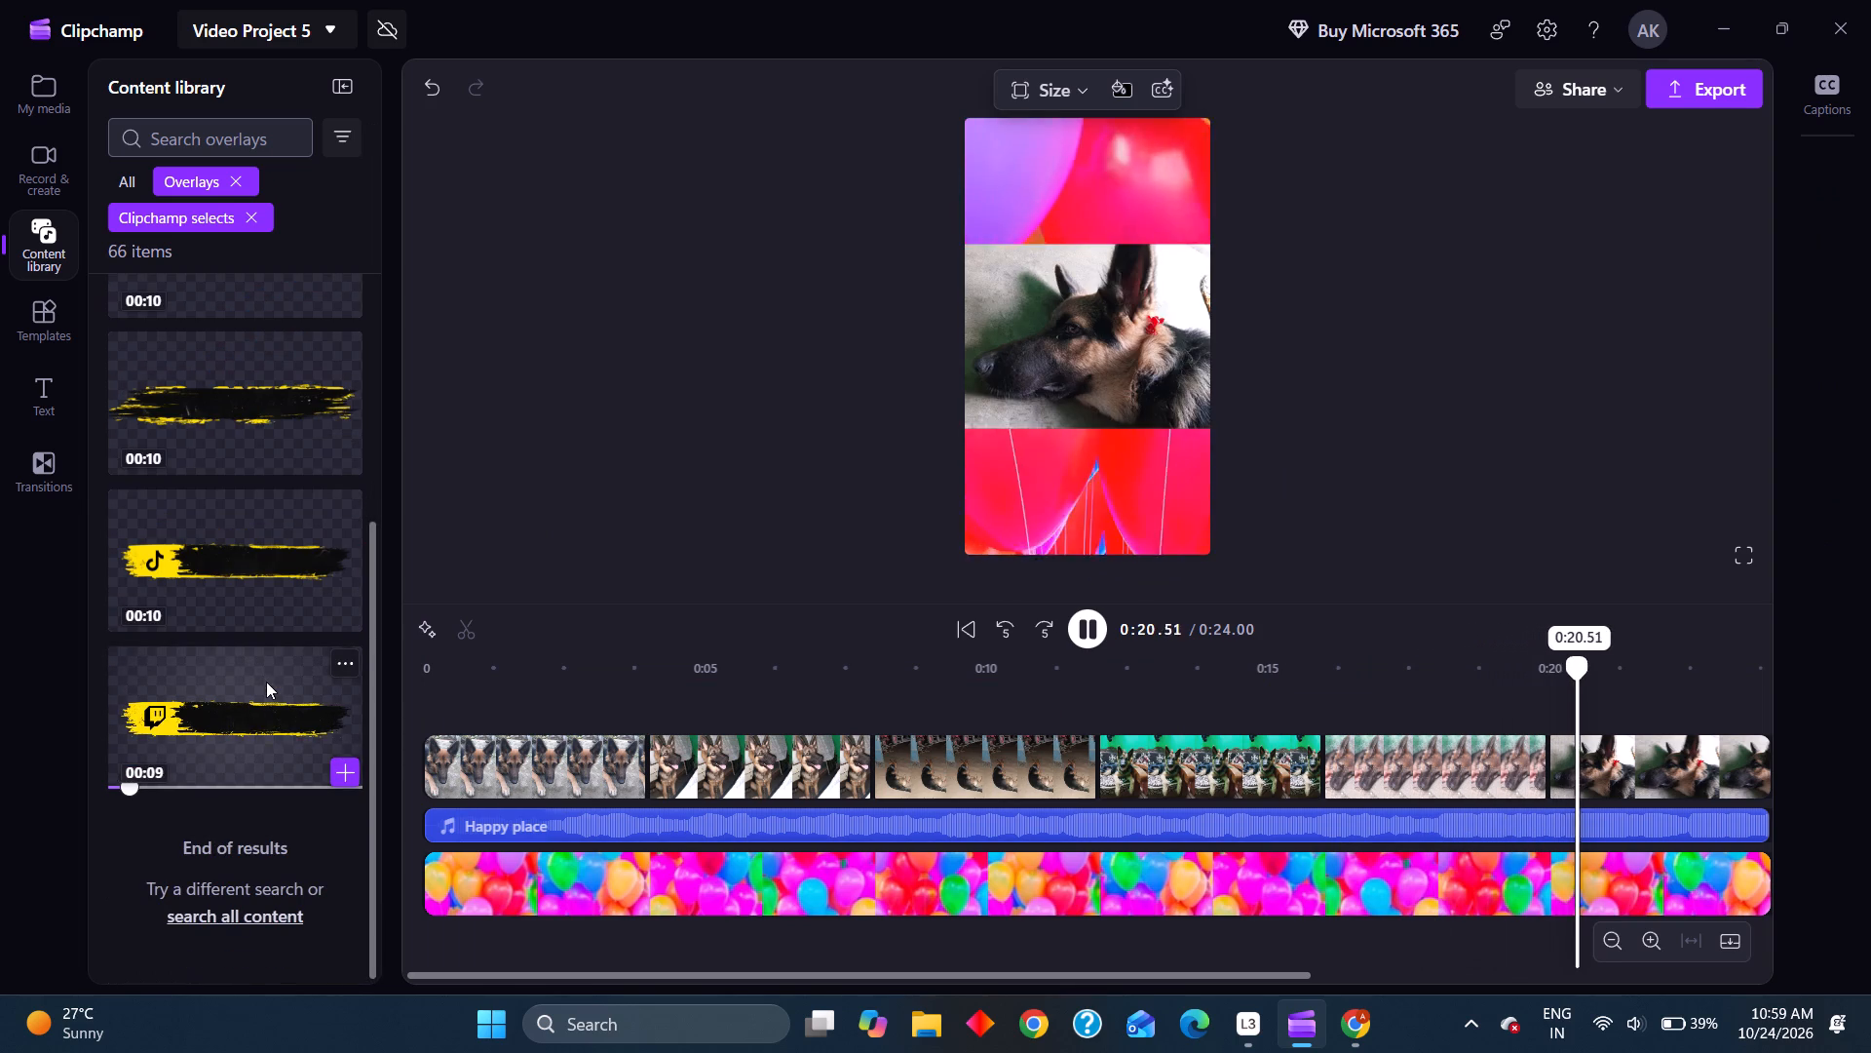
pyautogui.click(335, 768)
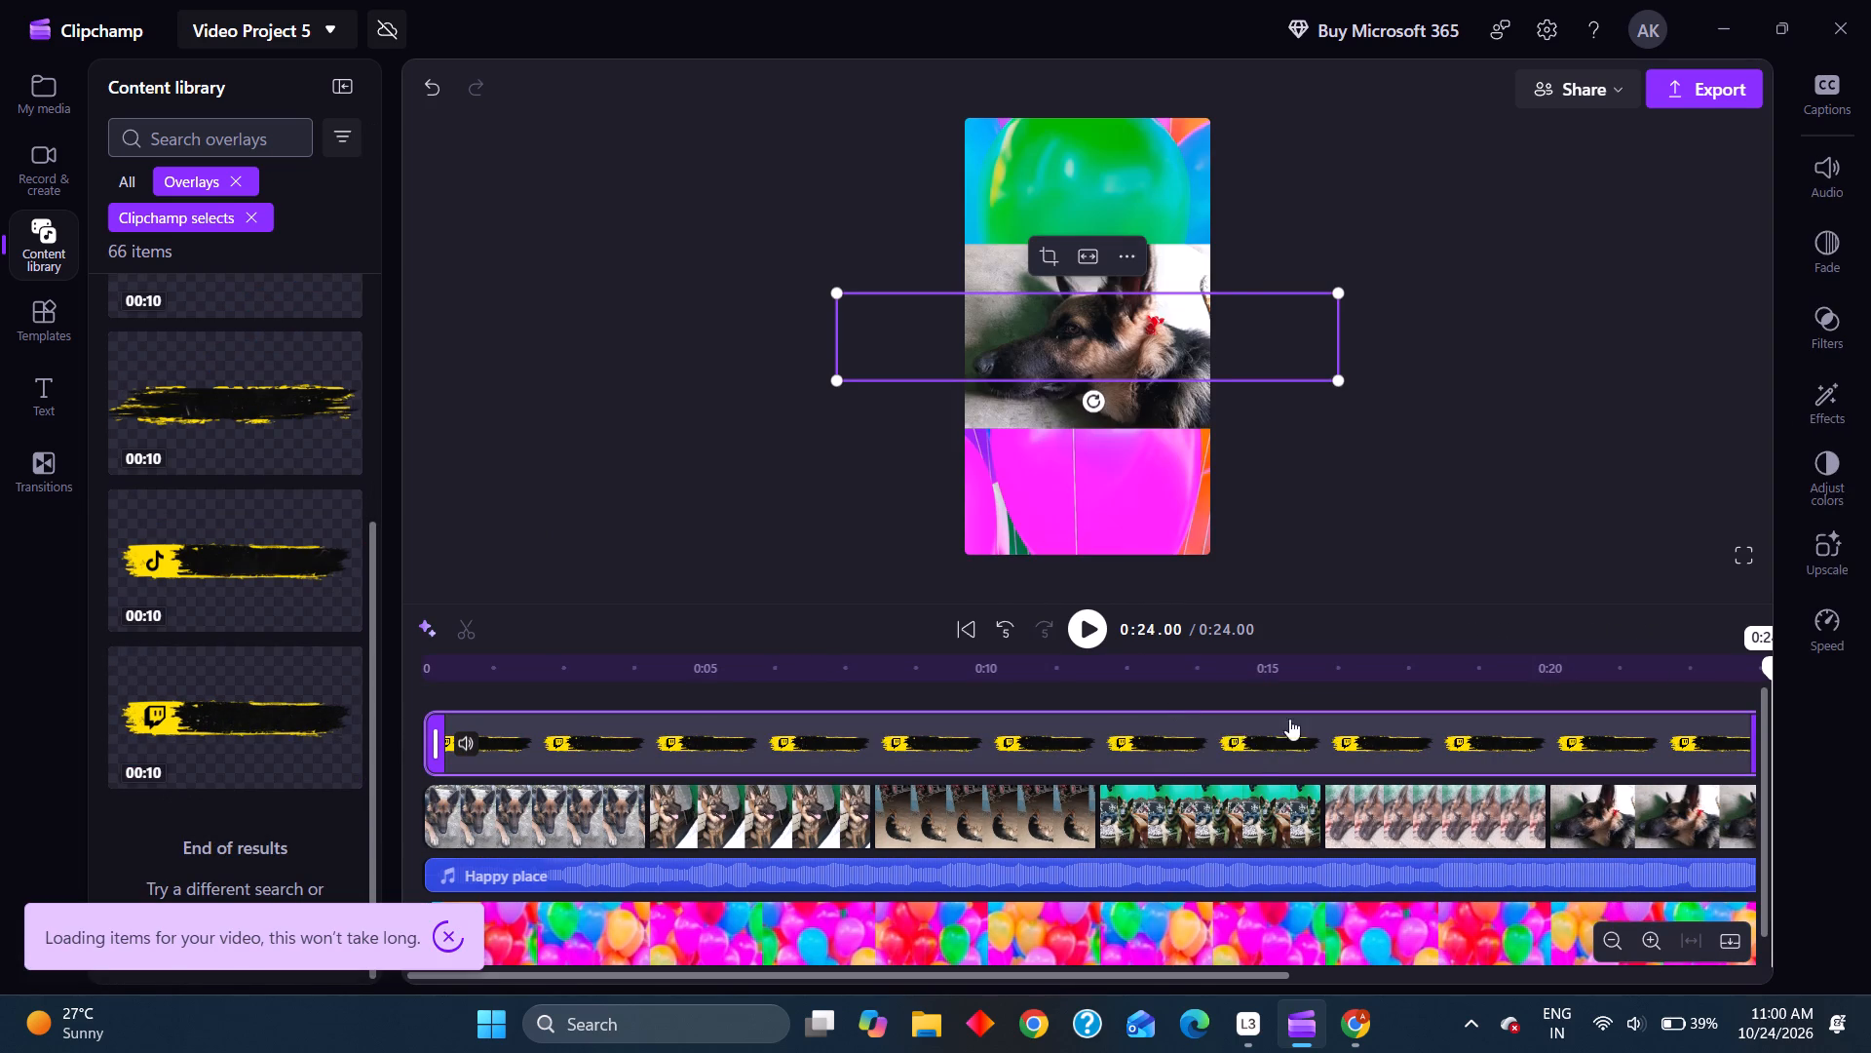
pyautogui.hscroll(-2, 1399, 727)
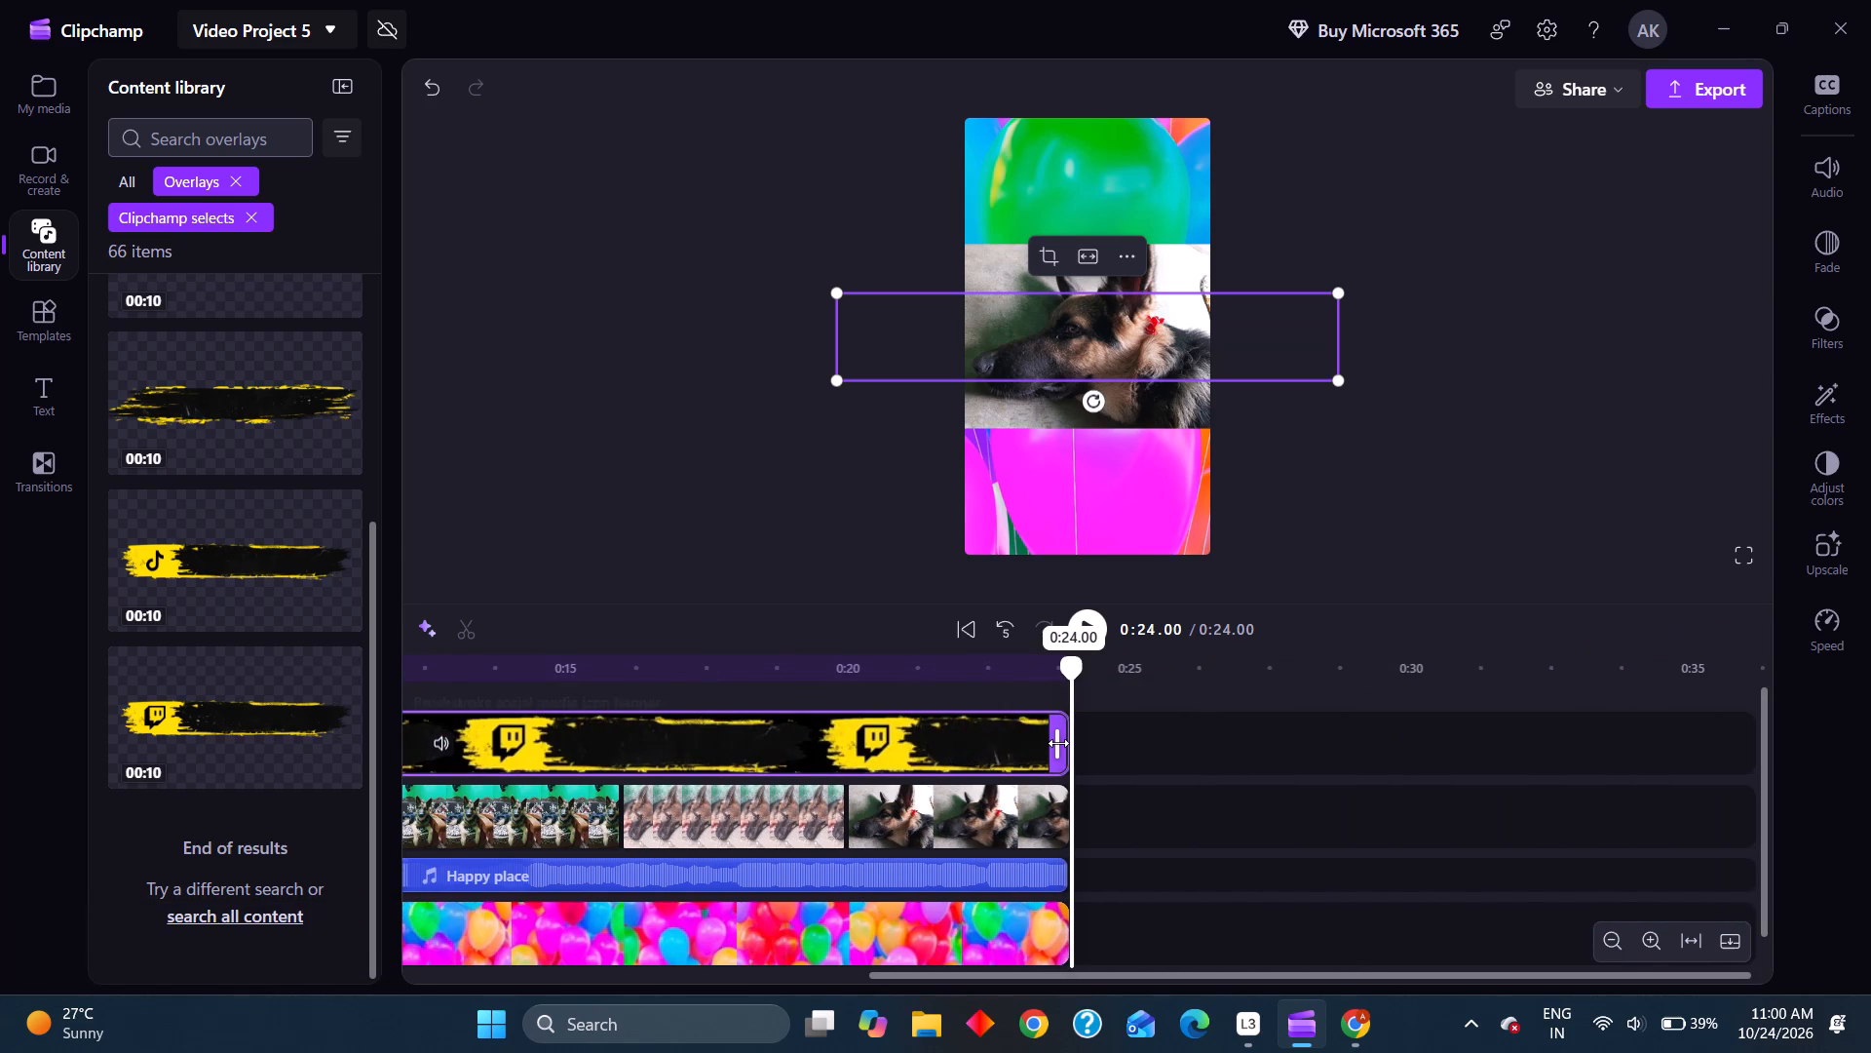
pyautogui.click(1088, 622)
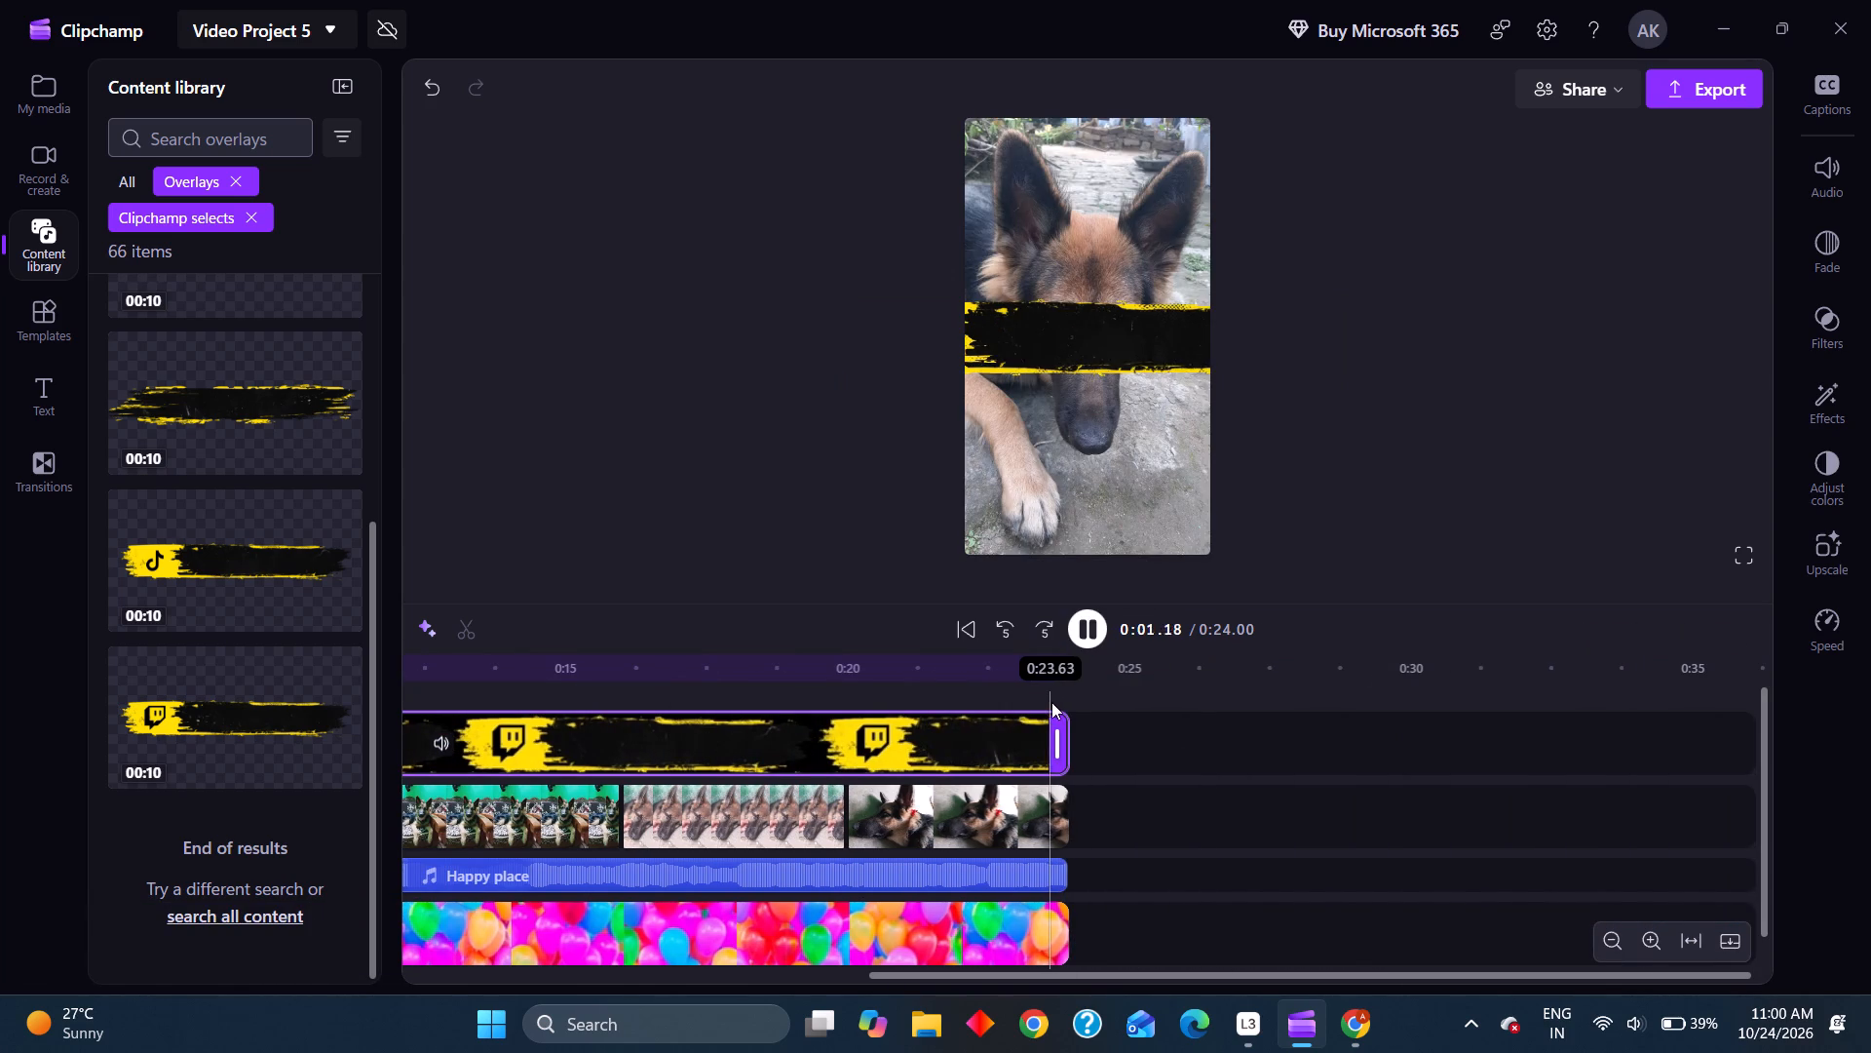
# Trim the end of the Twitch brushstroke banner overlay so the clip lasts about 10 seconds.
pyautogui.moveTo(1057, 730); pyautogui.dragTo(551, 775)
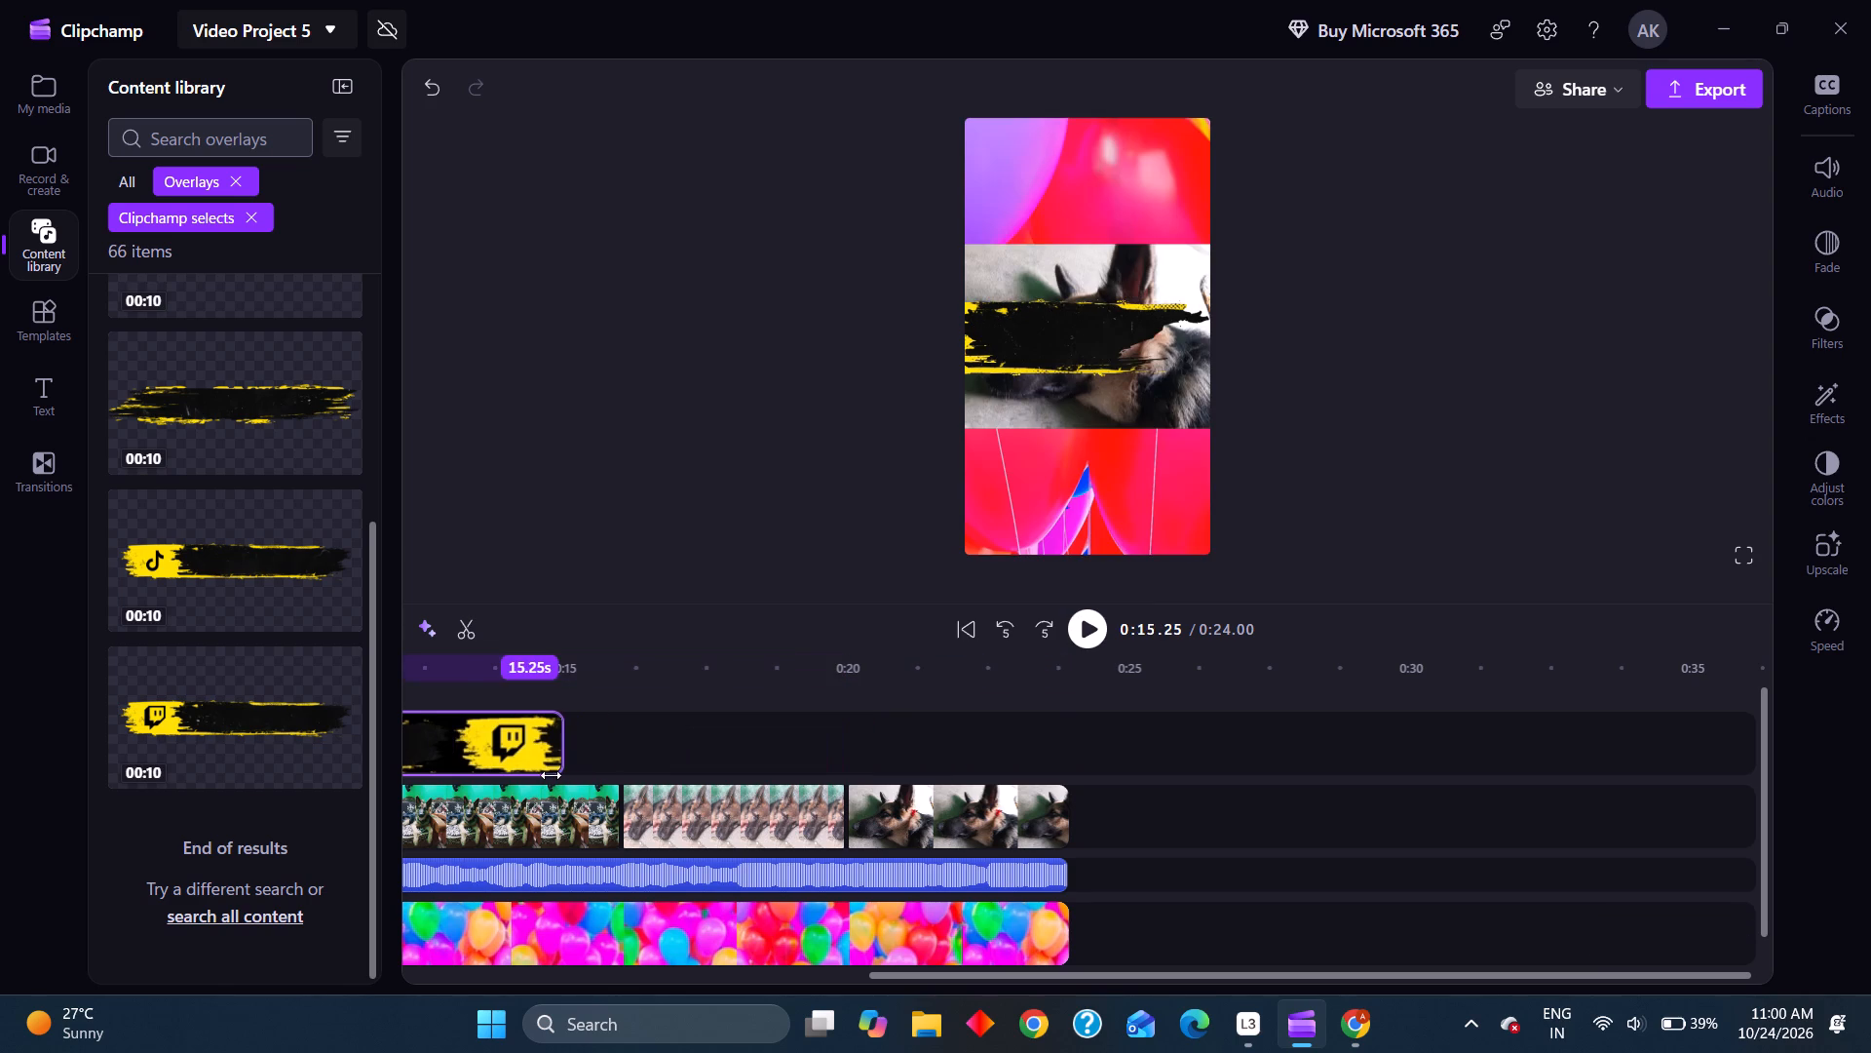
pyautogui.moveTo(551, 775); pyautogui.dragTo(489, 757)
pyautogui.hscroll(1, 489, 757)
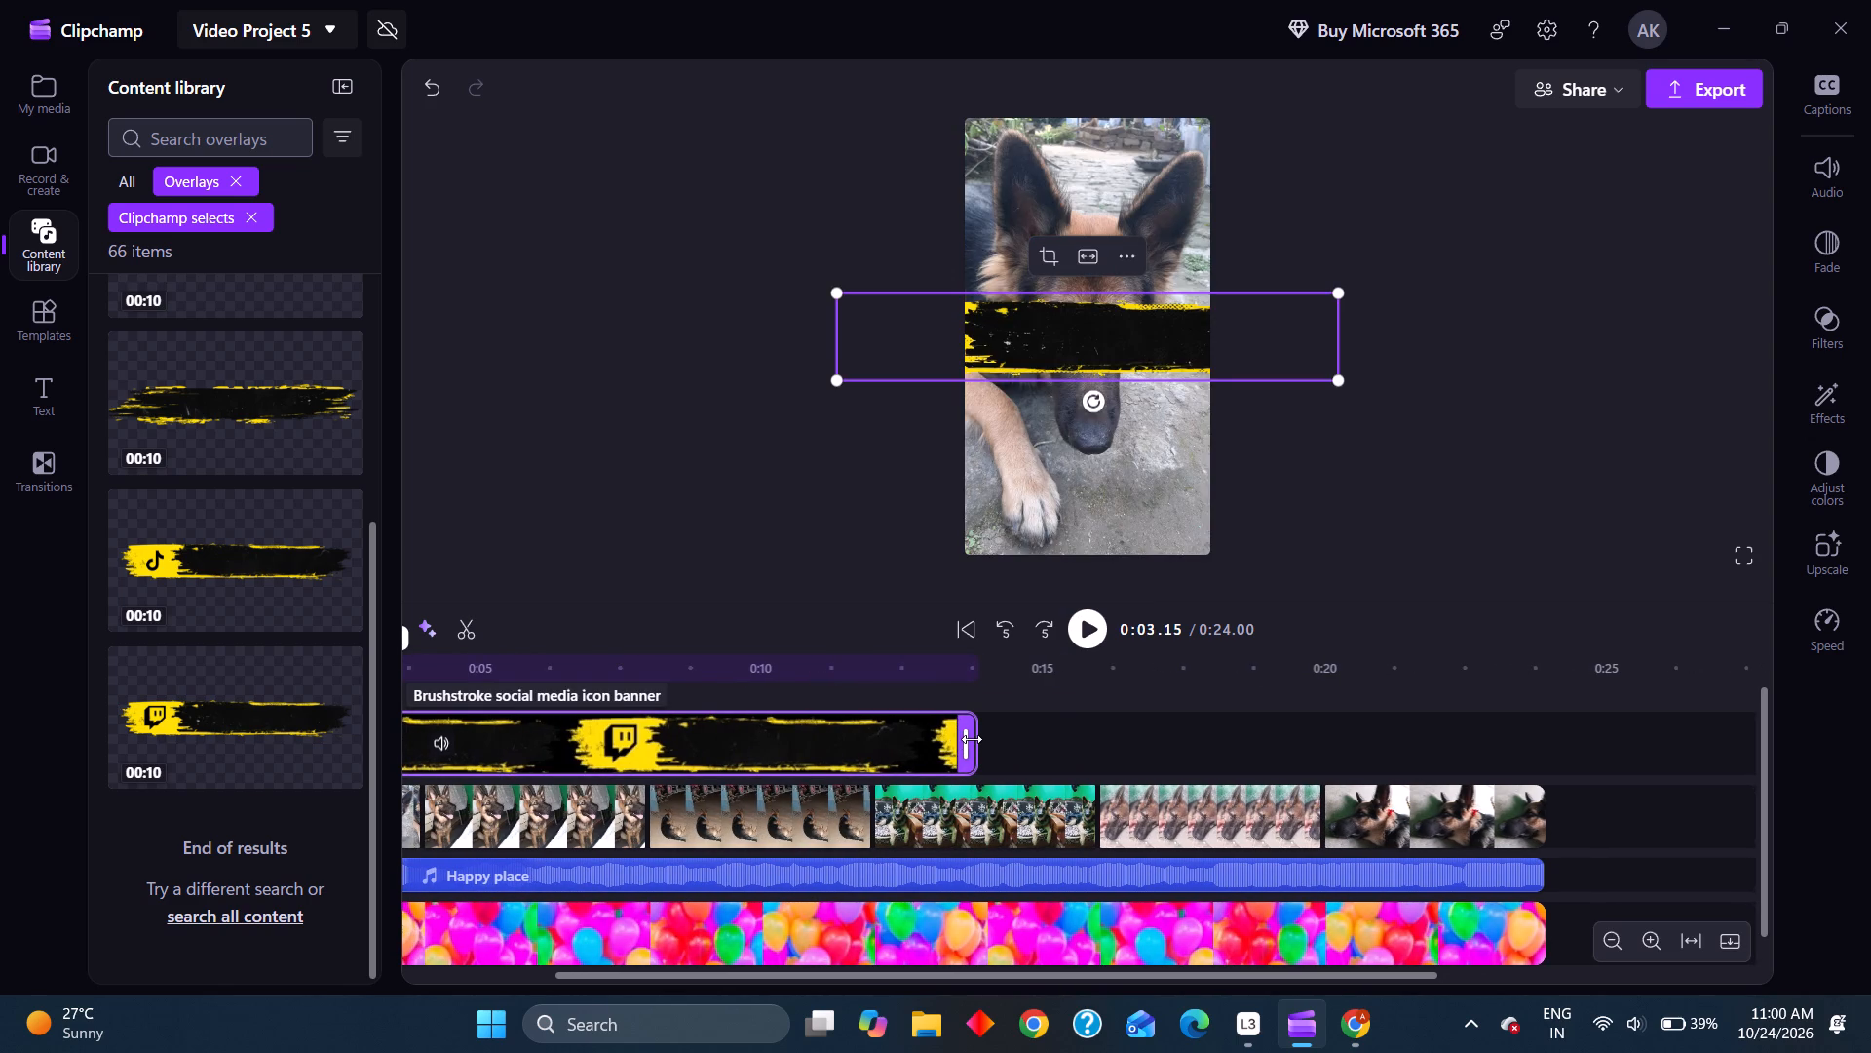
pyautogui.moveTo(972, 739); pyautogui.dragTo(581, 757)
pyautogui.hscroll(2, 581, 757)
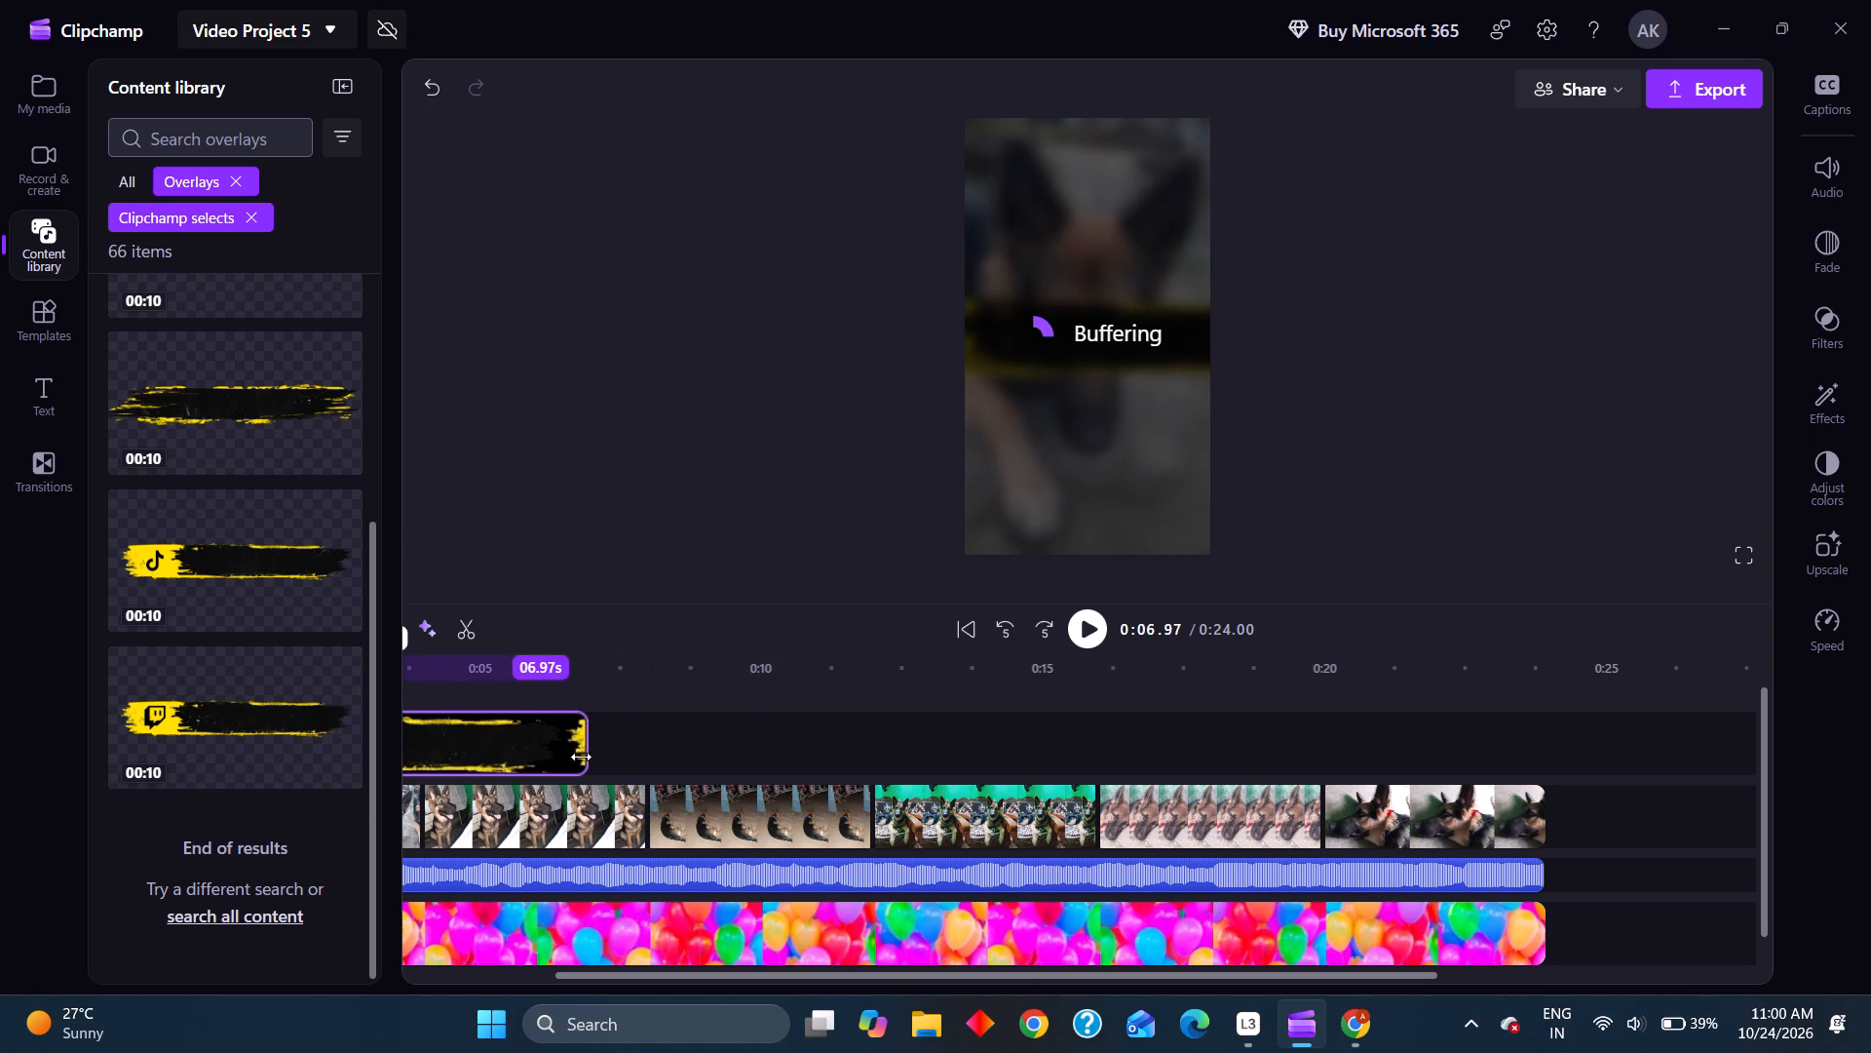
pyautogui.hscroll(3, 581, 757)
pyautogui.moveTo(804, 732); pyautogui.dragTo(846, 741)
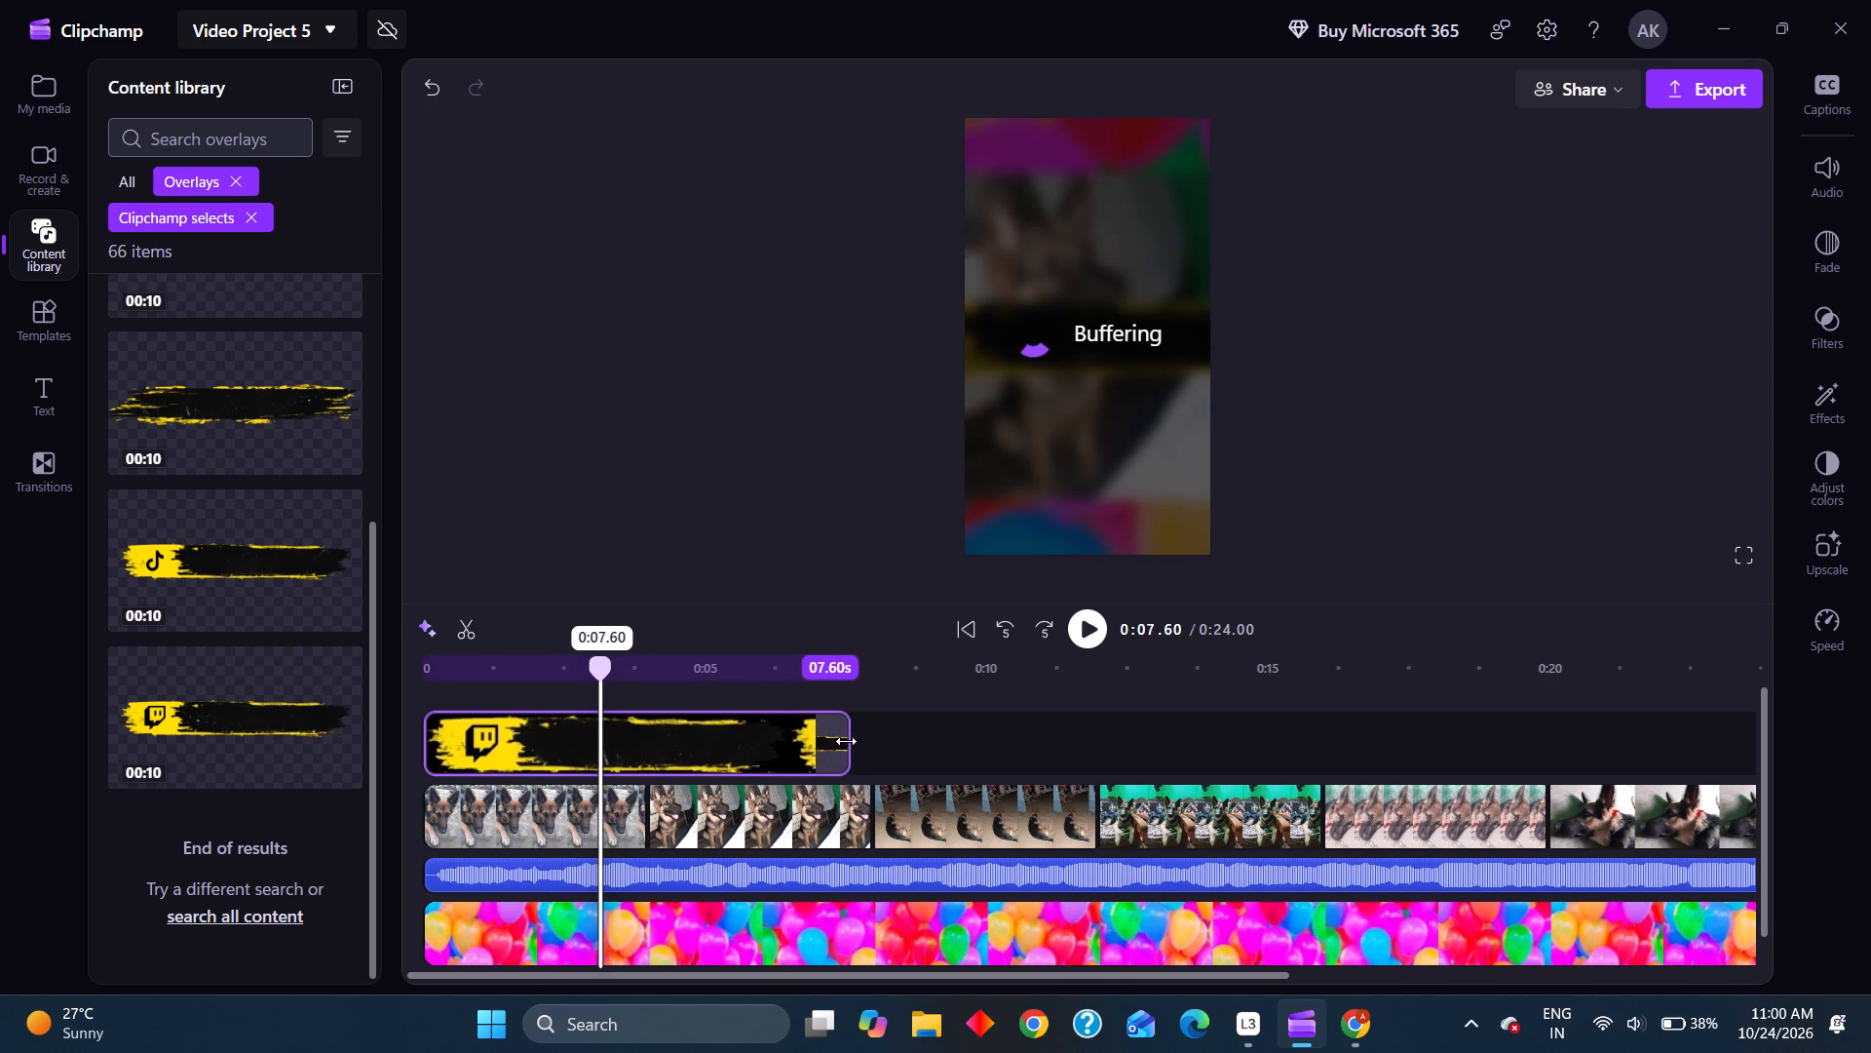
pyautogui.moveTo(846, 741); pyautogui.dragTo(856, 741)
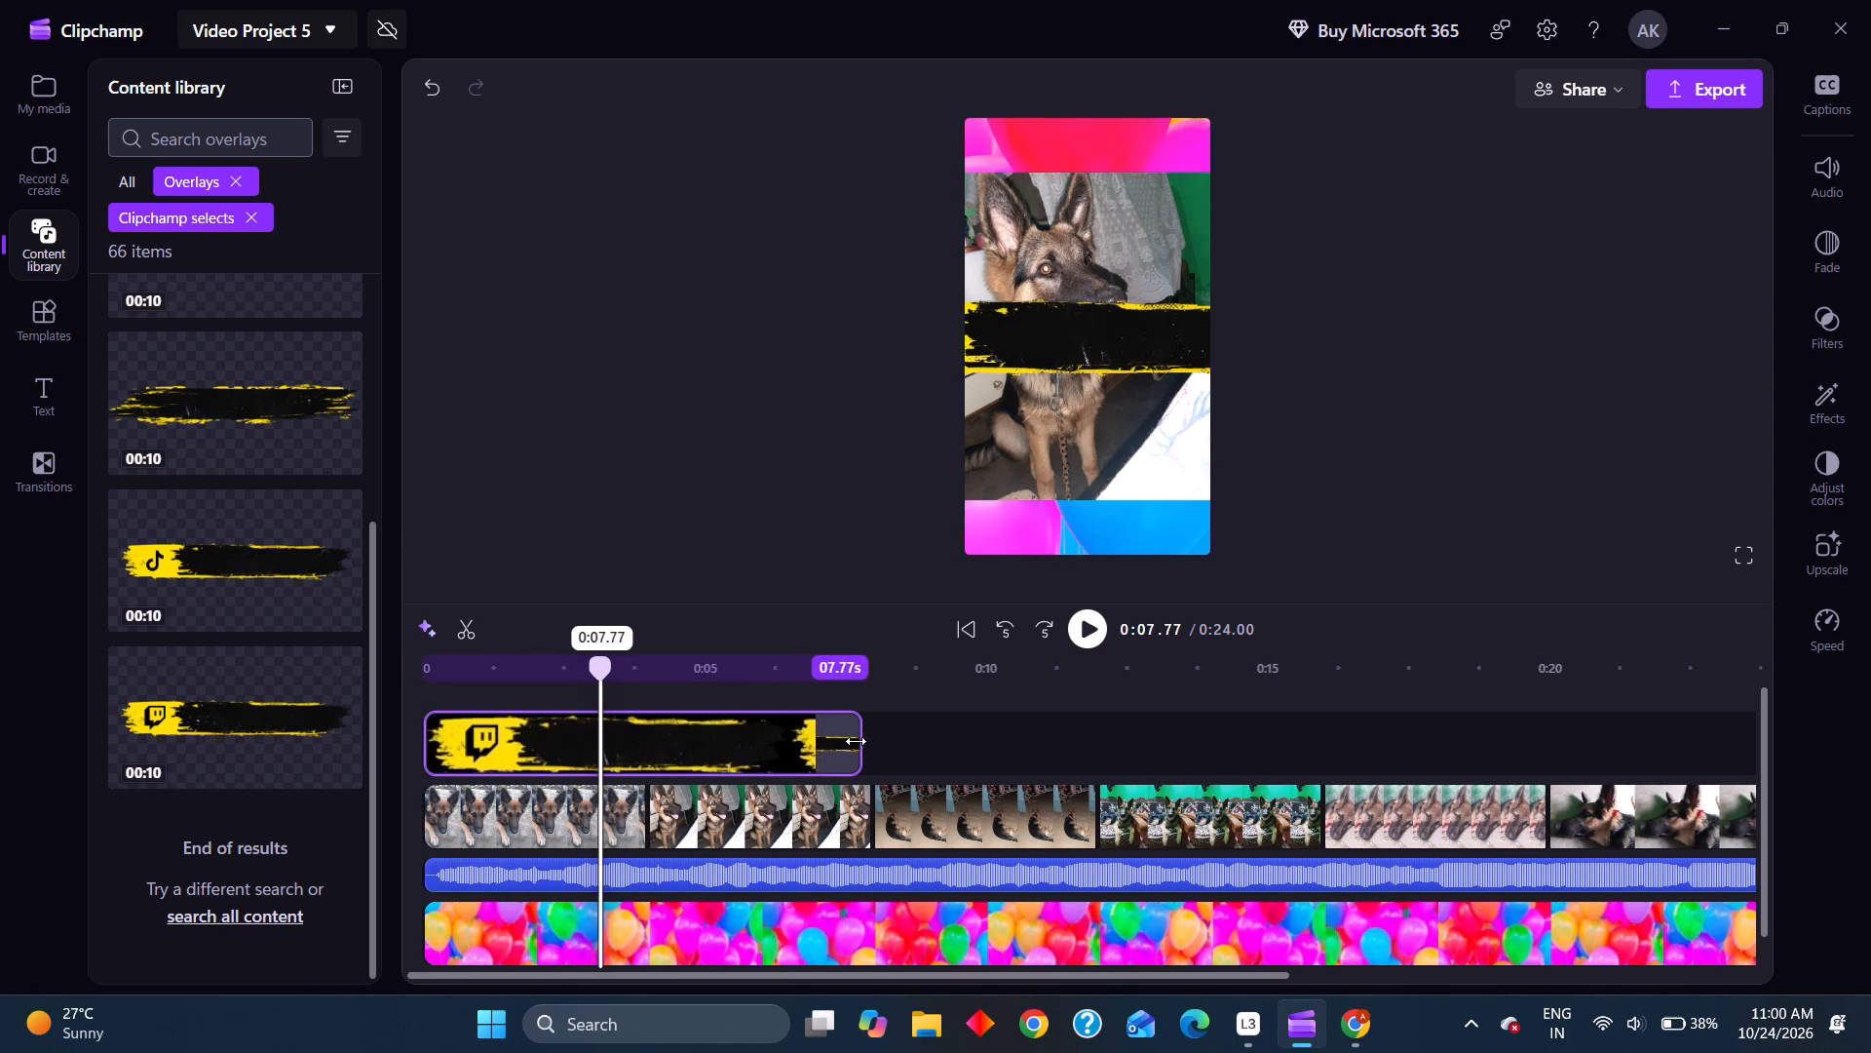
pyautogui.moveTo(856, 741); pyautogui.dragTo(896, 740)
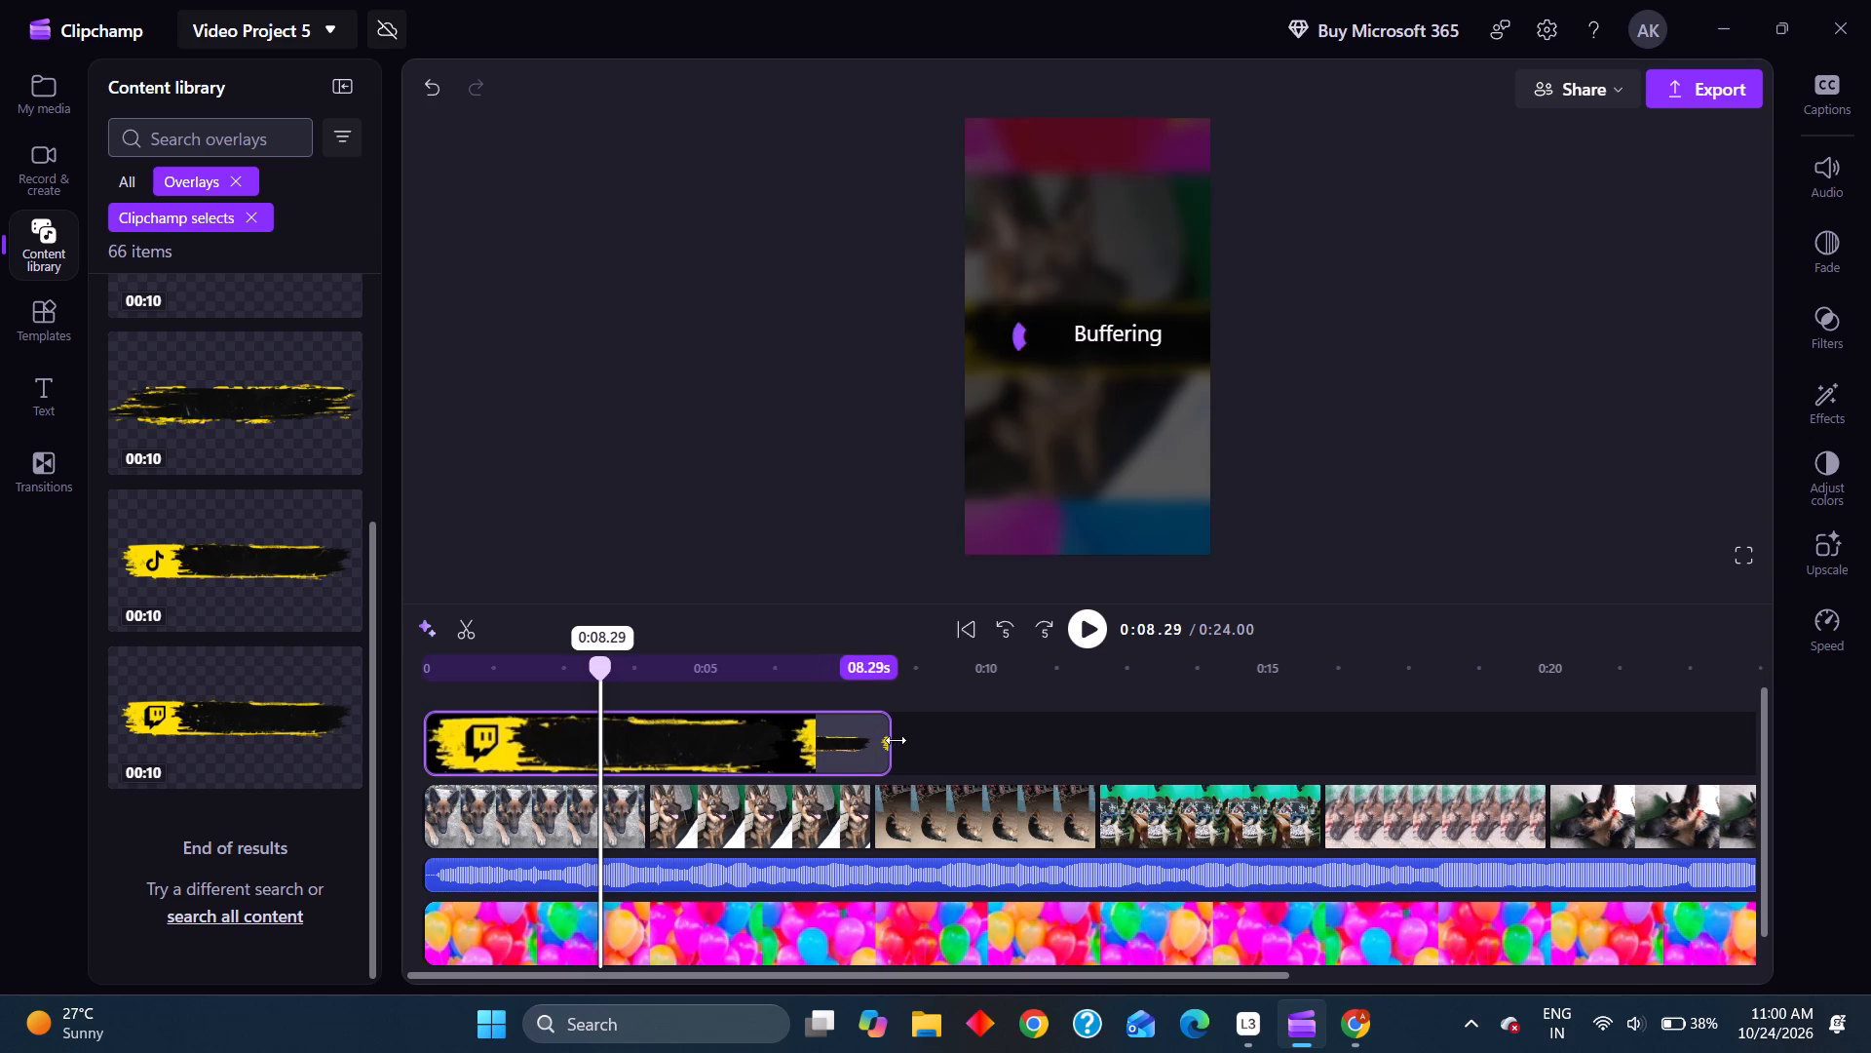
pyautogui.moveTo(896, 740); pyautogui.dragTo(937, 743)
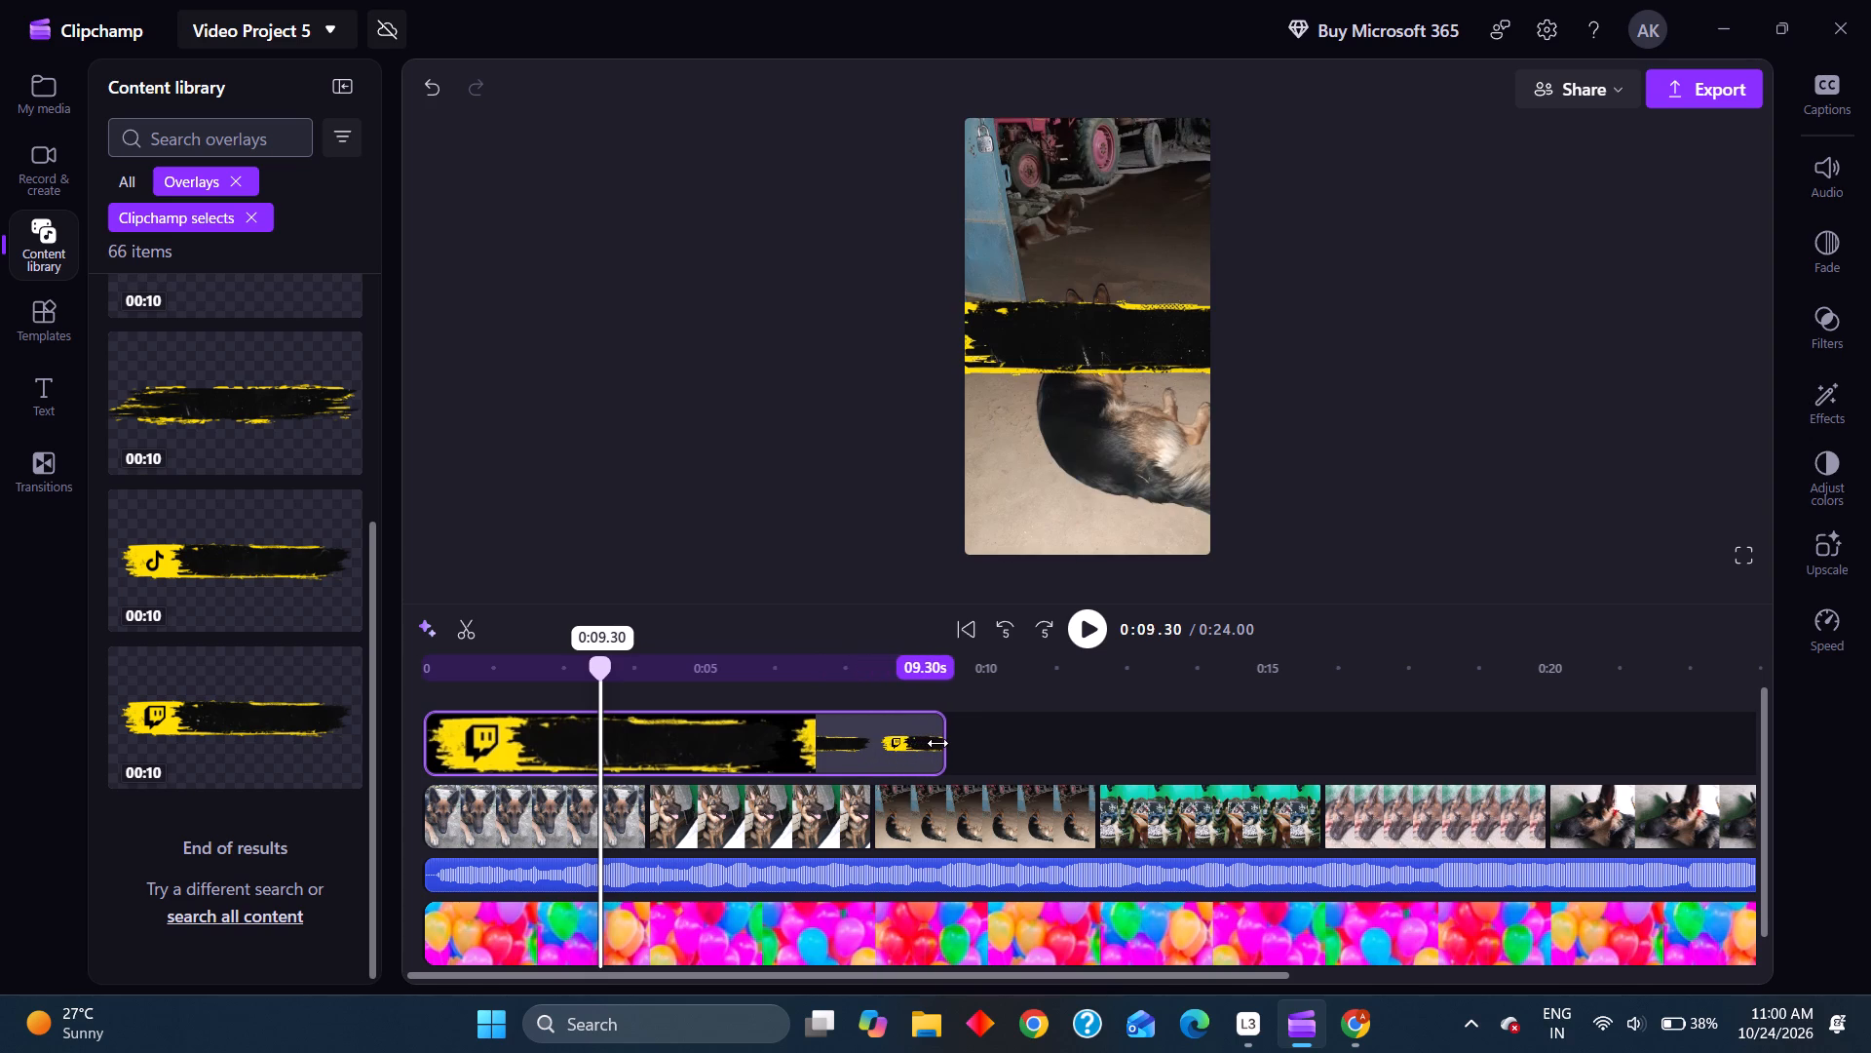
pyautogui.moveTo(937, 743); pyautogui.dragTo(954, 738)
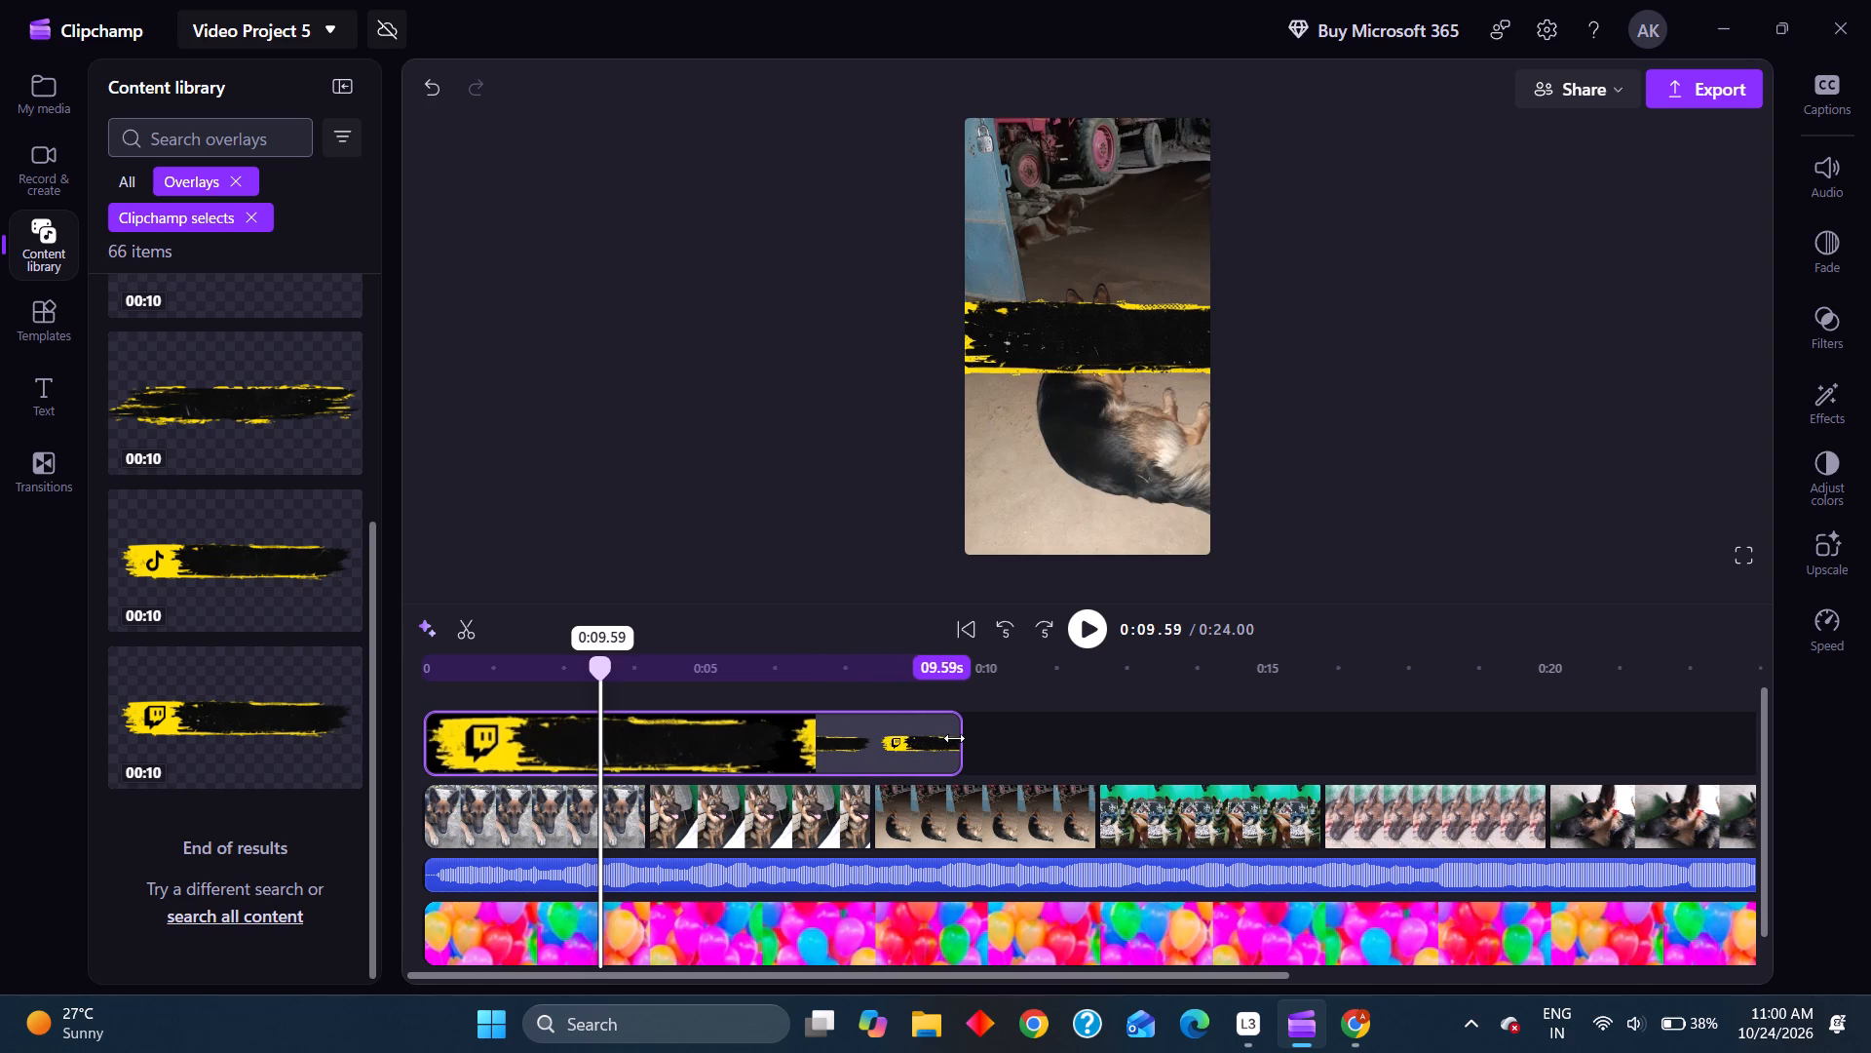
pyautogui.moveTo(954, 738); pyautogui.dragTo(964, 732)
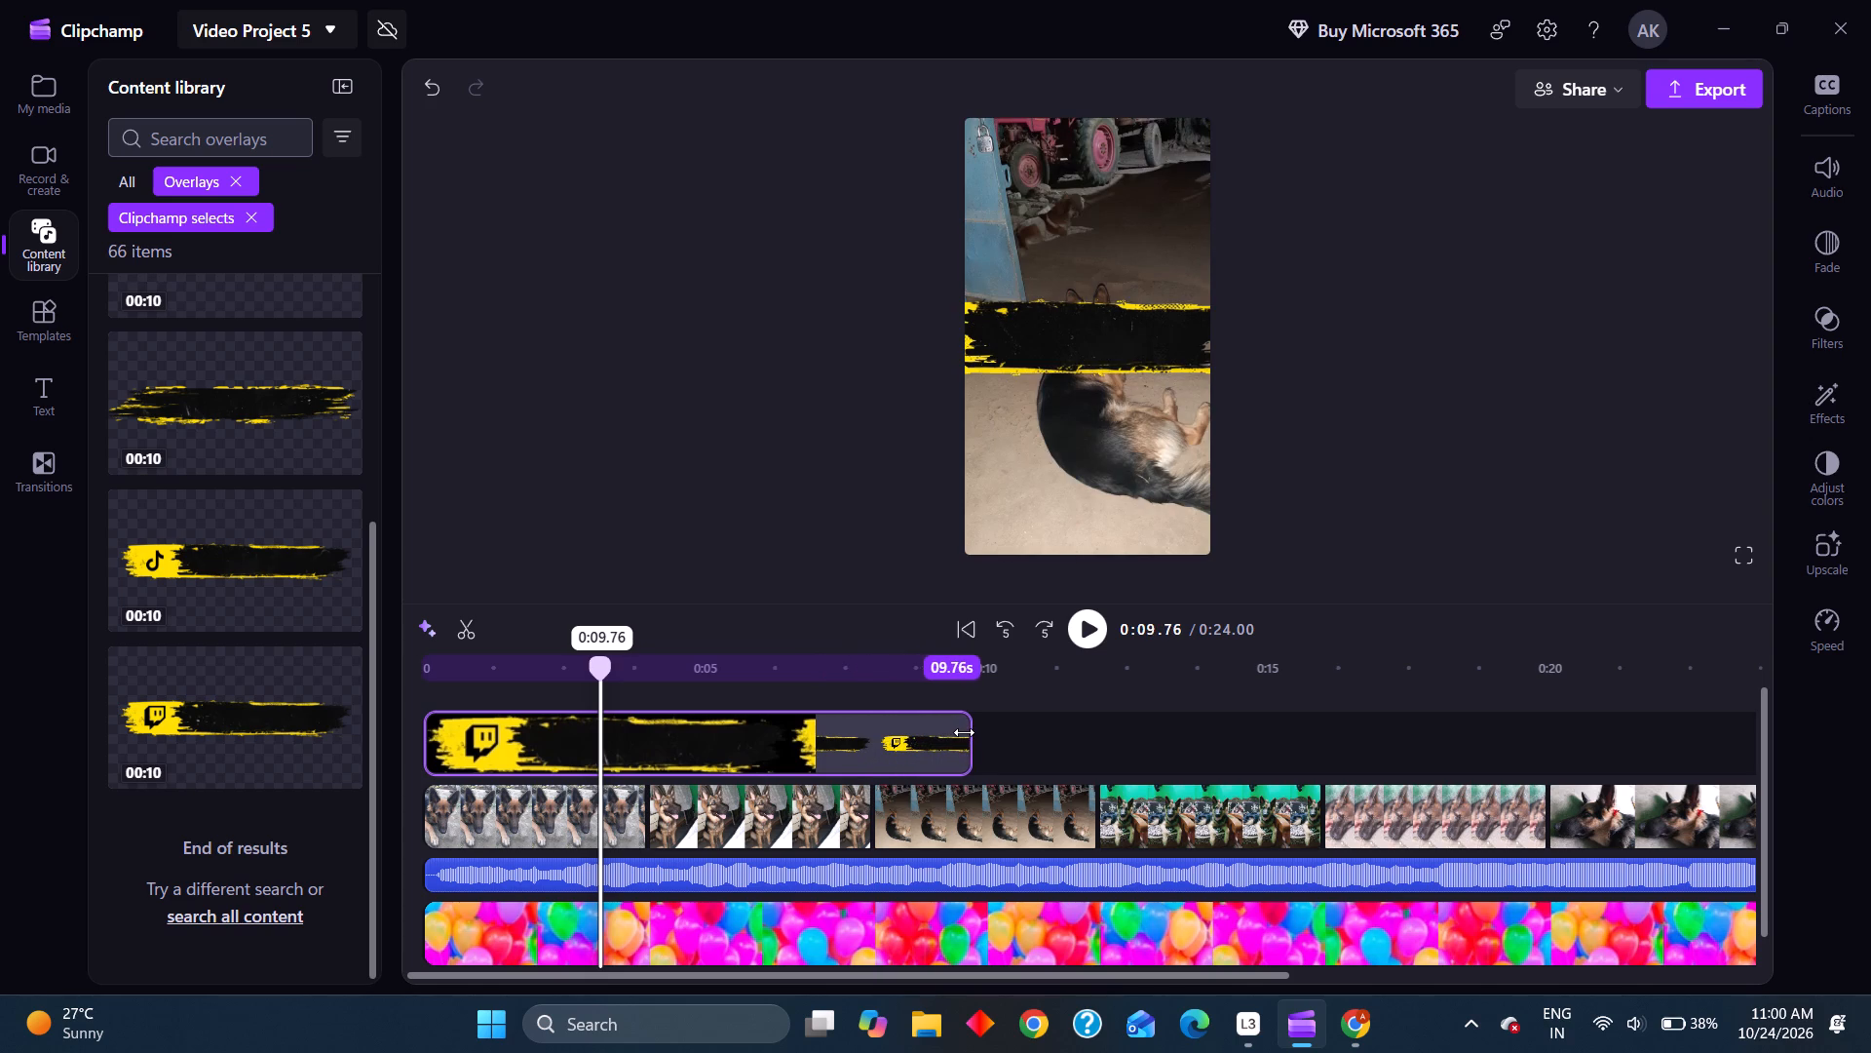
pyautogui.moveTo(964, 732); pyautogui.dragTo(976, 730)
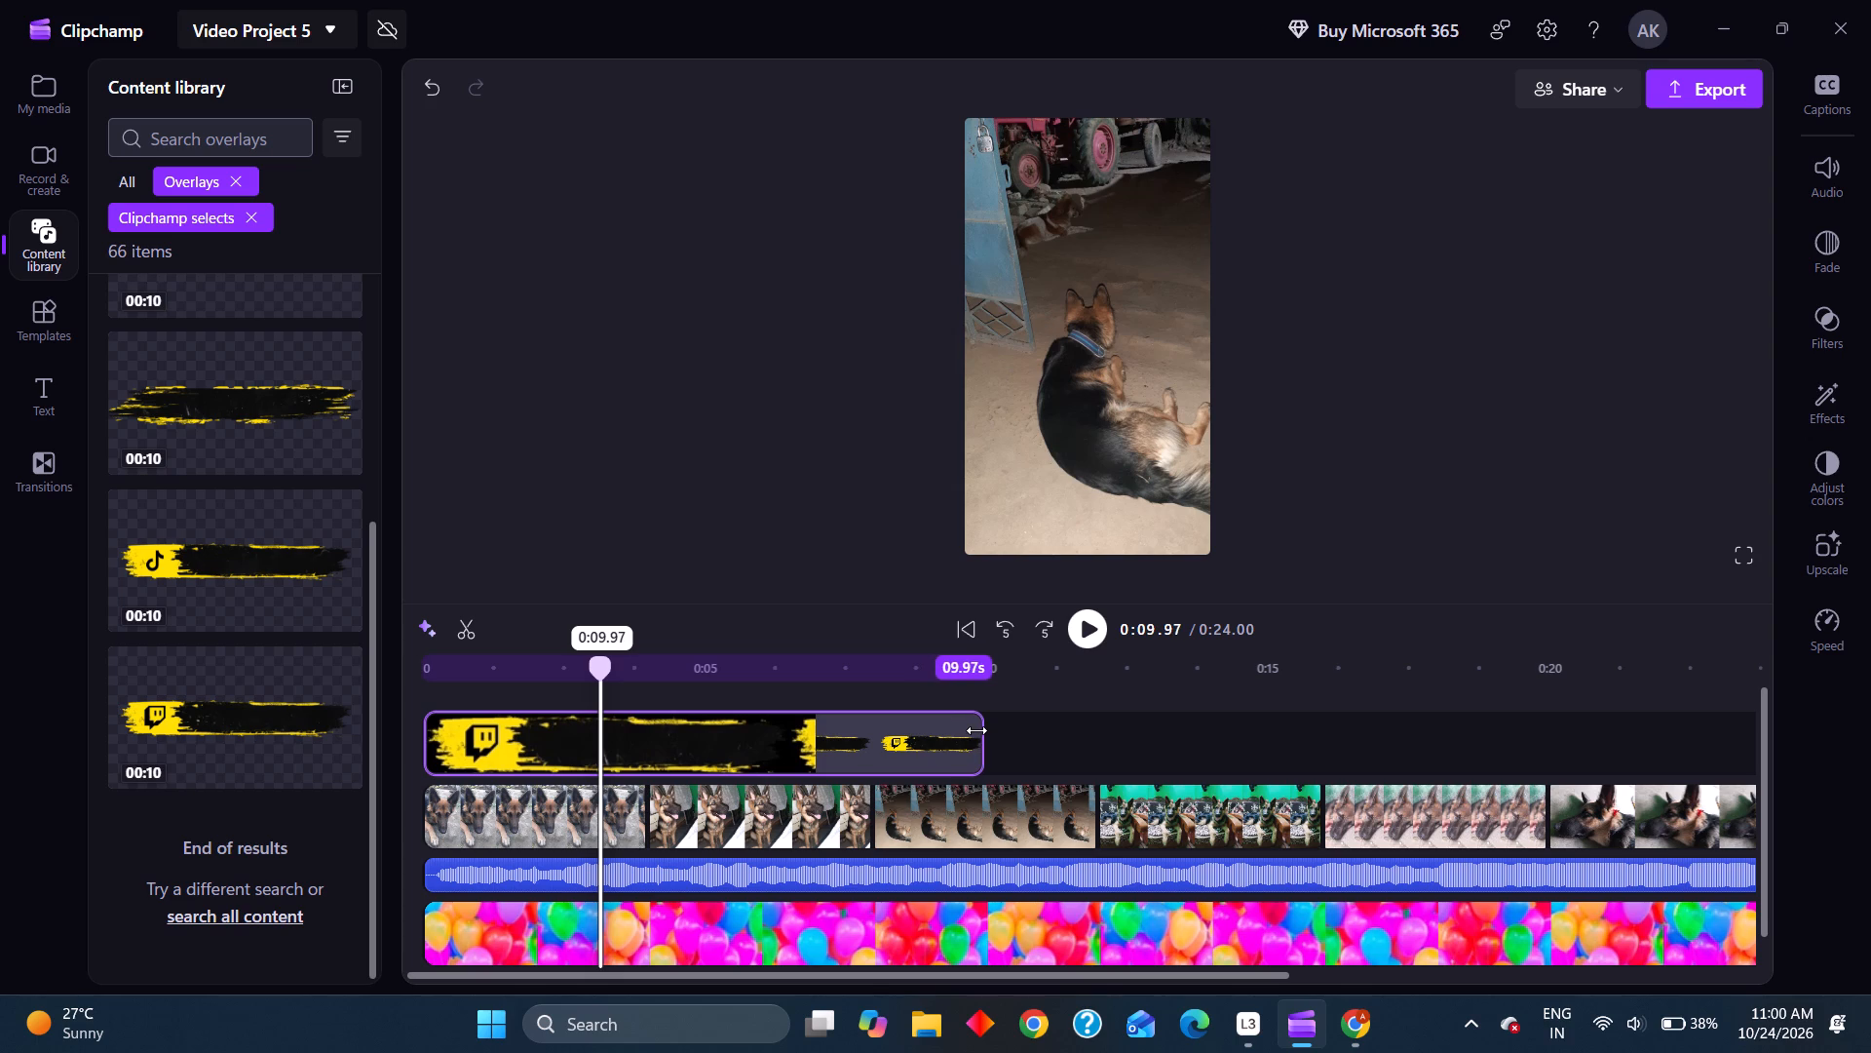
pyautogui.moveTo(976, 730); pyautogui.dragTo(977, 729)
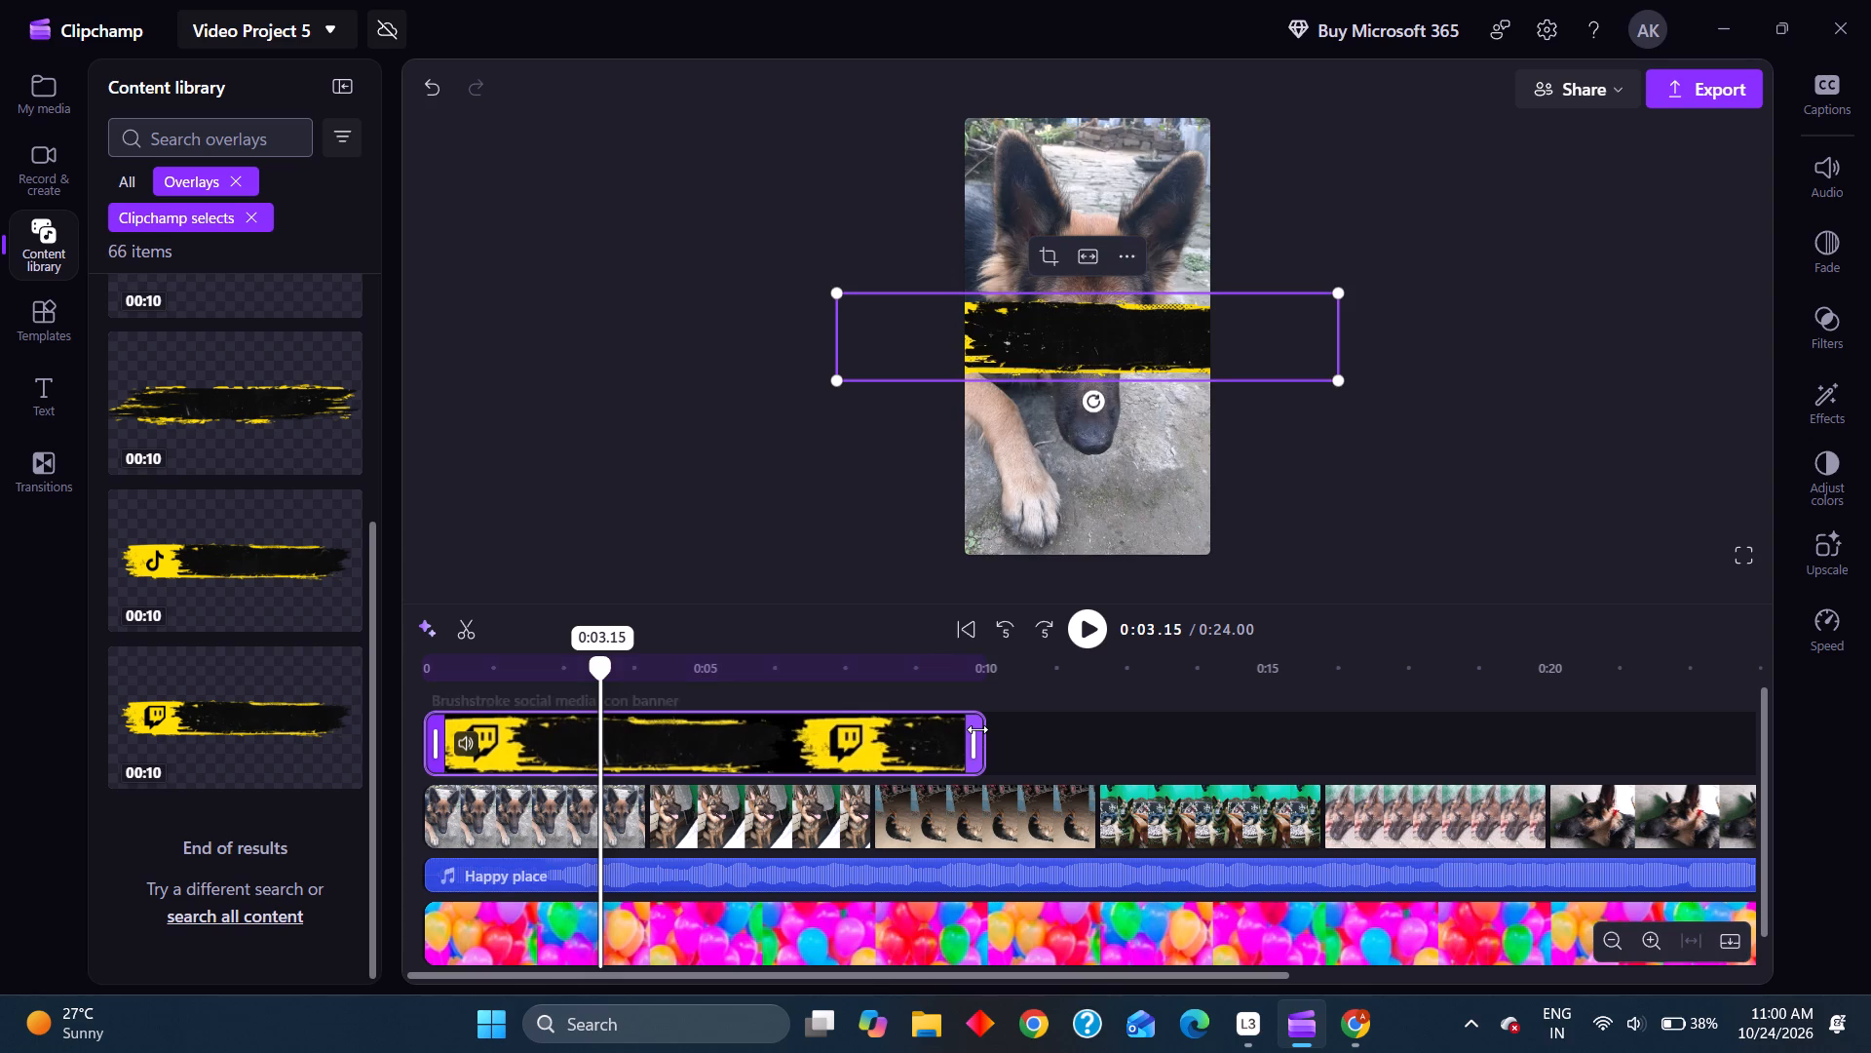
# Play the slideshow to examine how the Twitch banner overlay looks across the first dog photos.
pyautogui.click(1087, 638)
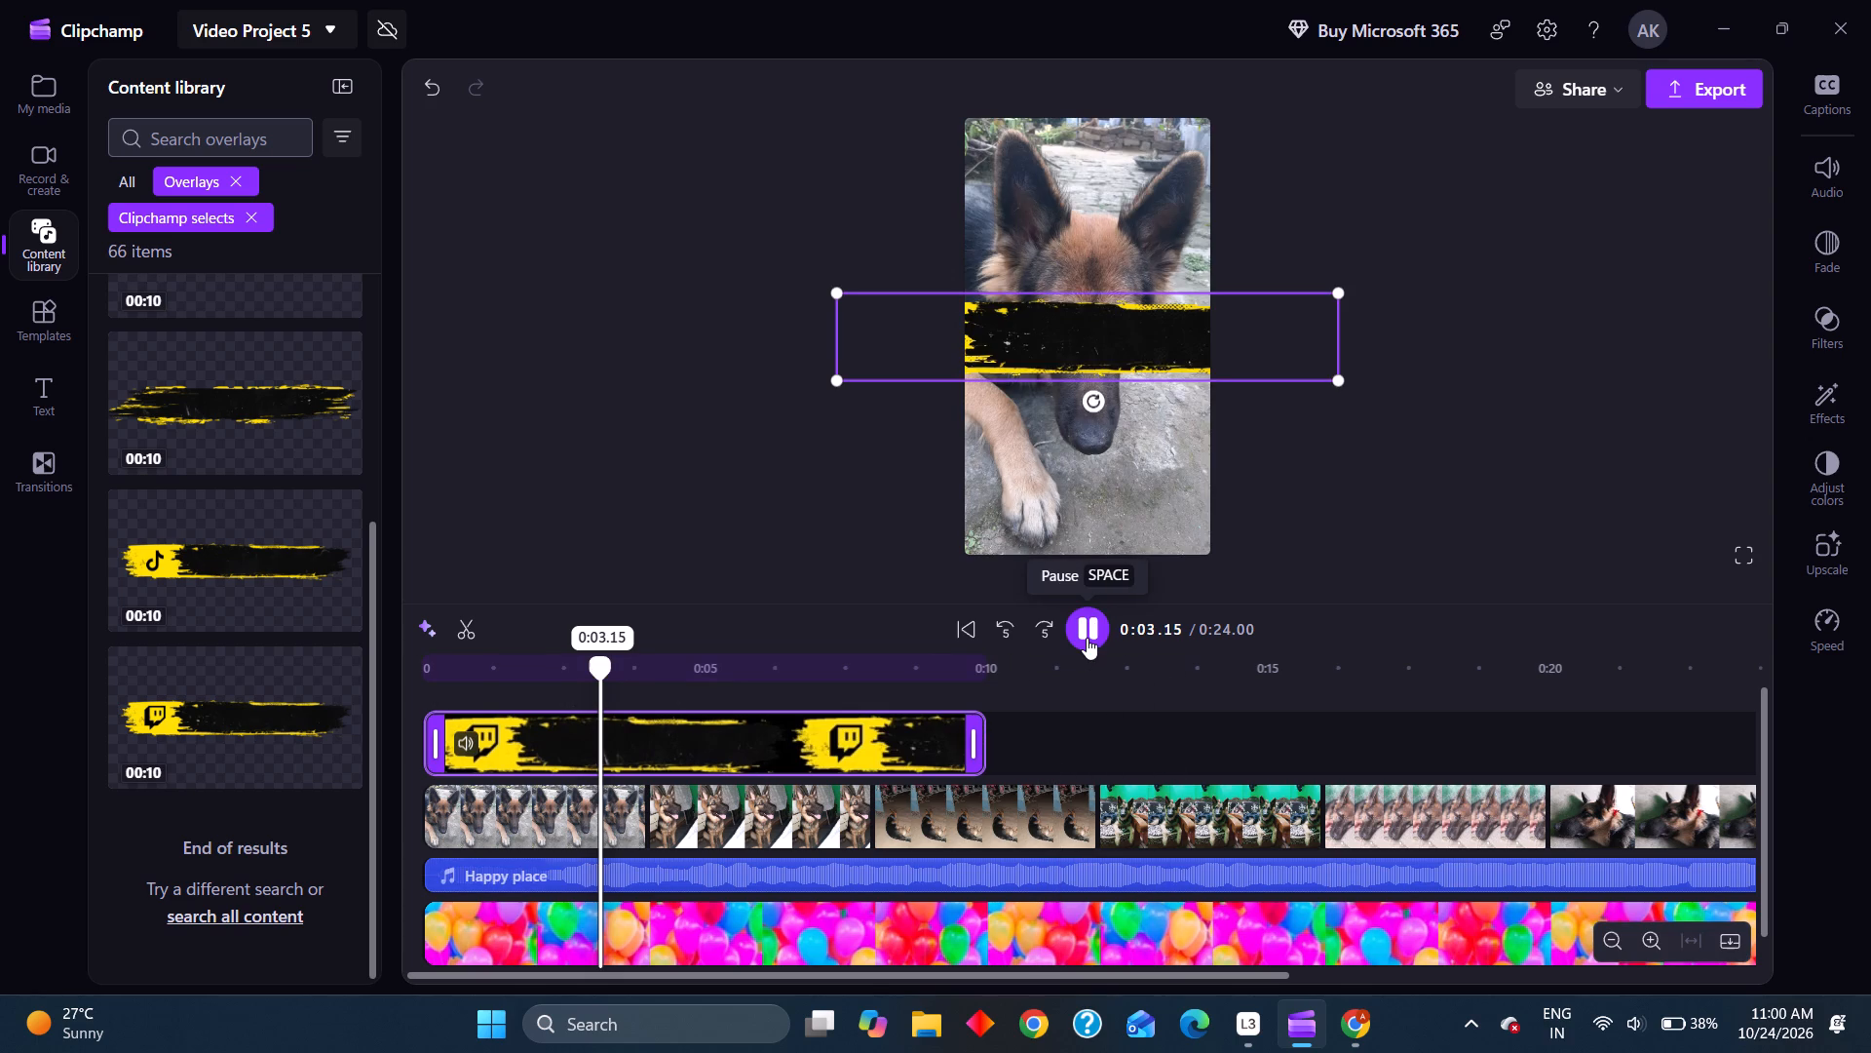
pyautogui.click(1103, 352)
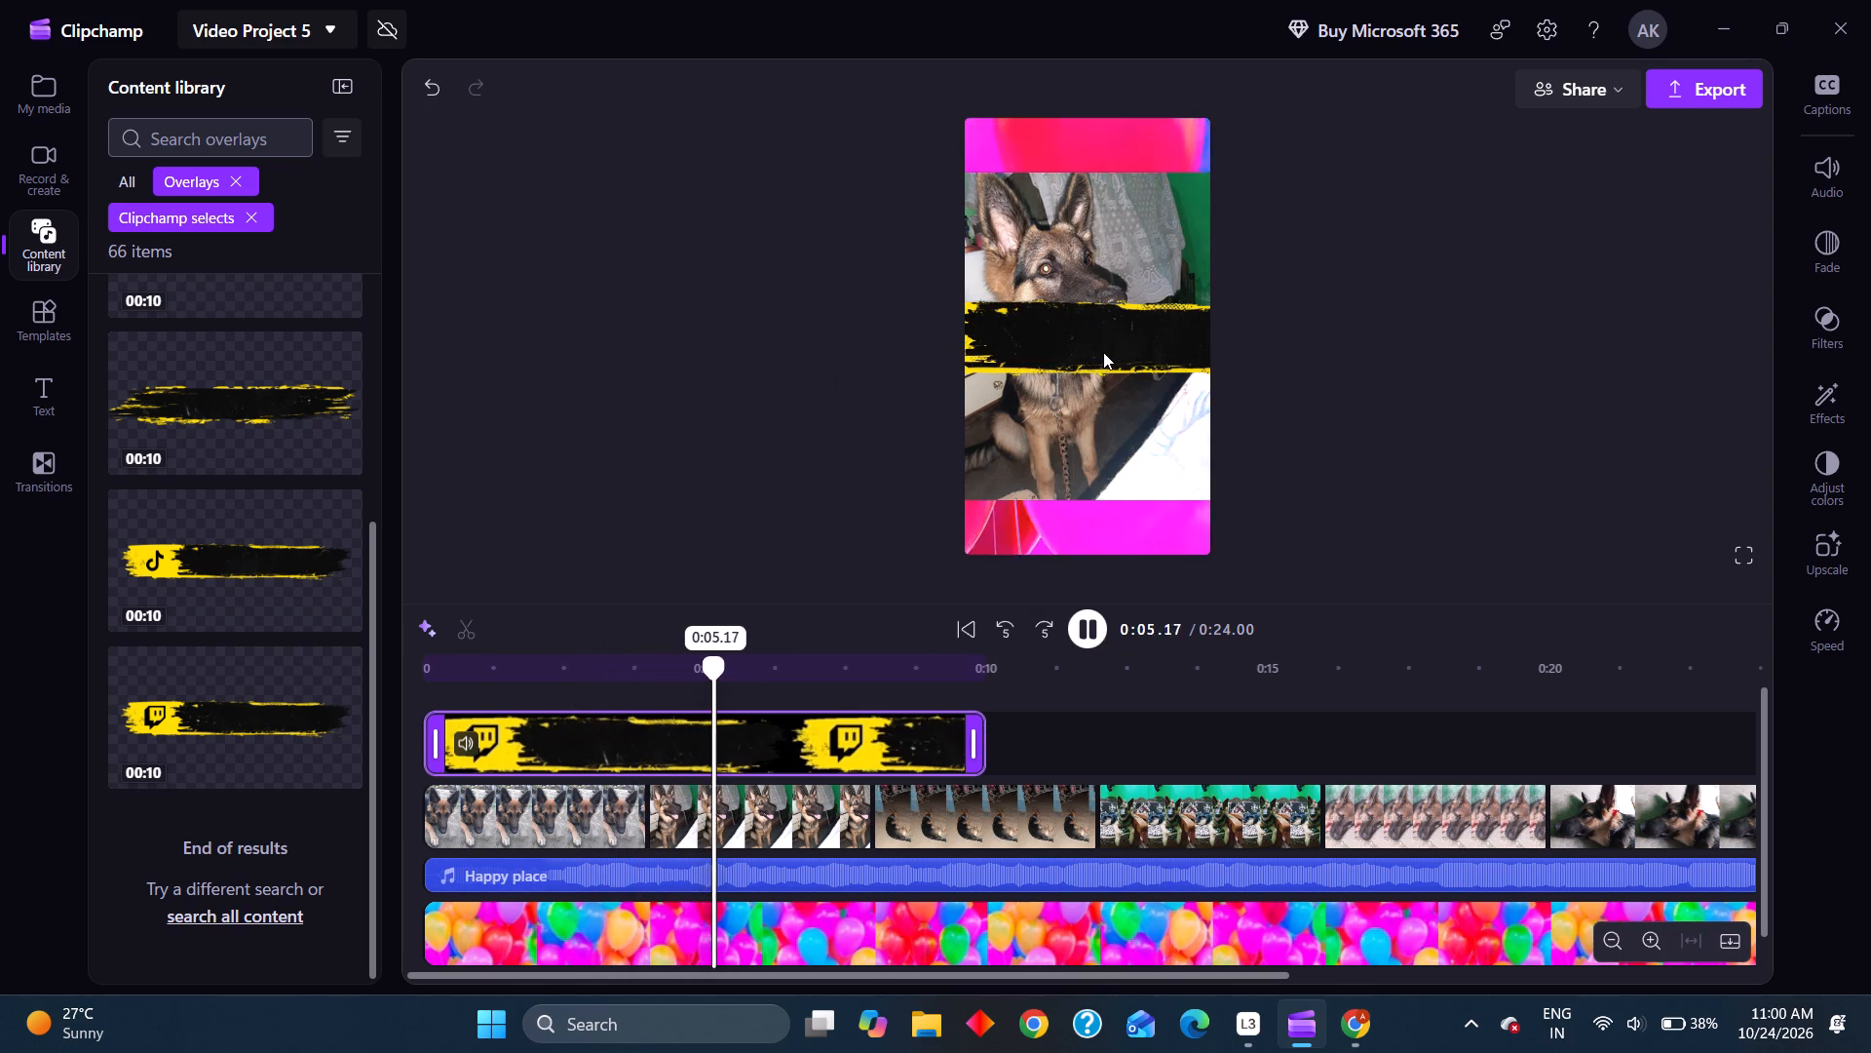
pyautogui.rightClick(1103, 352)
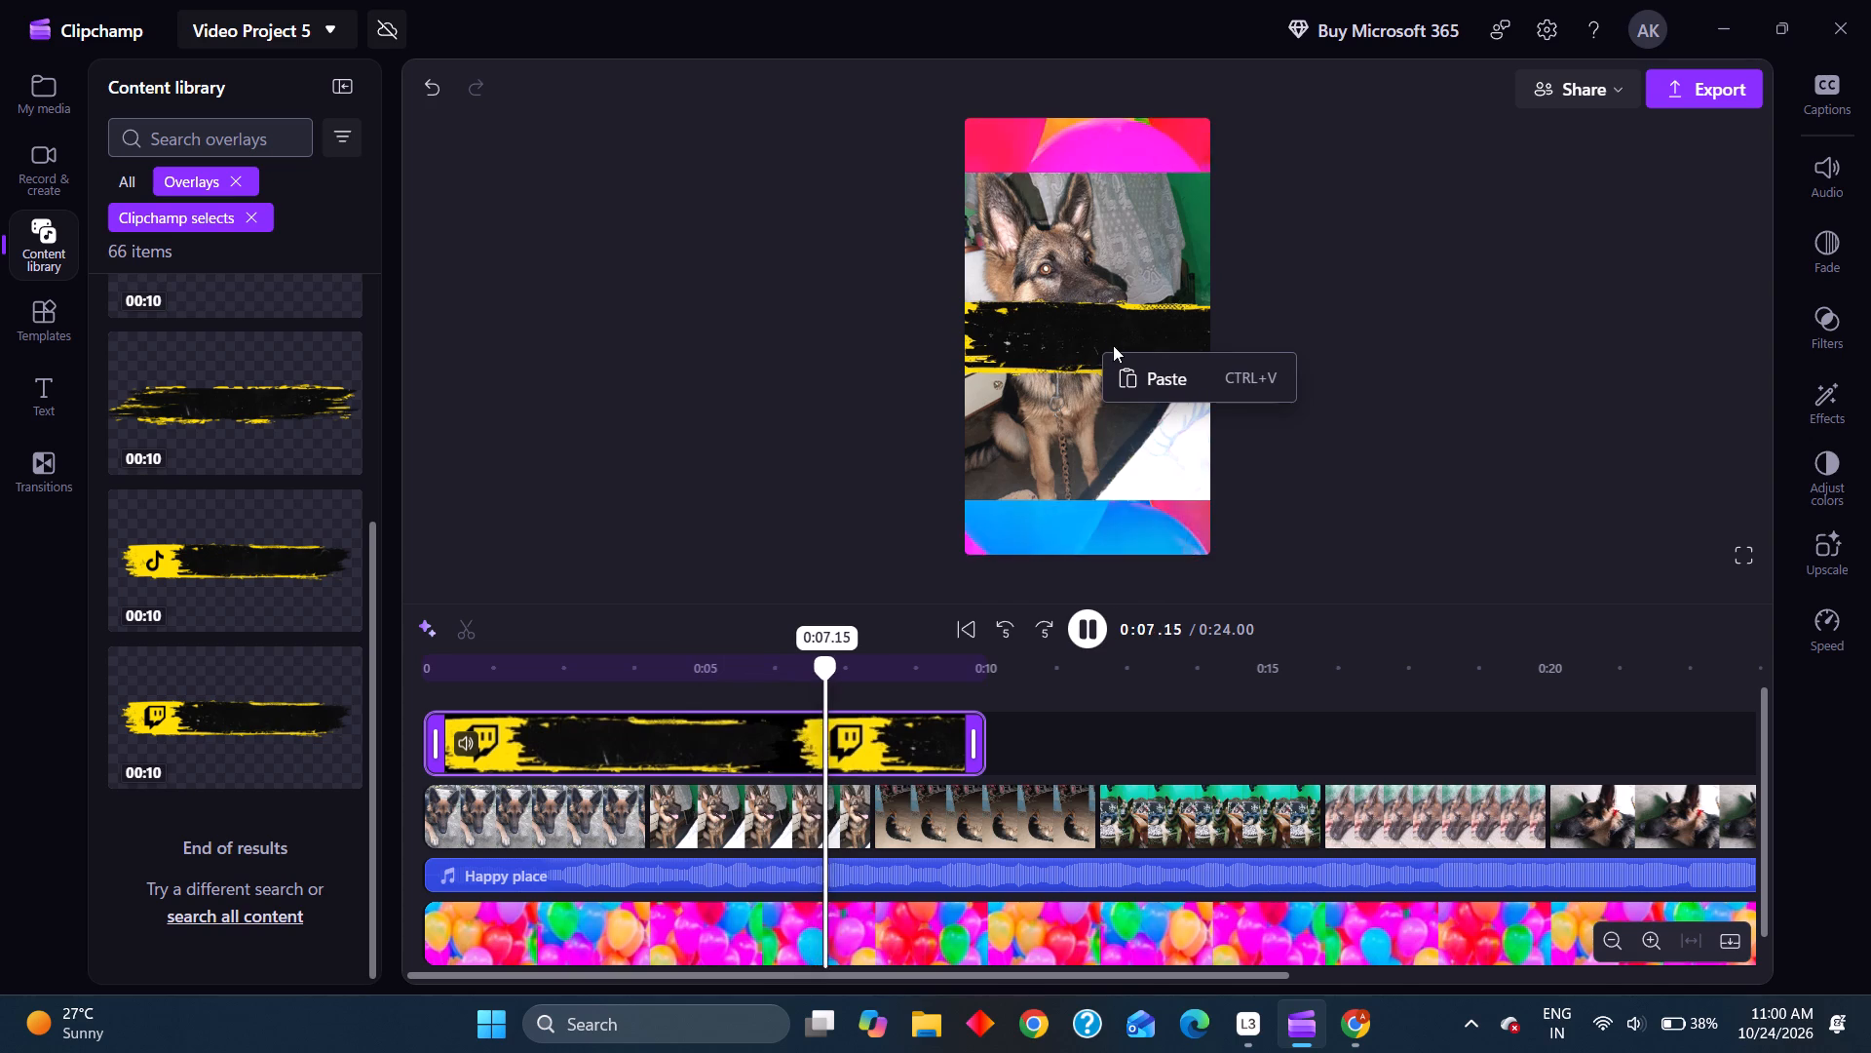
pyautogui.moveTo(1101, 329); pyautogui.dragTo(1055, 254)
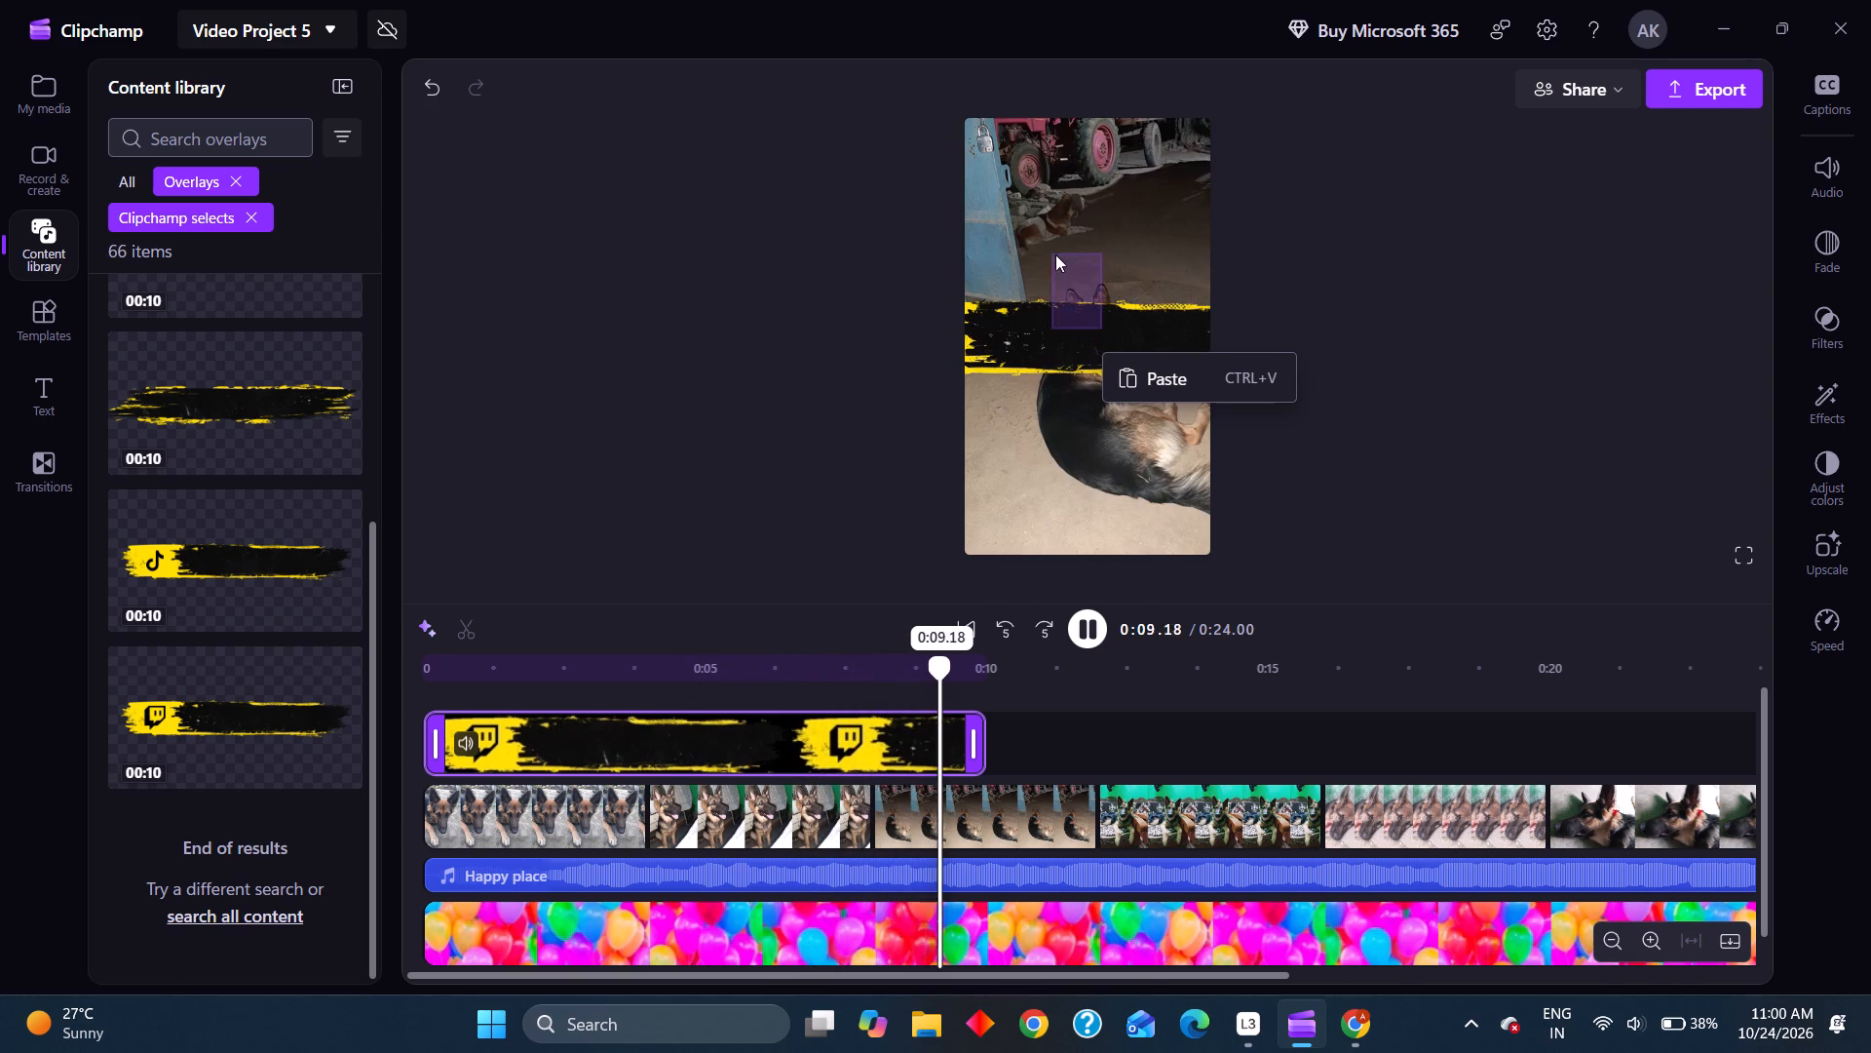
pyautogui.moveTo(1055, 254); pyautogui.dragTo(1056, 254)
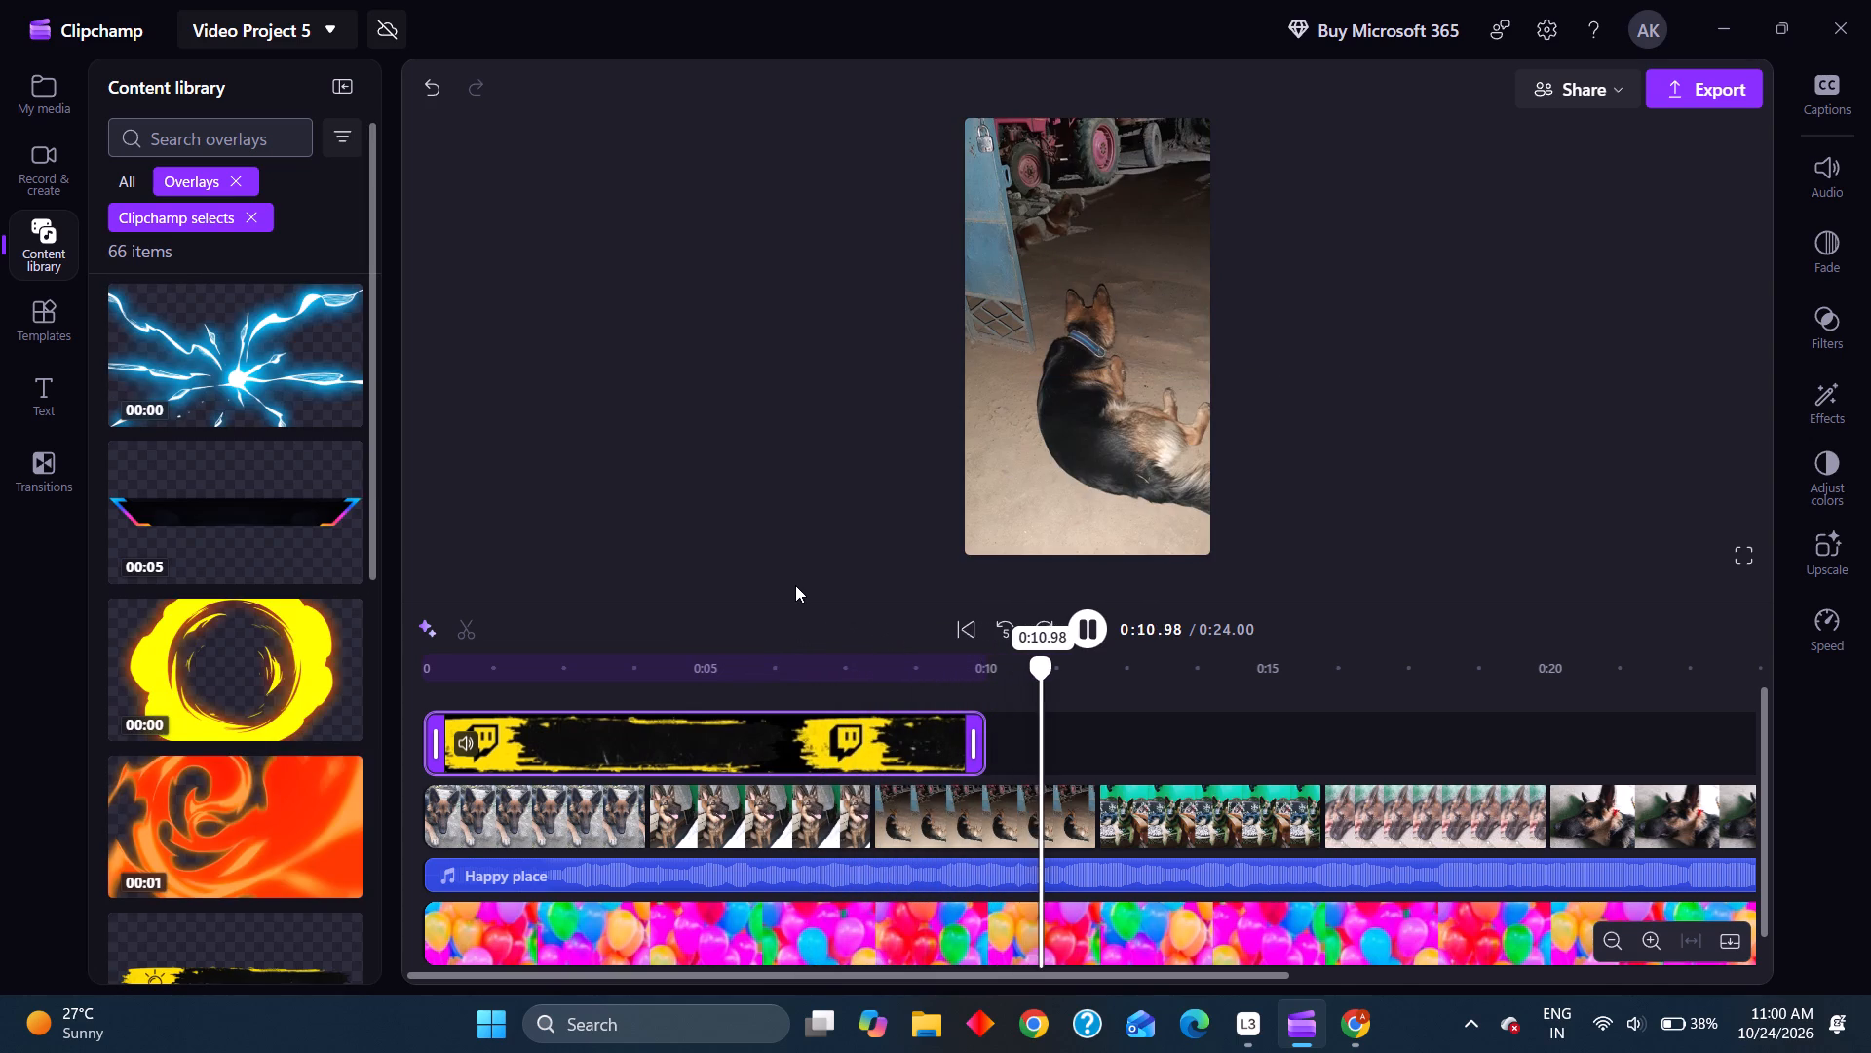
# Shorten the Twitch banner overlay to about 6.84 seconds, with its start at the very beginning of the timeline.
pyautogui.moveTo(906, 770); pyautogui.dragTo(909, 723)
pyautogui.click(909, 723)
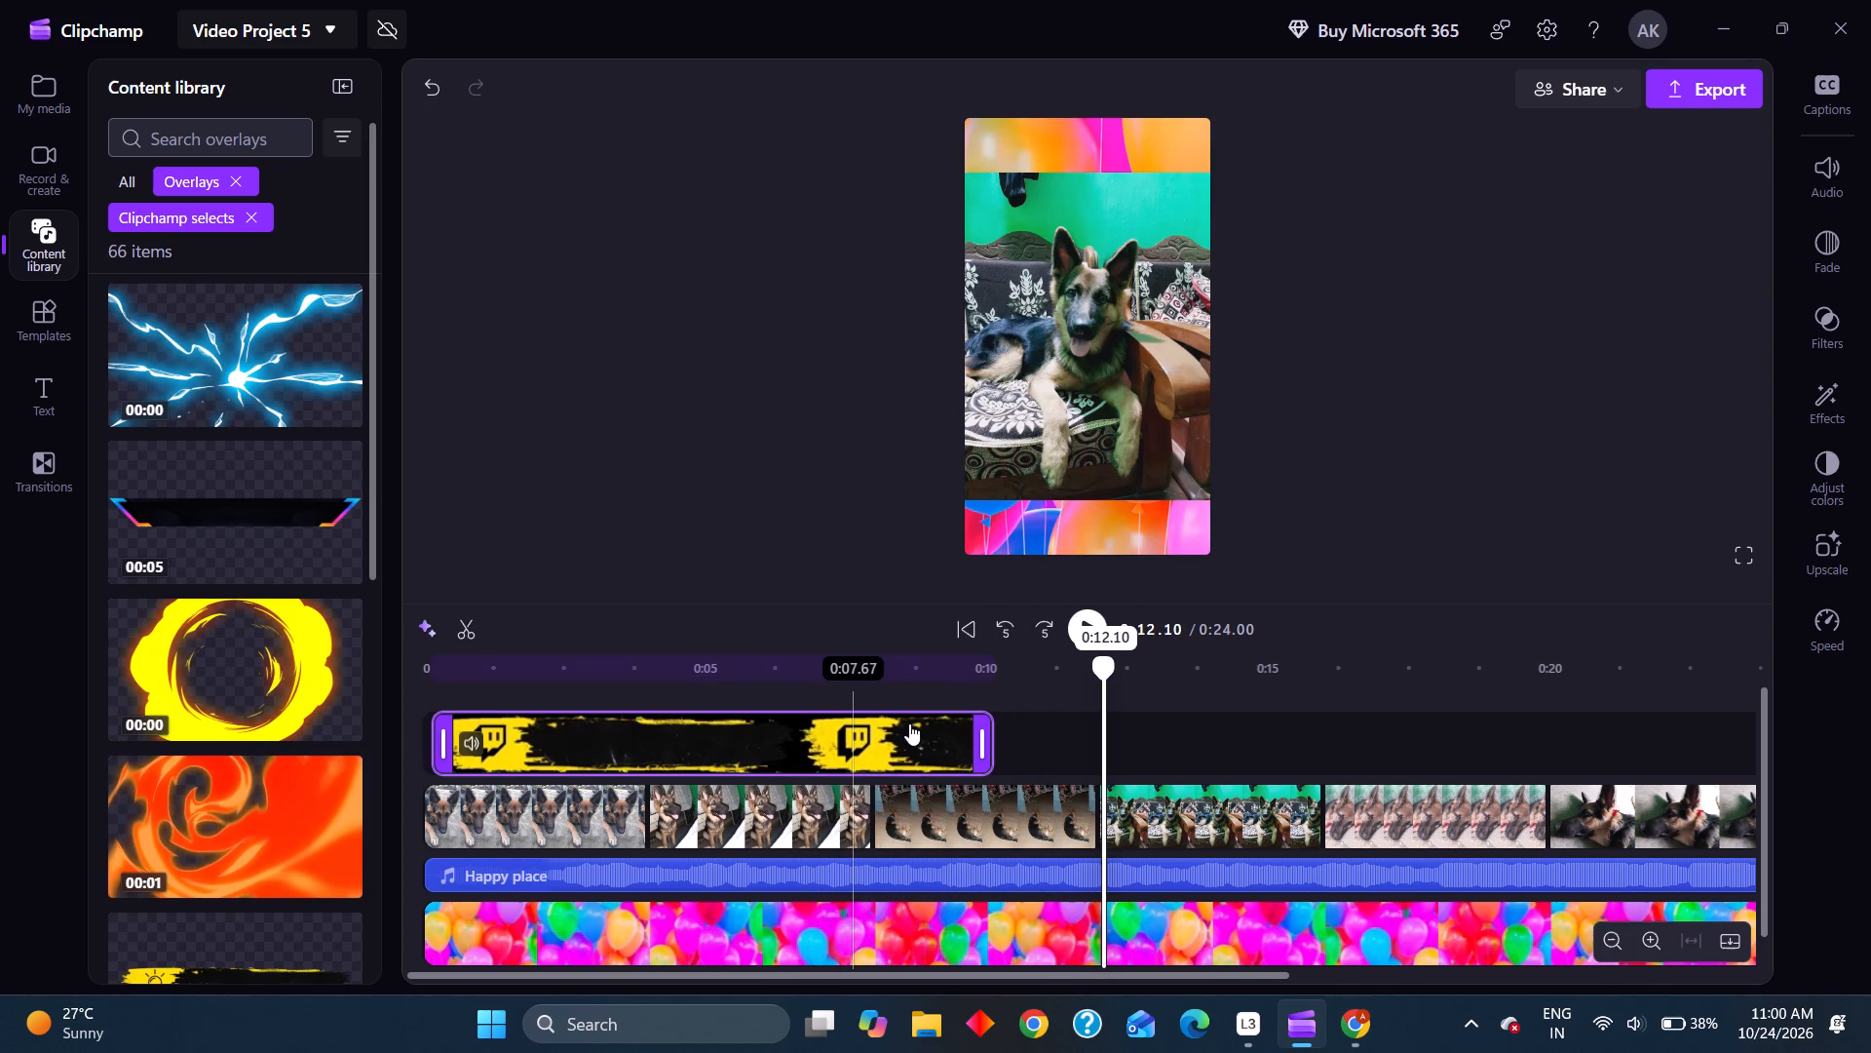
pyautogui.moveTo(990, 747); pyautogui.dragTo(877, 762)
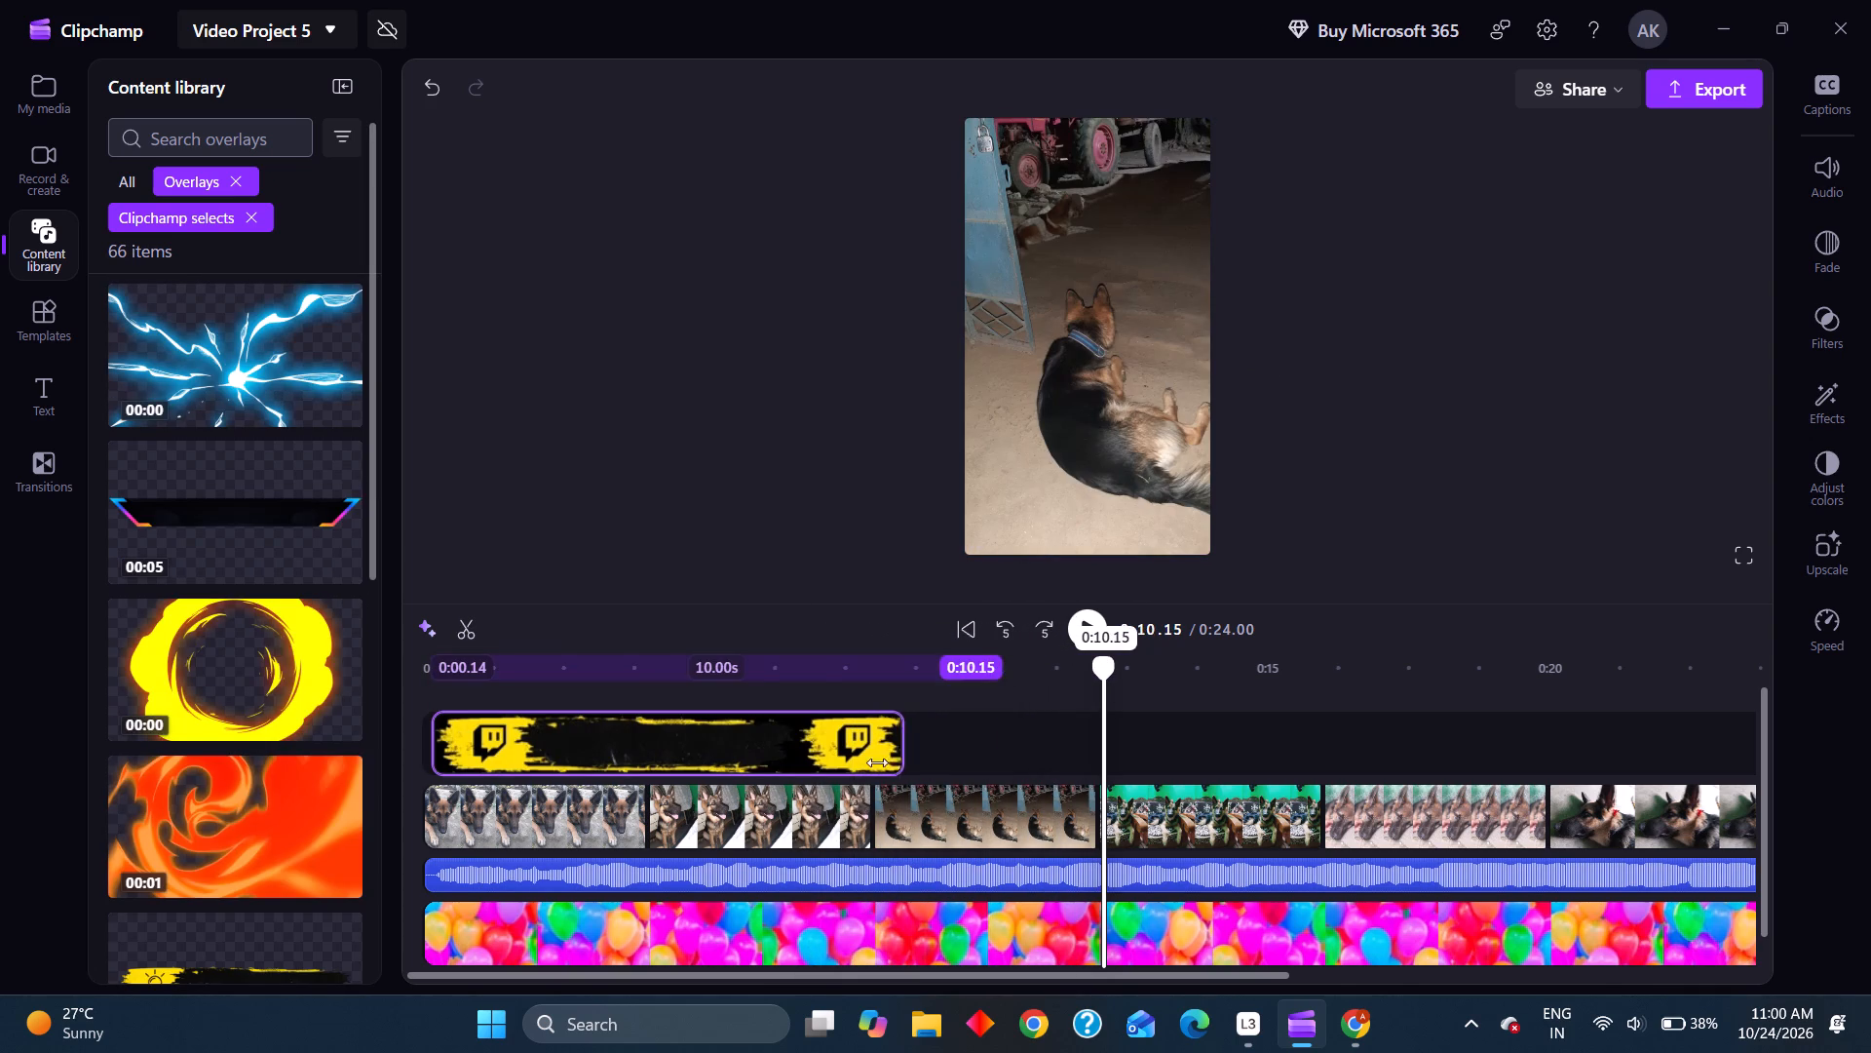
pyautogui.moveTo(877, 762); pyautogui.dragTo(802, 768)
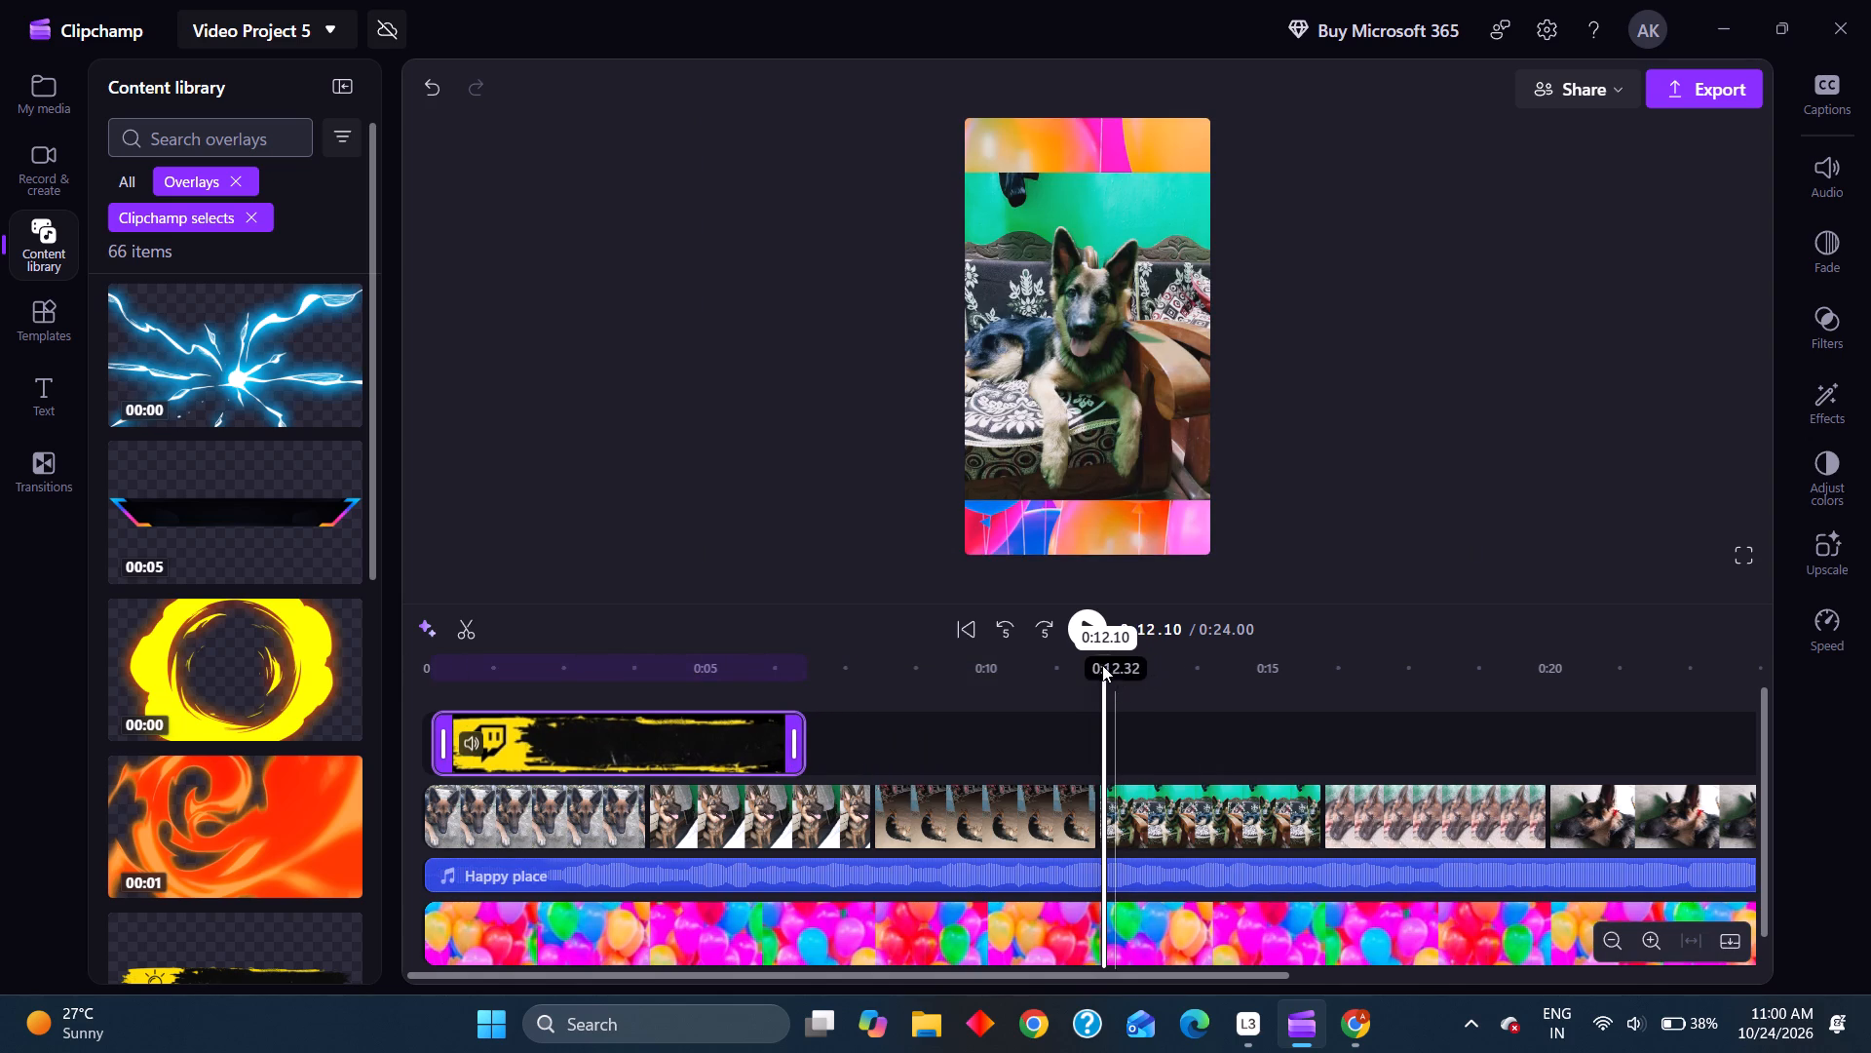
pyautogui.moveTo(1101, 665); pyautogui.dragTo(350, 761)
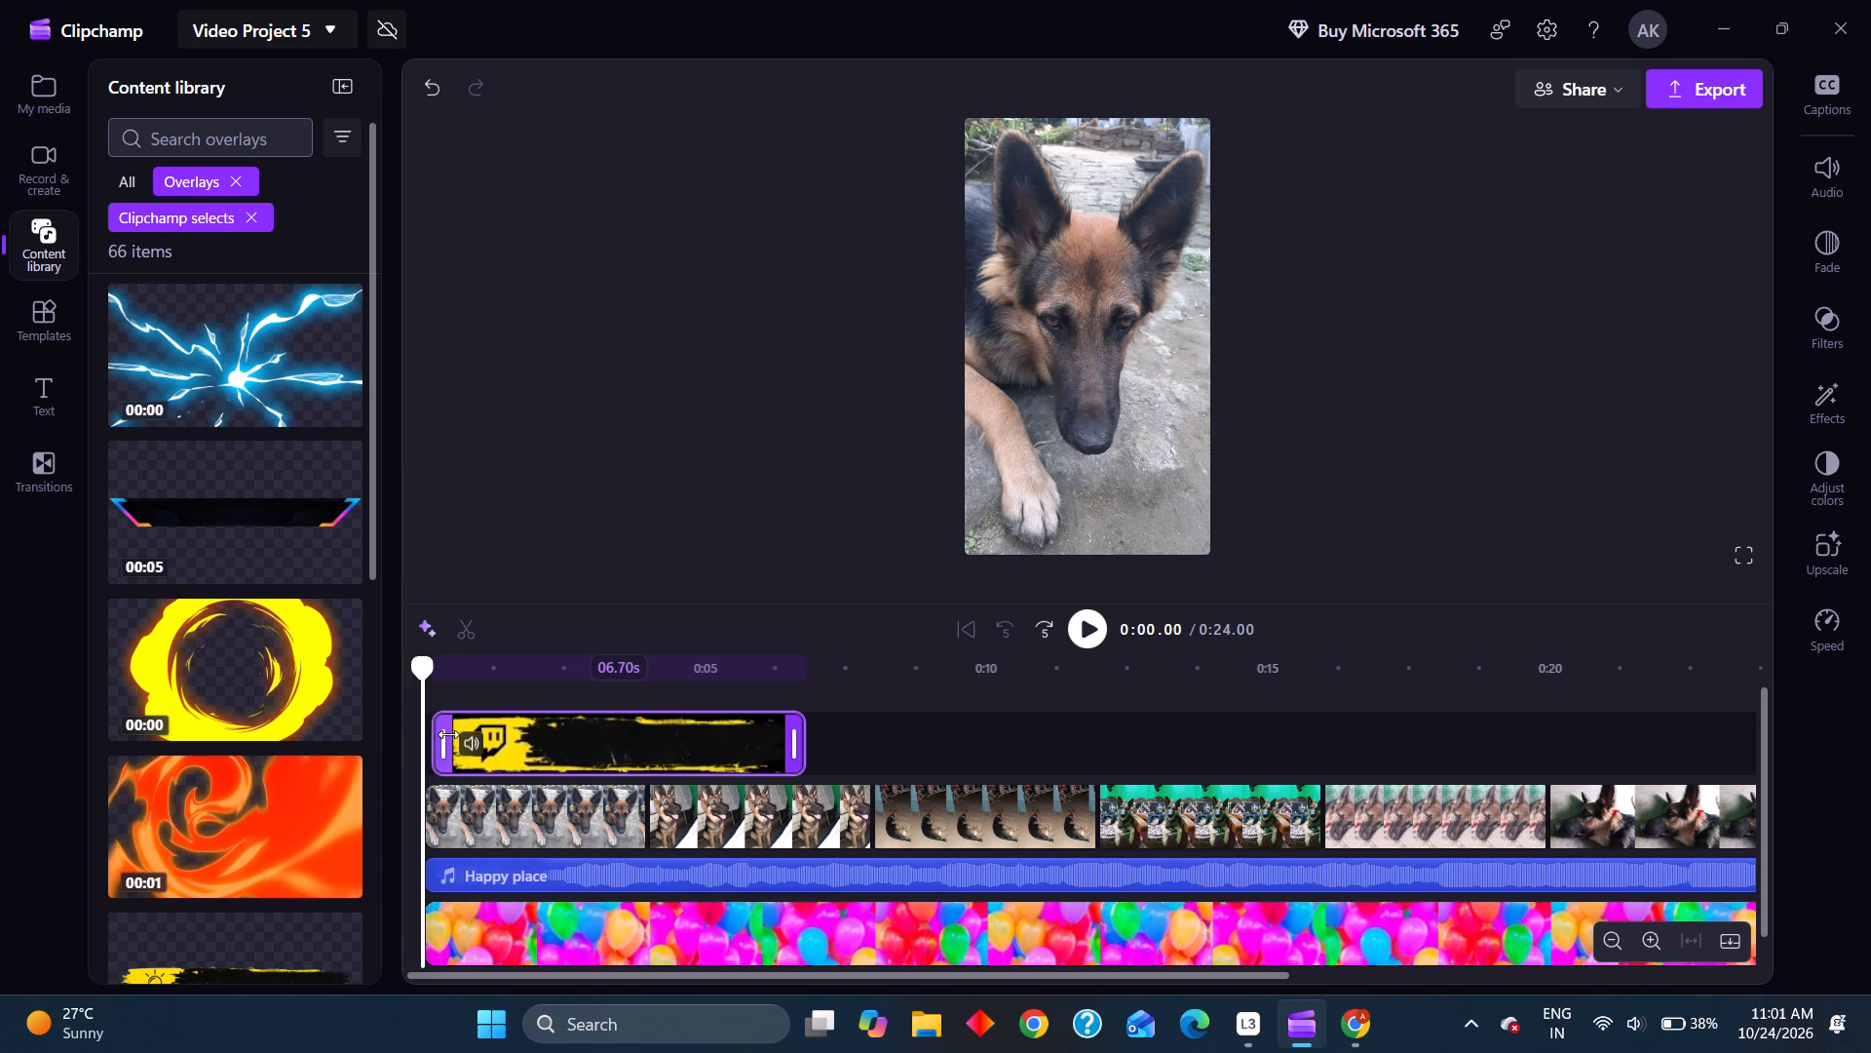
pyautogui.moveTo(448, 734); pyautogui.dragTo(431, 735)
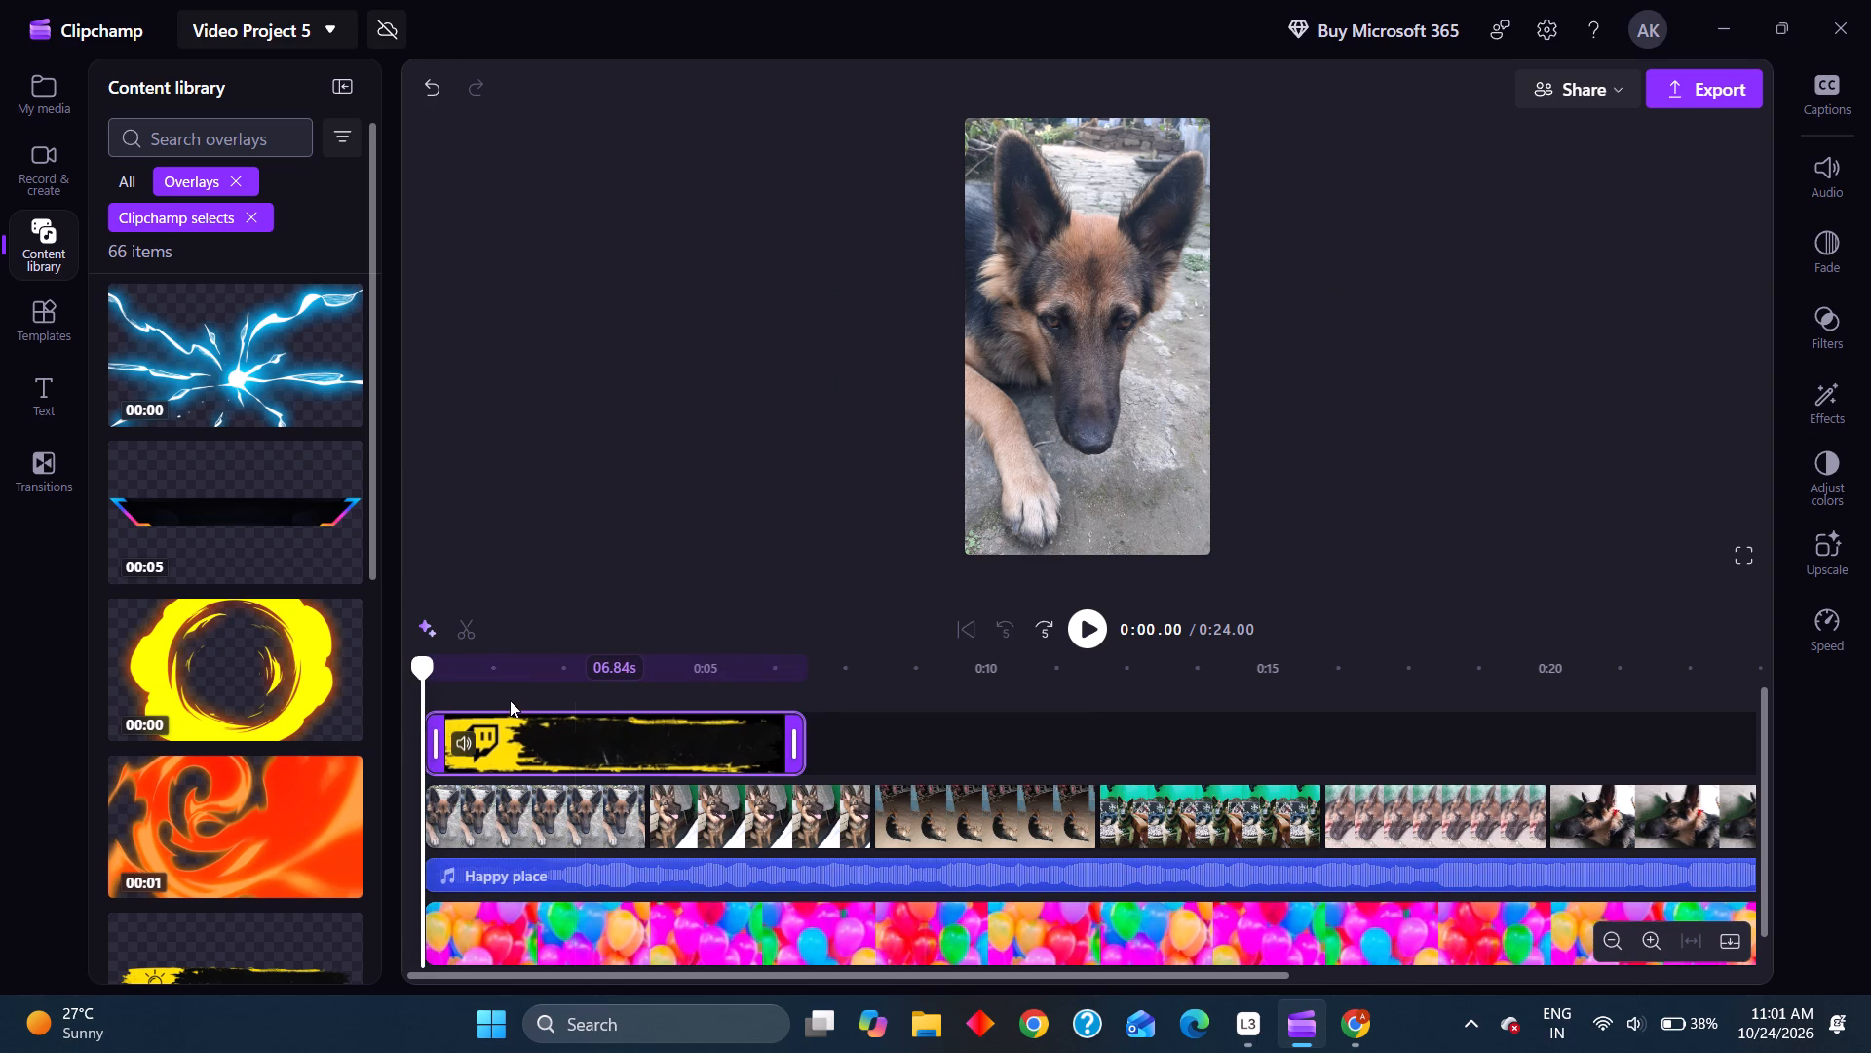
# Play the slideshow from the beginning to review the trimmed Twitch banner overlay.
pyautogui.click(1079, 616)
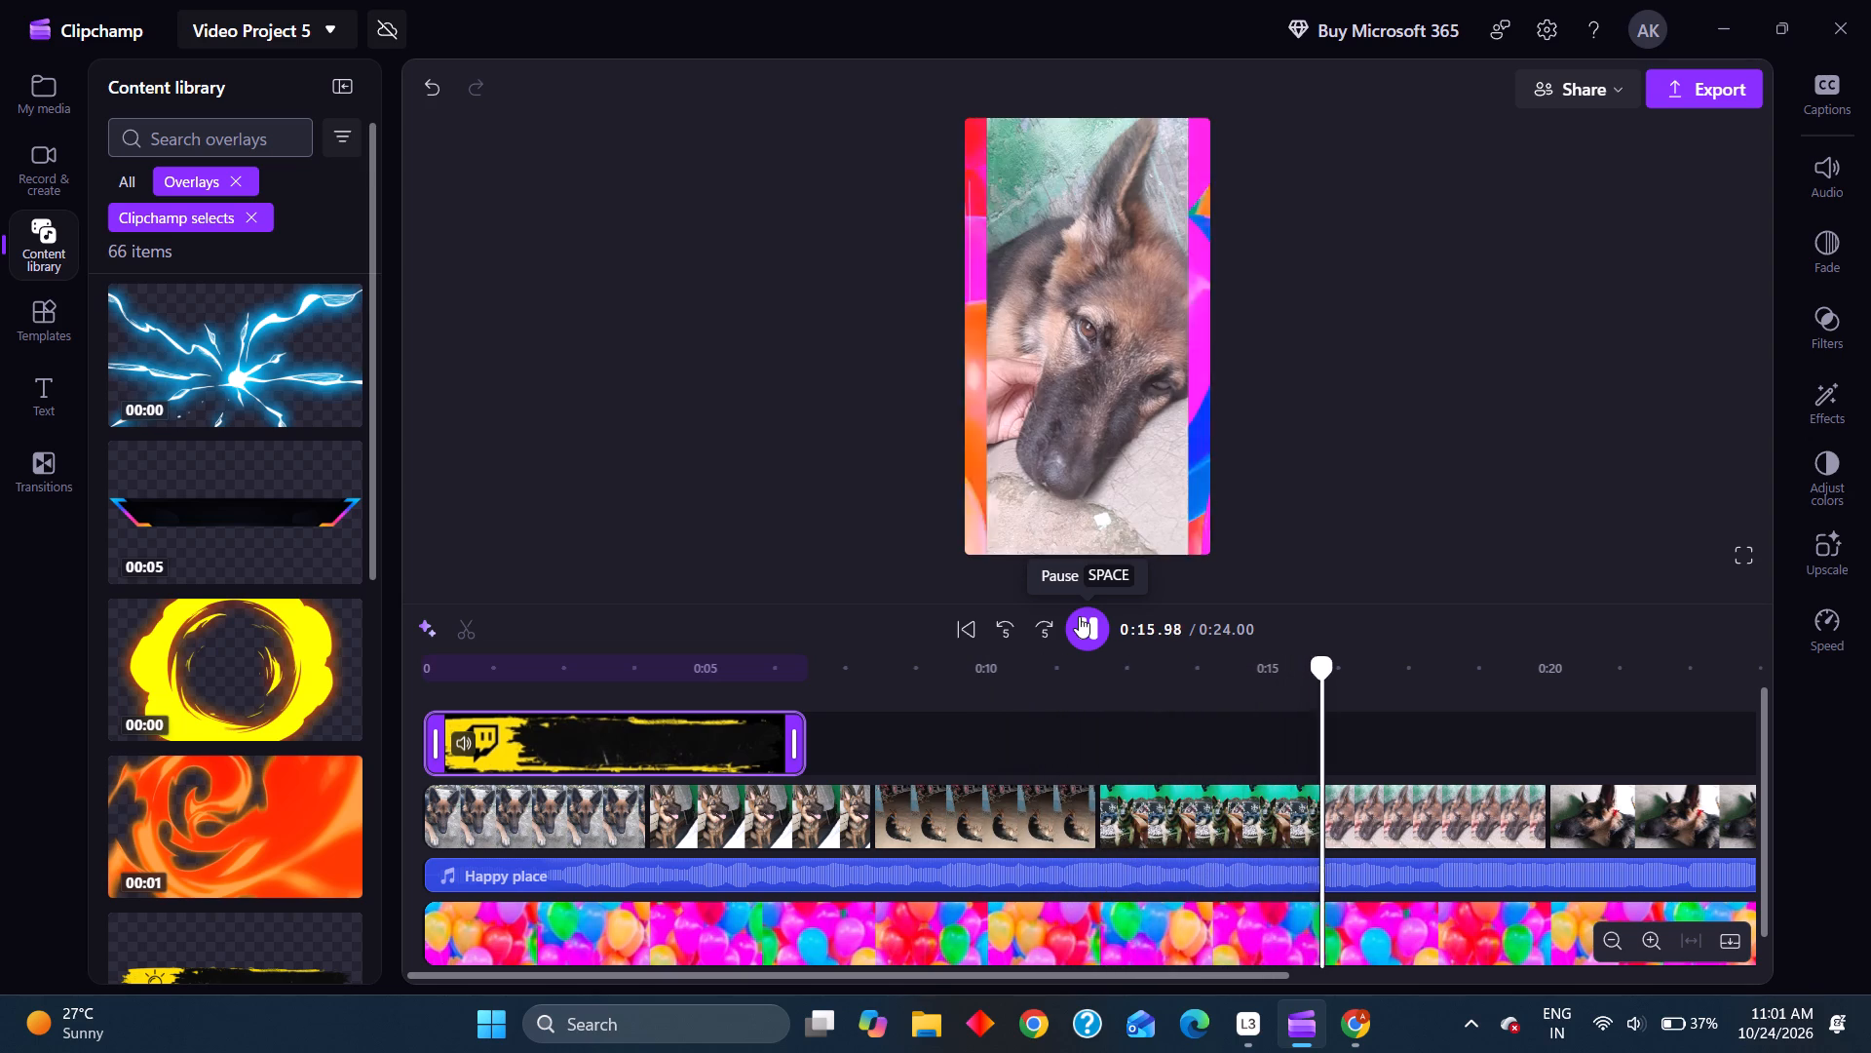
# Play the remaining part of the slideshow to its end to review the last dog photos.
pyautogui.keyDown('shift'); pyautogui.click(1079, 616); pyautogui.keyUp('shift')
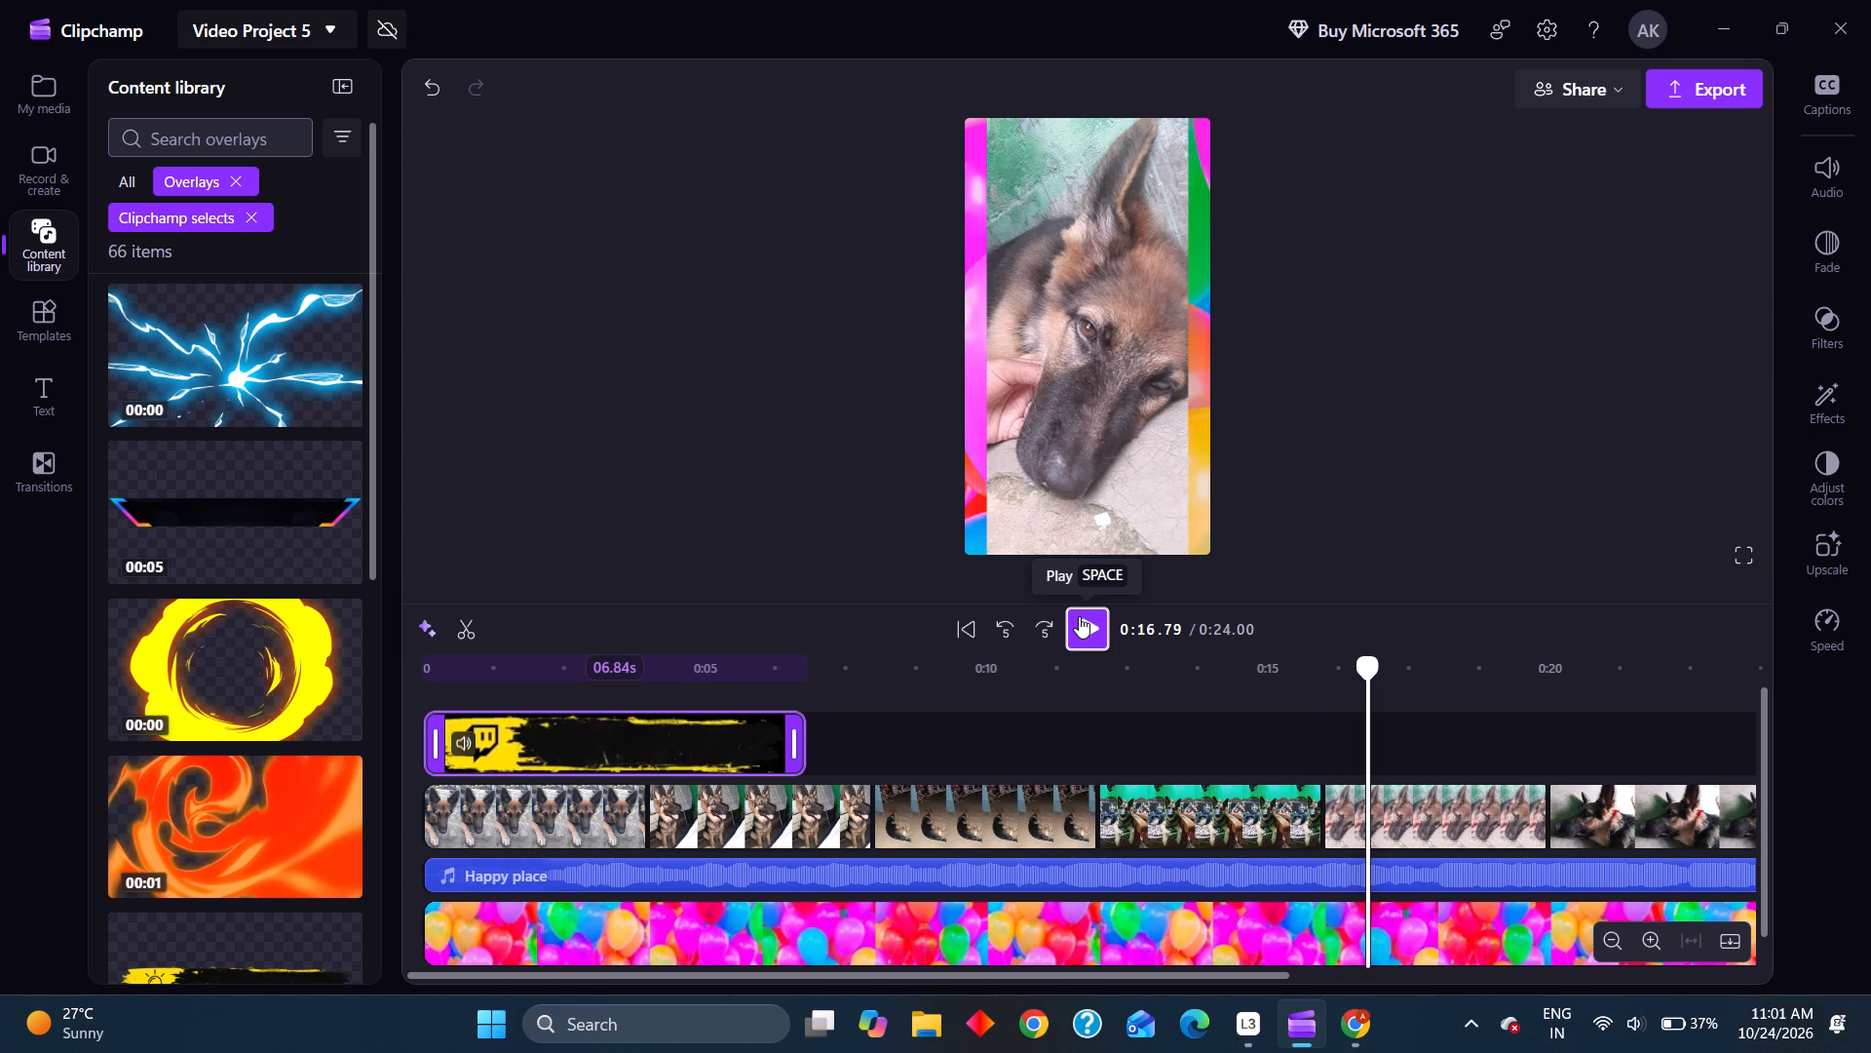
pyautogui.doubleClick(1079, 616)
pyautogui.click(1079, 616)
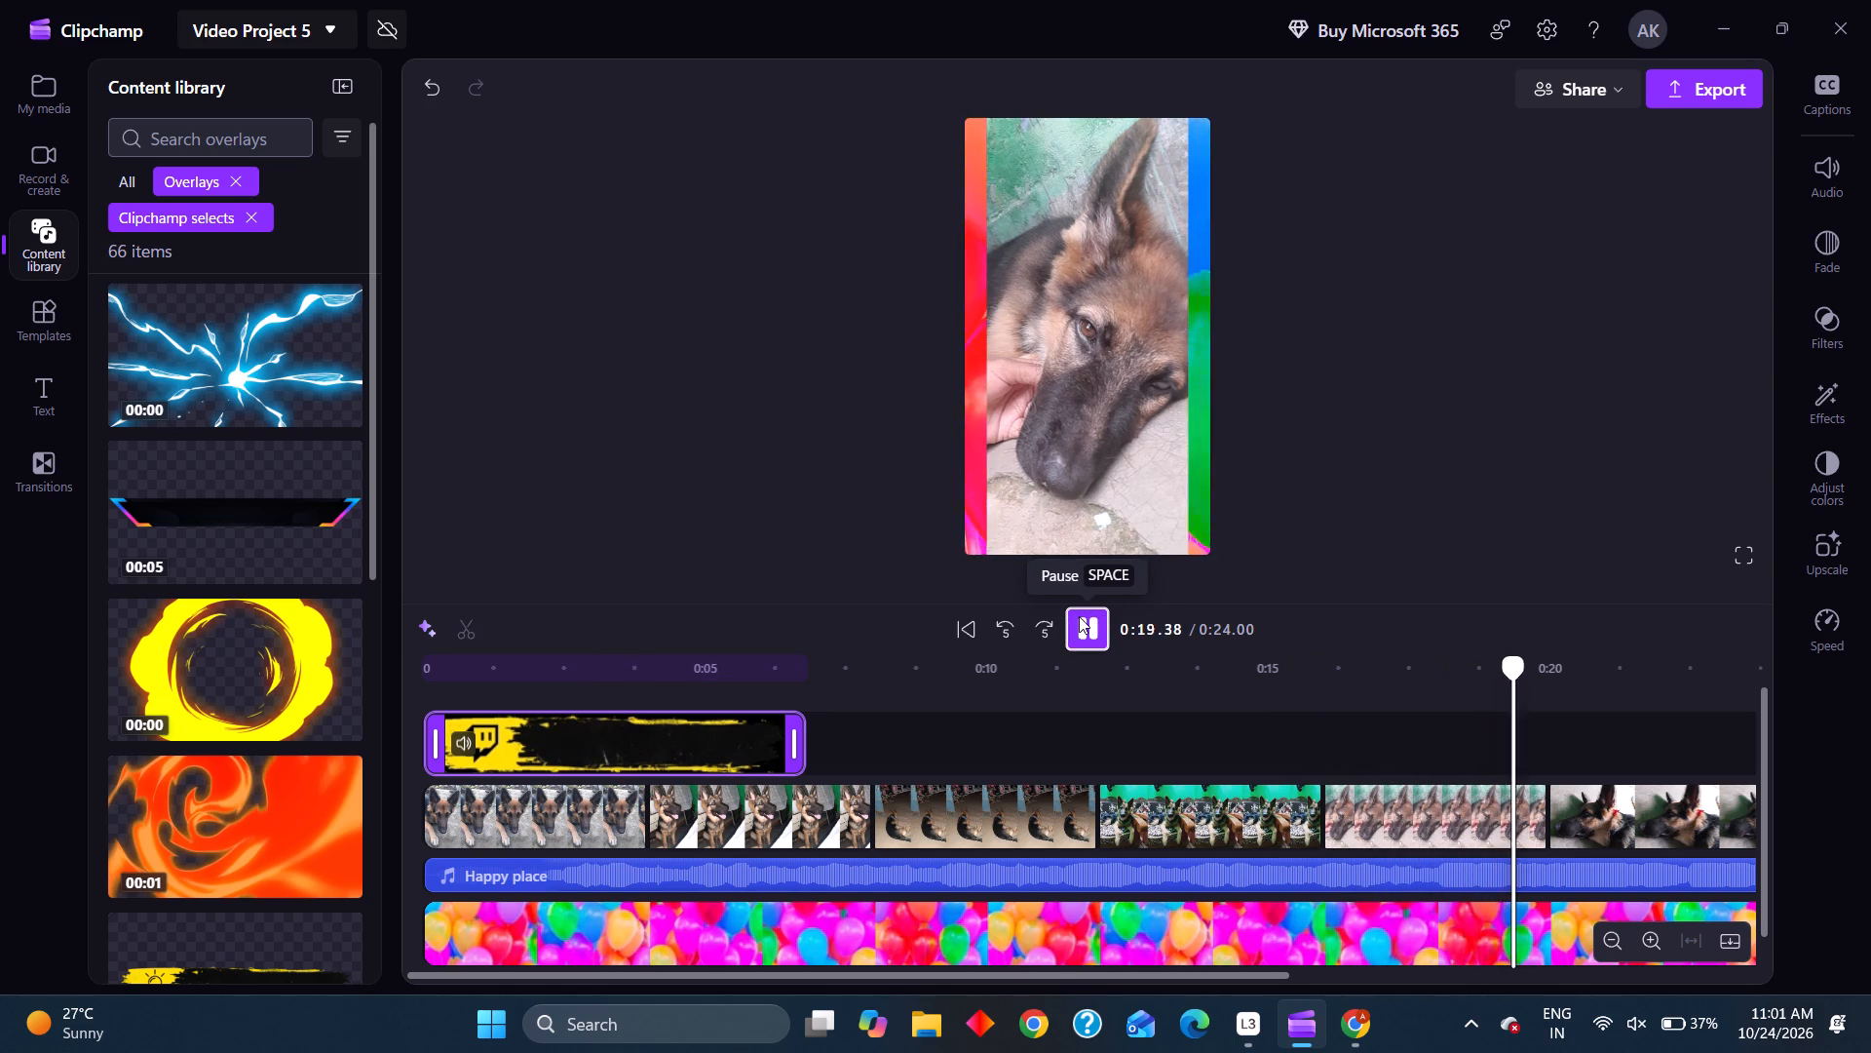
pyautogui.scroll(-1, 1079, 616)
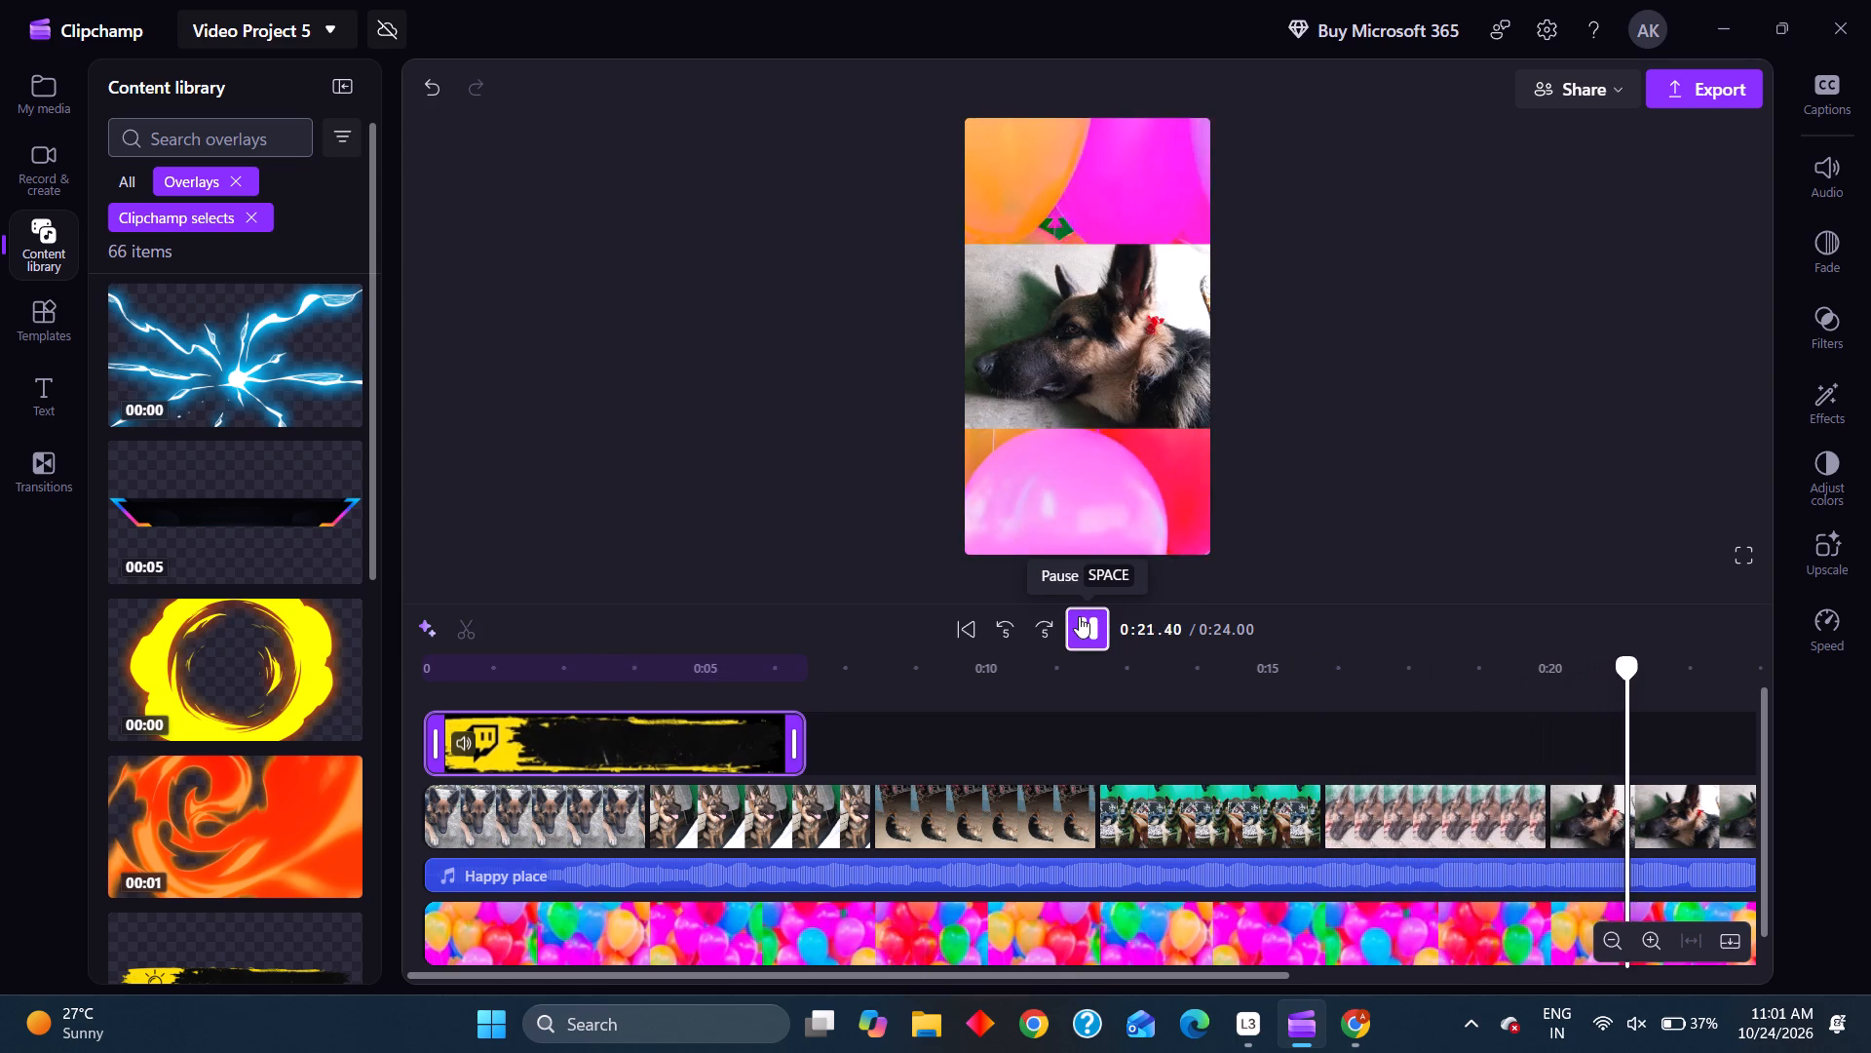
pyautogui.scroll(-1, 1079, 616)
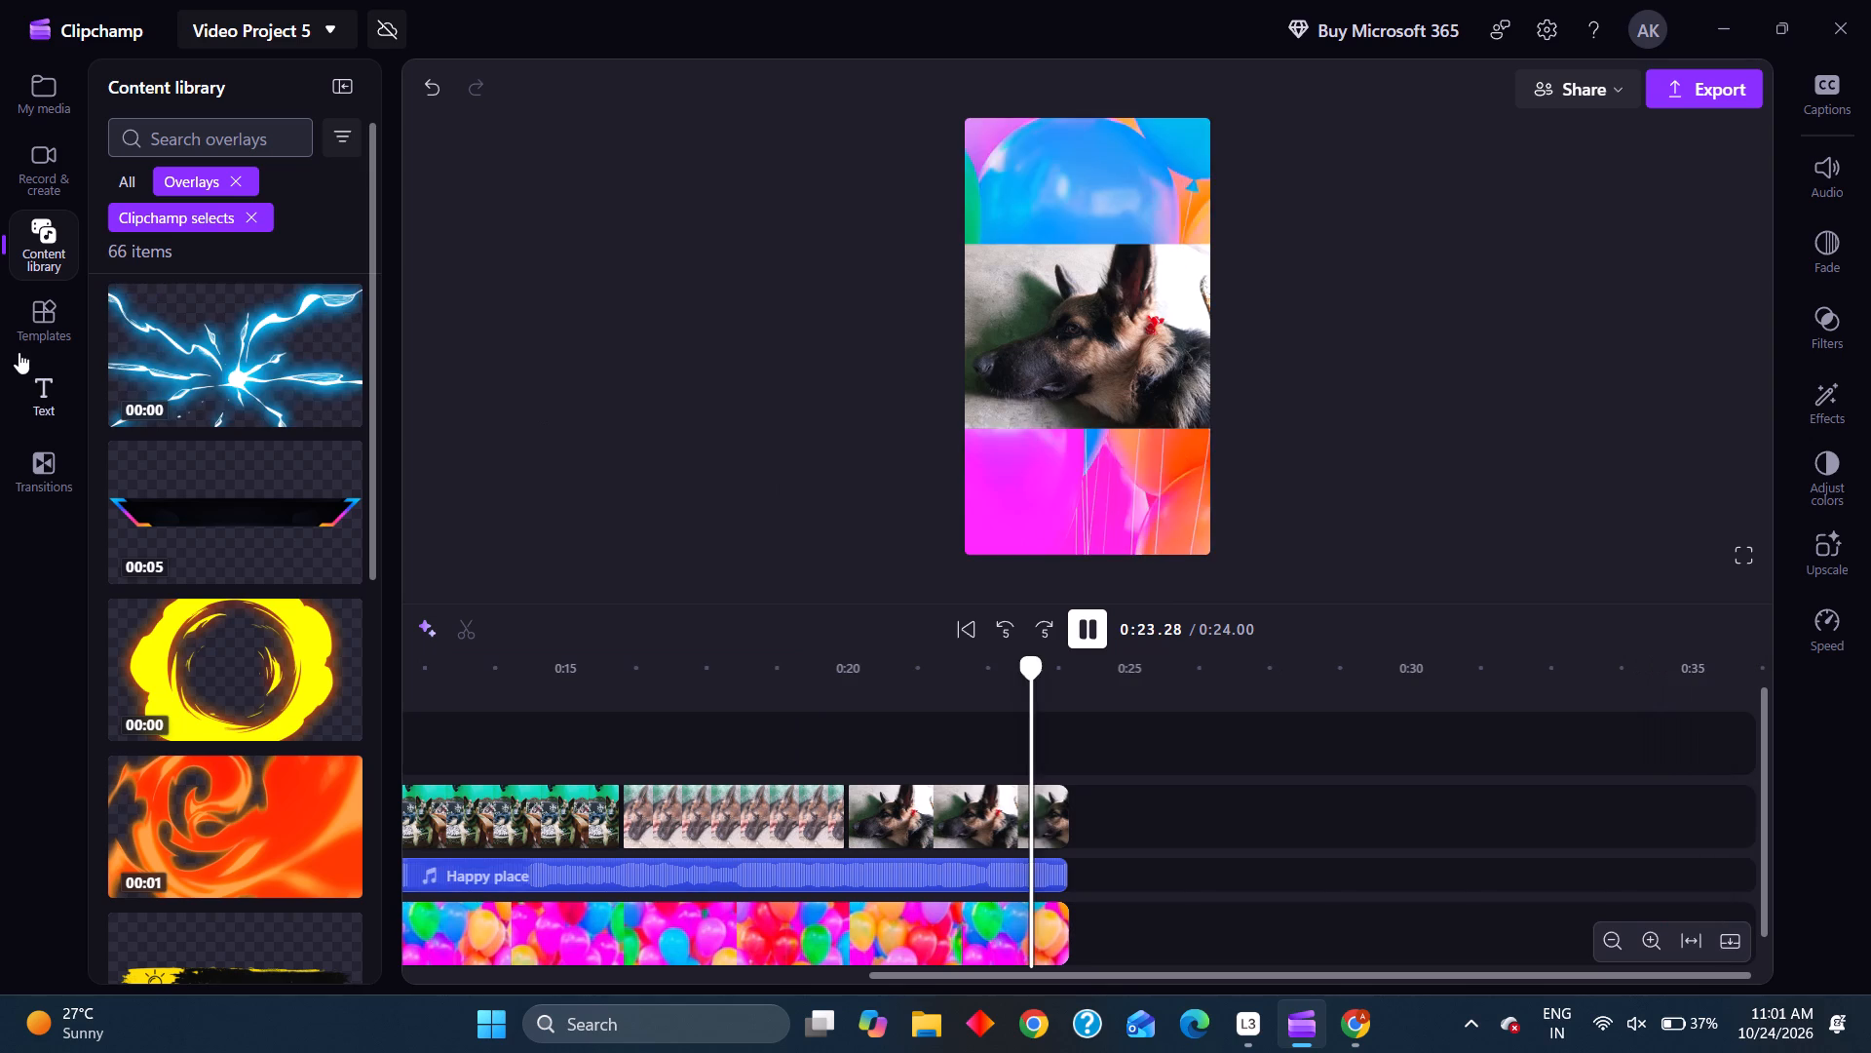
# Add a Creator-style text title after the last dog photo at the end of the slideshow.
pyautogui.click(67, 315)
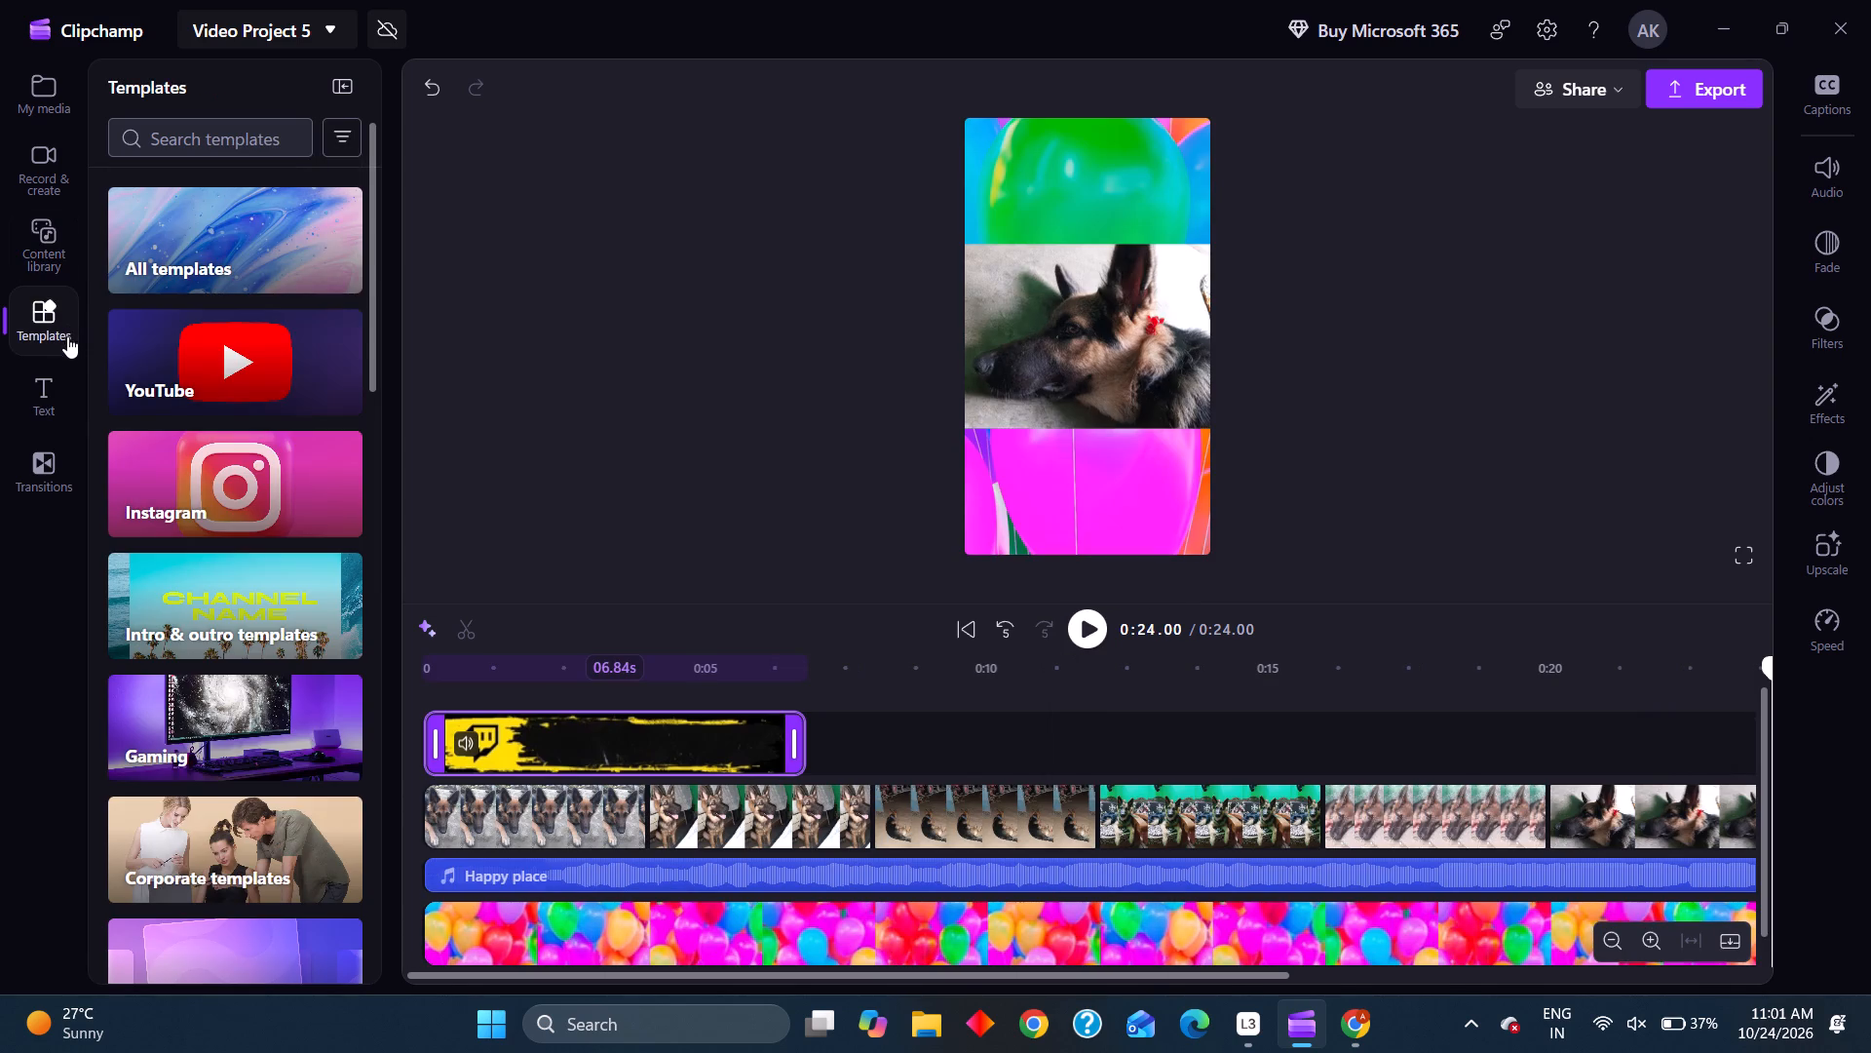
pyautogui.click(43, 380)
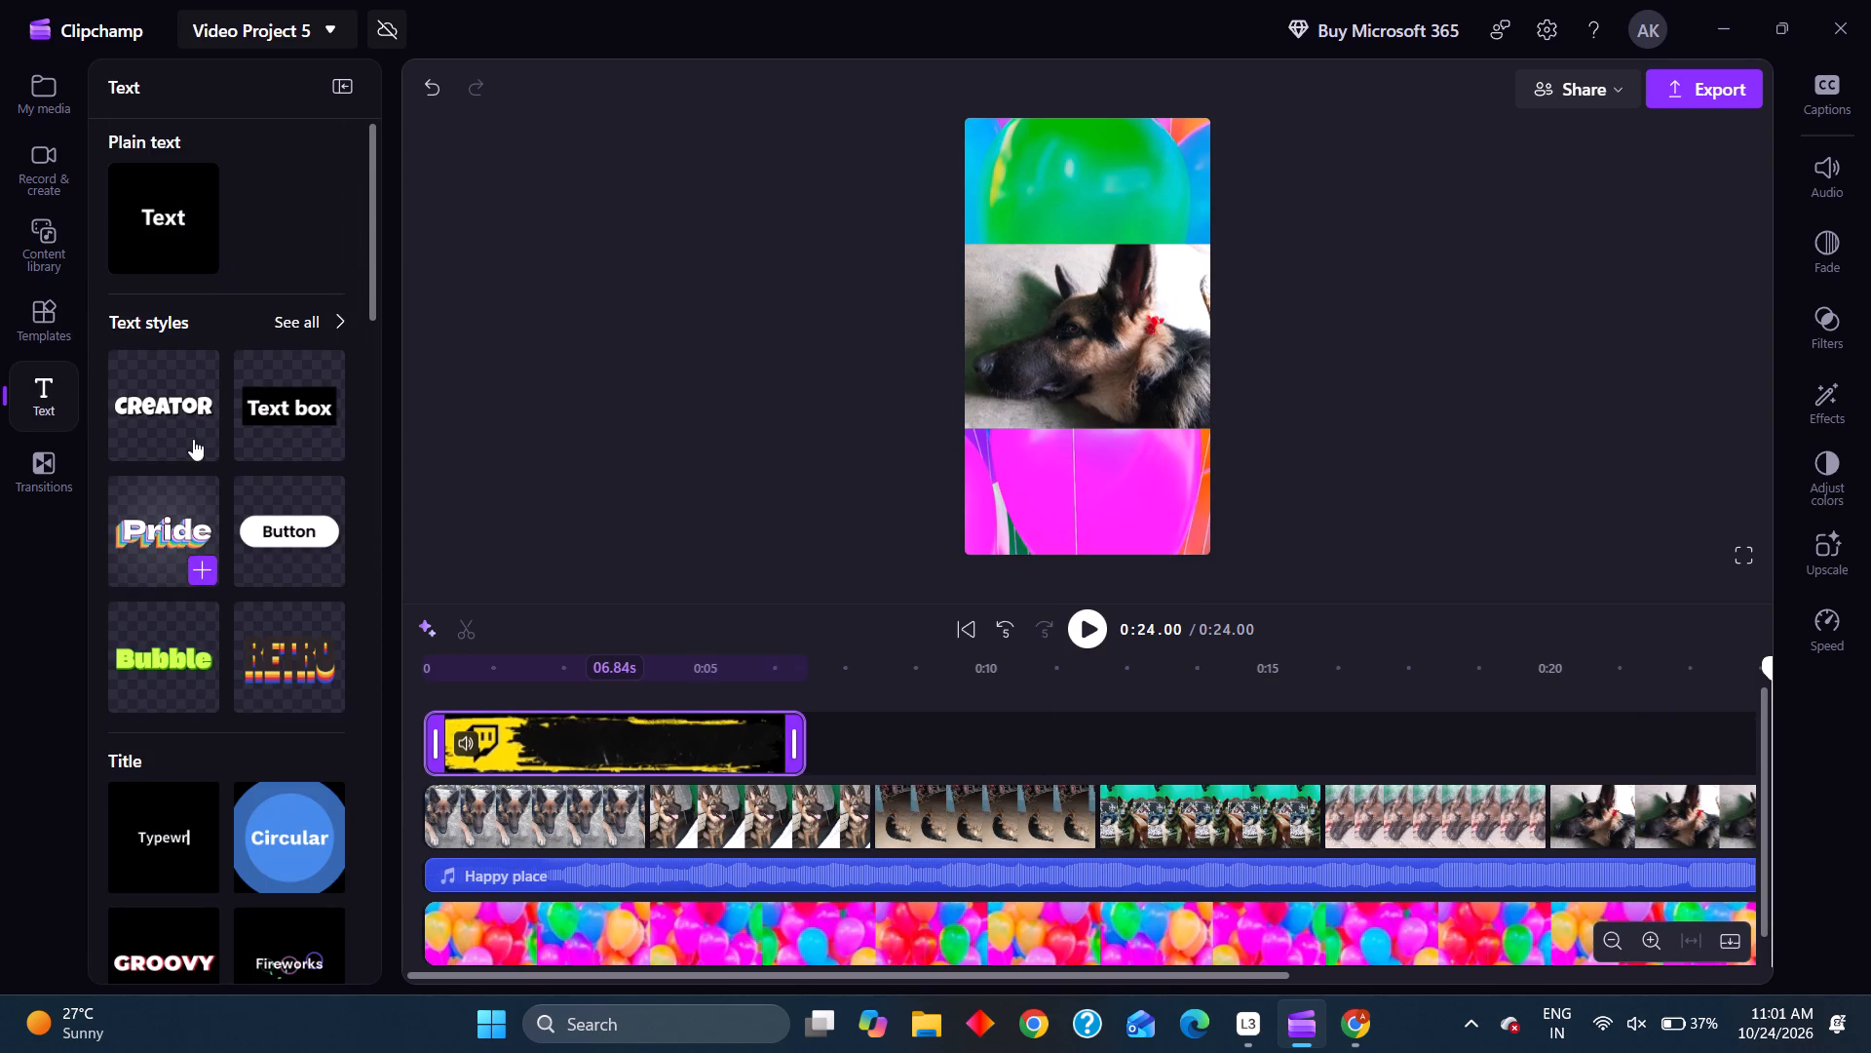
pyautogui.click(196, 437)
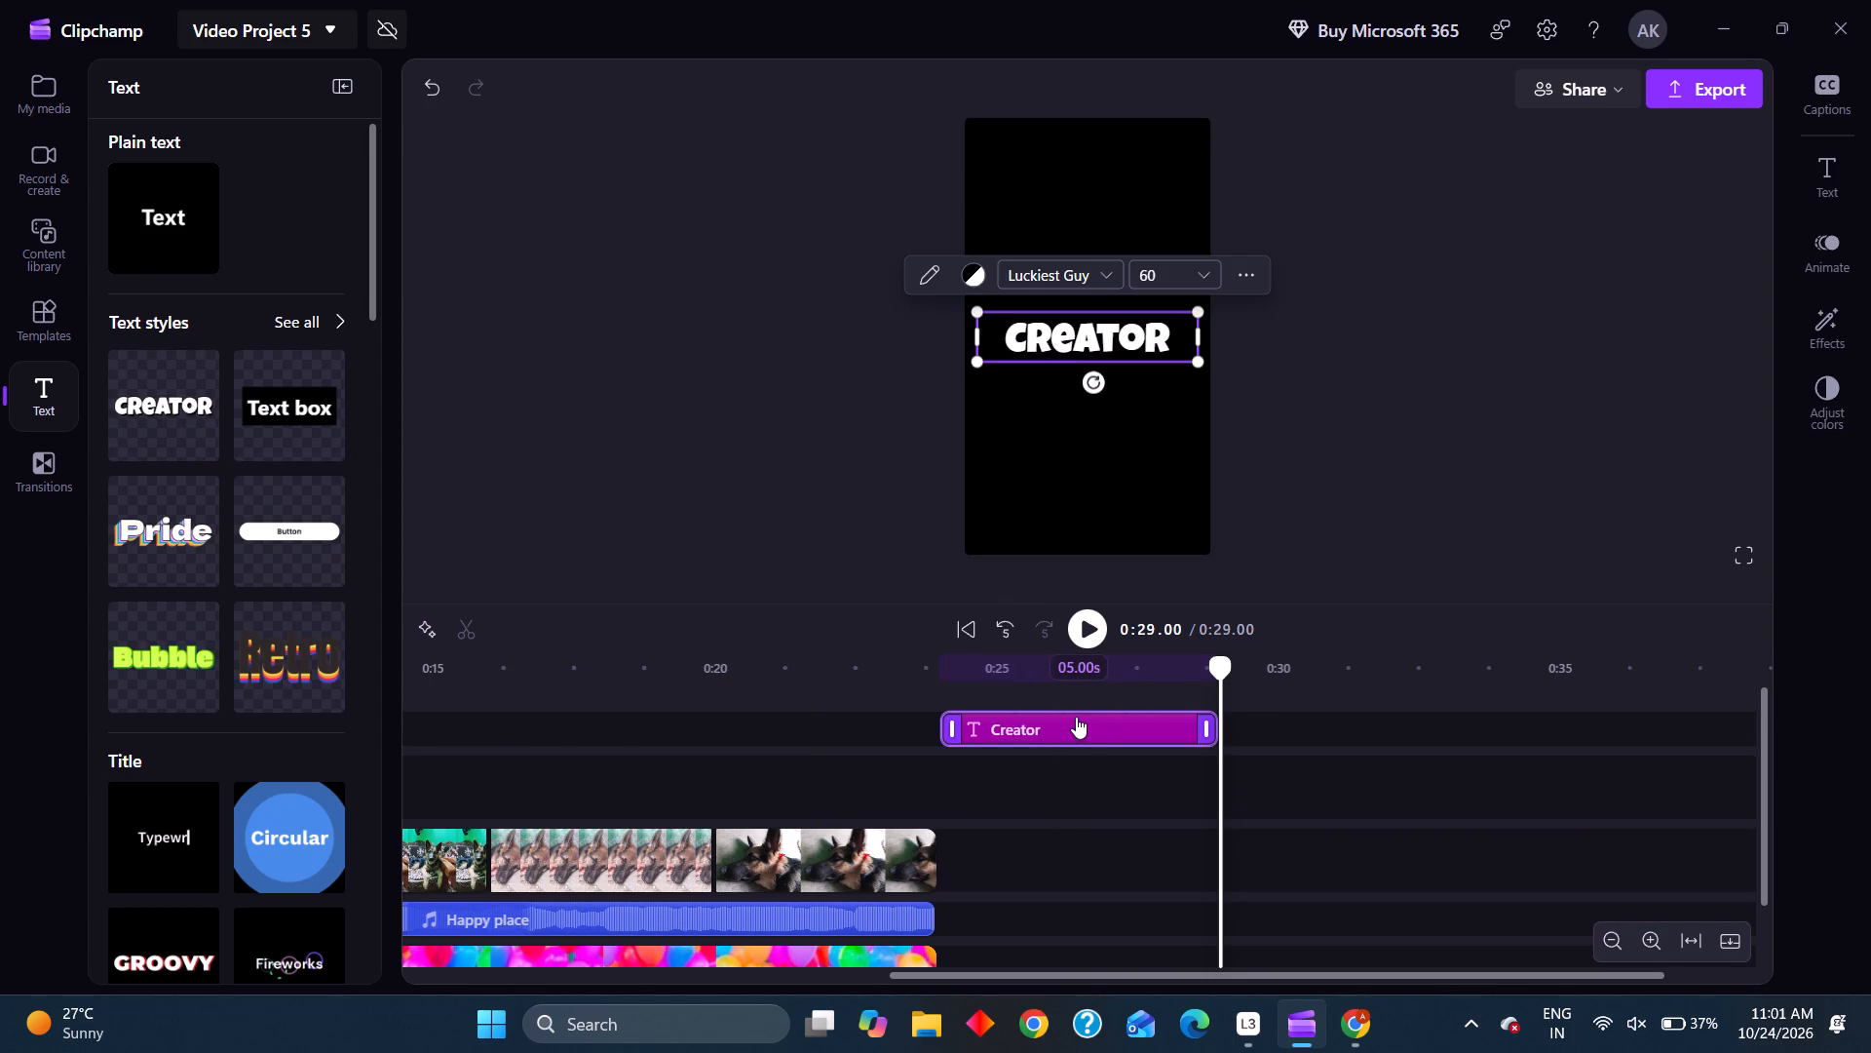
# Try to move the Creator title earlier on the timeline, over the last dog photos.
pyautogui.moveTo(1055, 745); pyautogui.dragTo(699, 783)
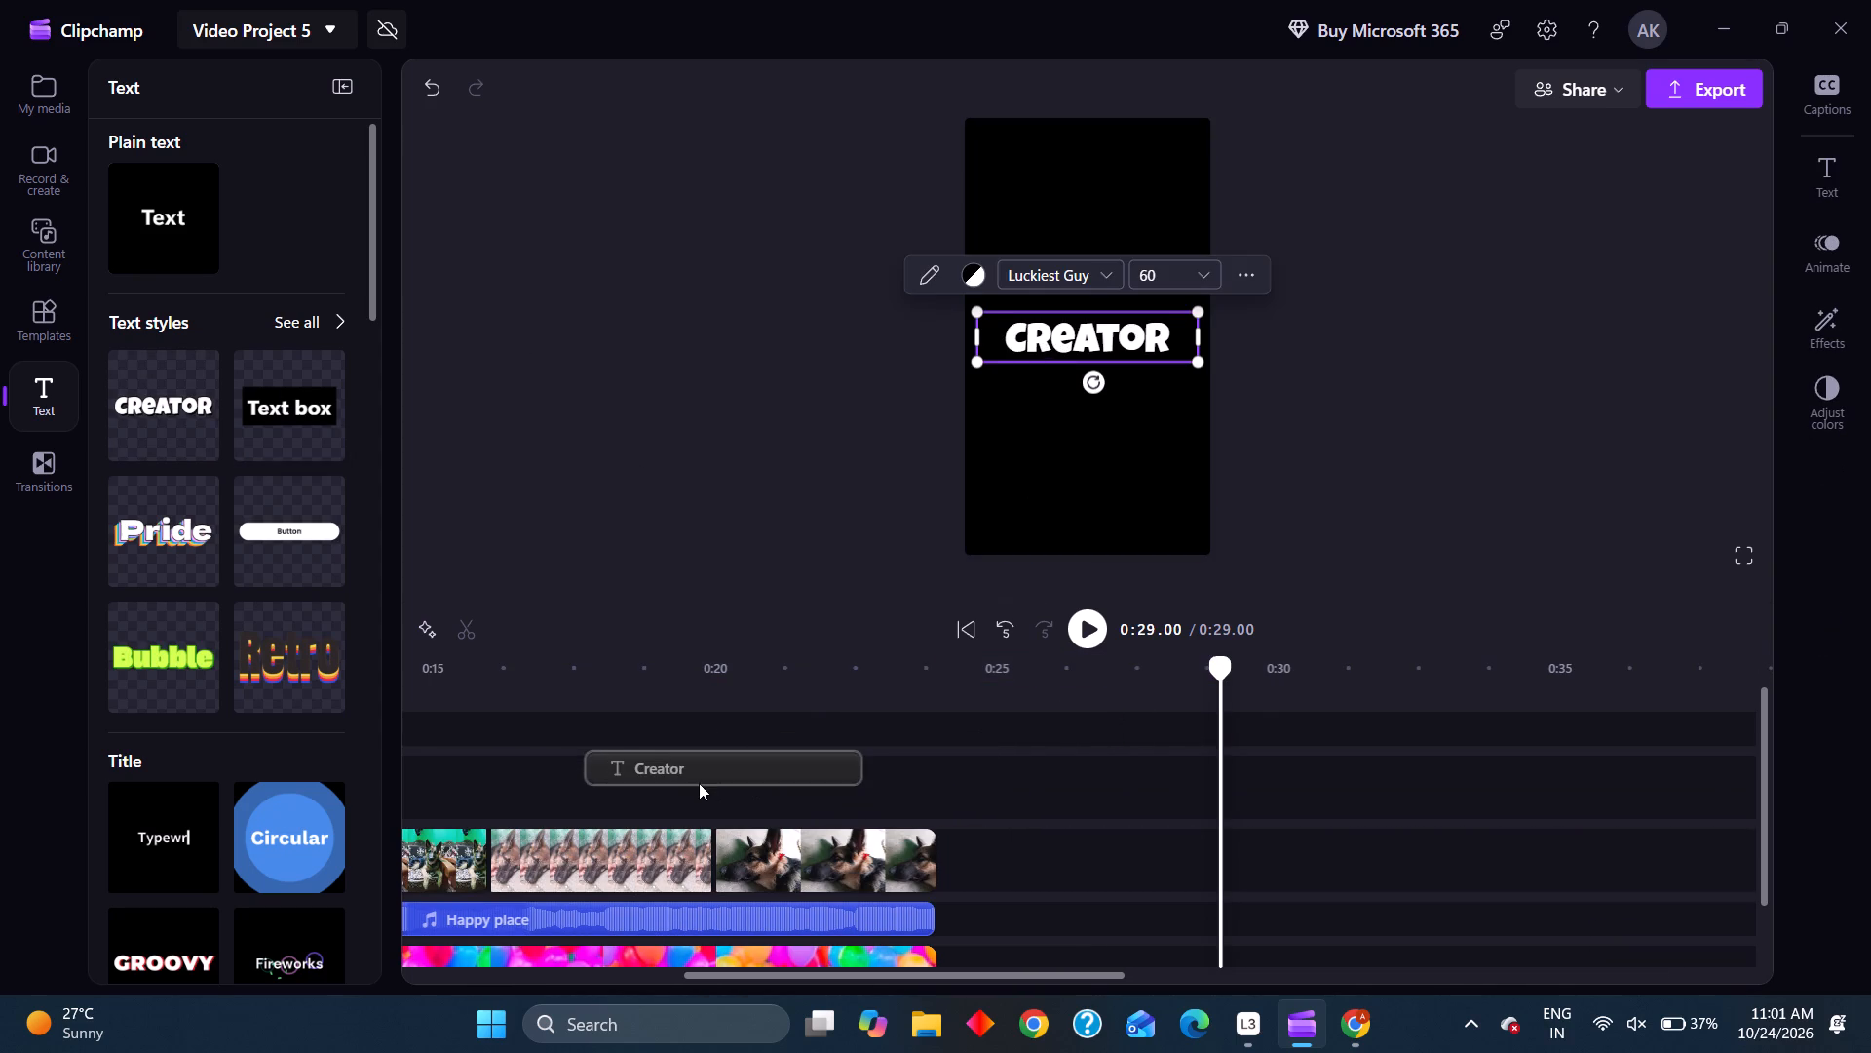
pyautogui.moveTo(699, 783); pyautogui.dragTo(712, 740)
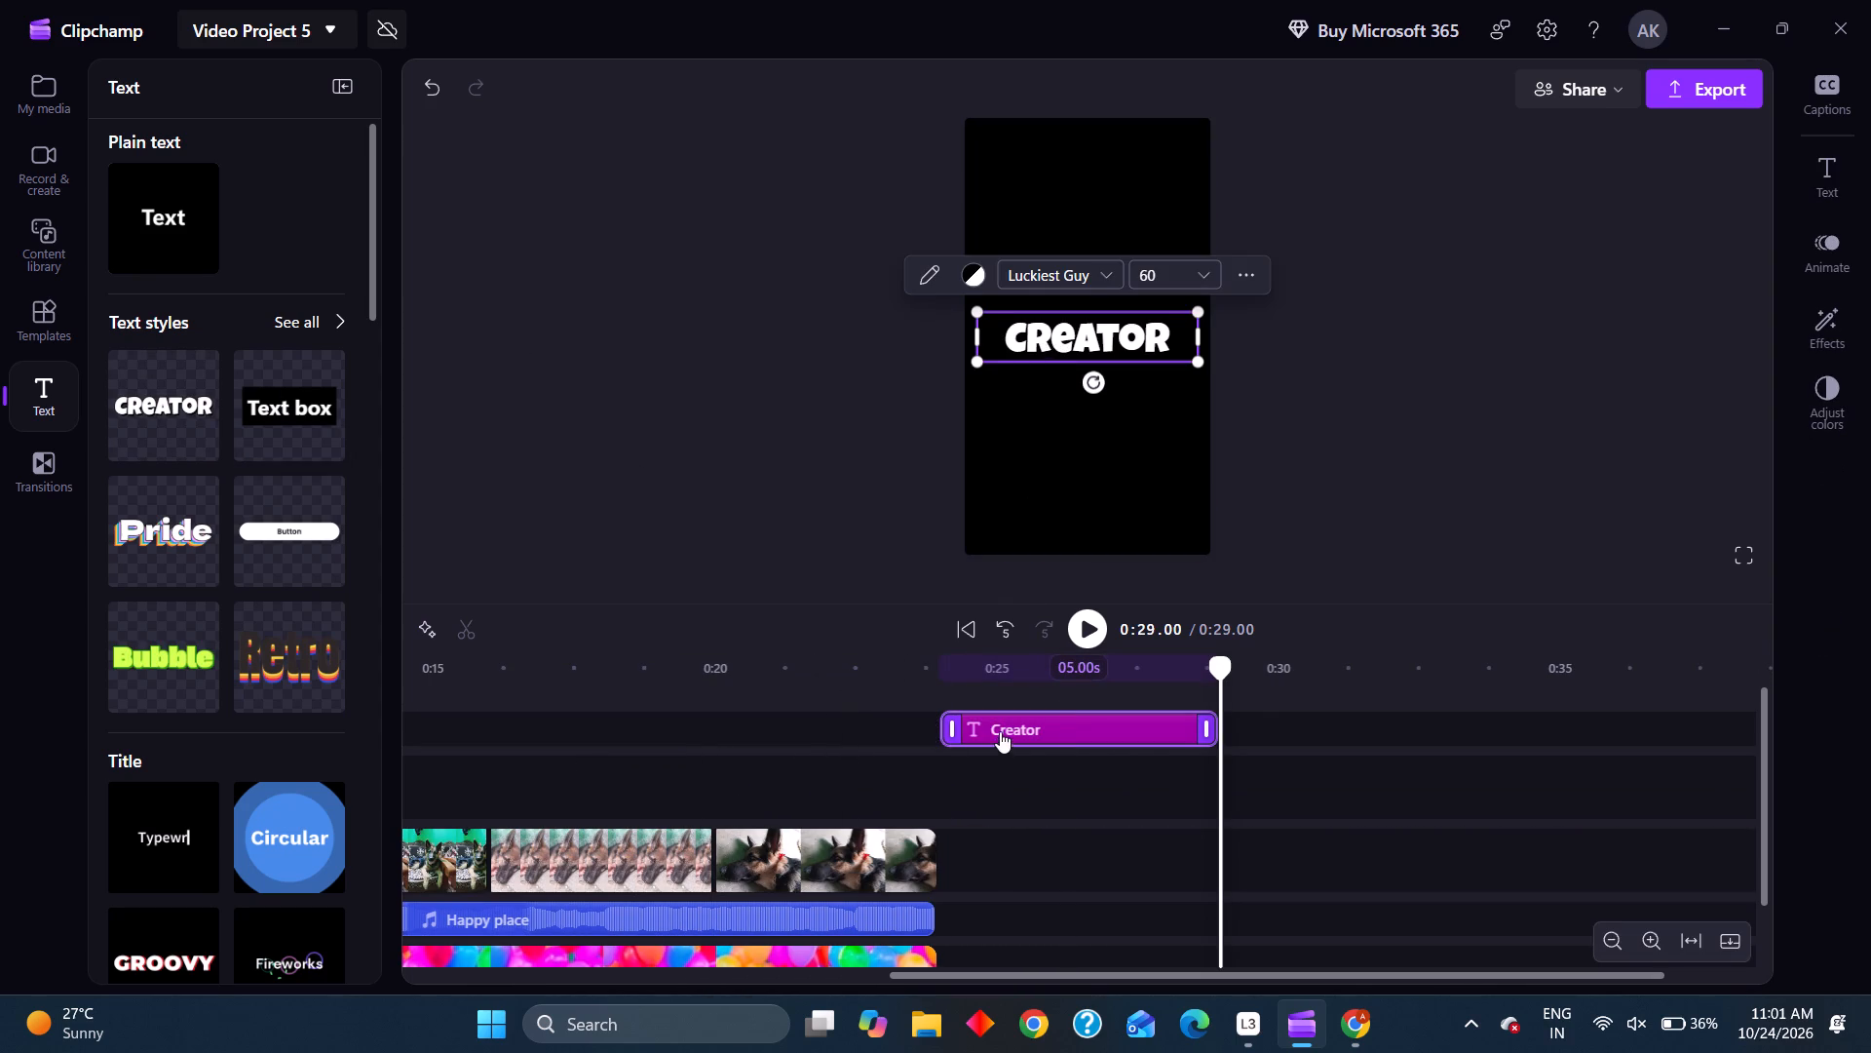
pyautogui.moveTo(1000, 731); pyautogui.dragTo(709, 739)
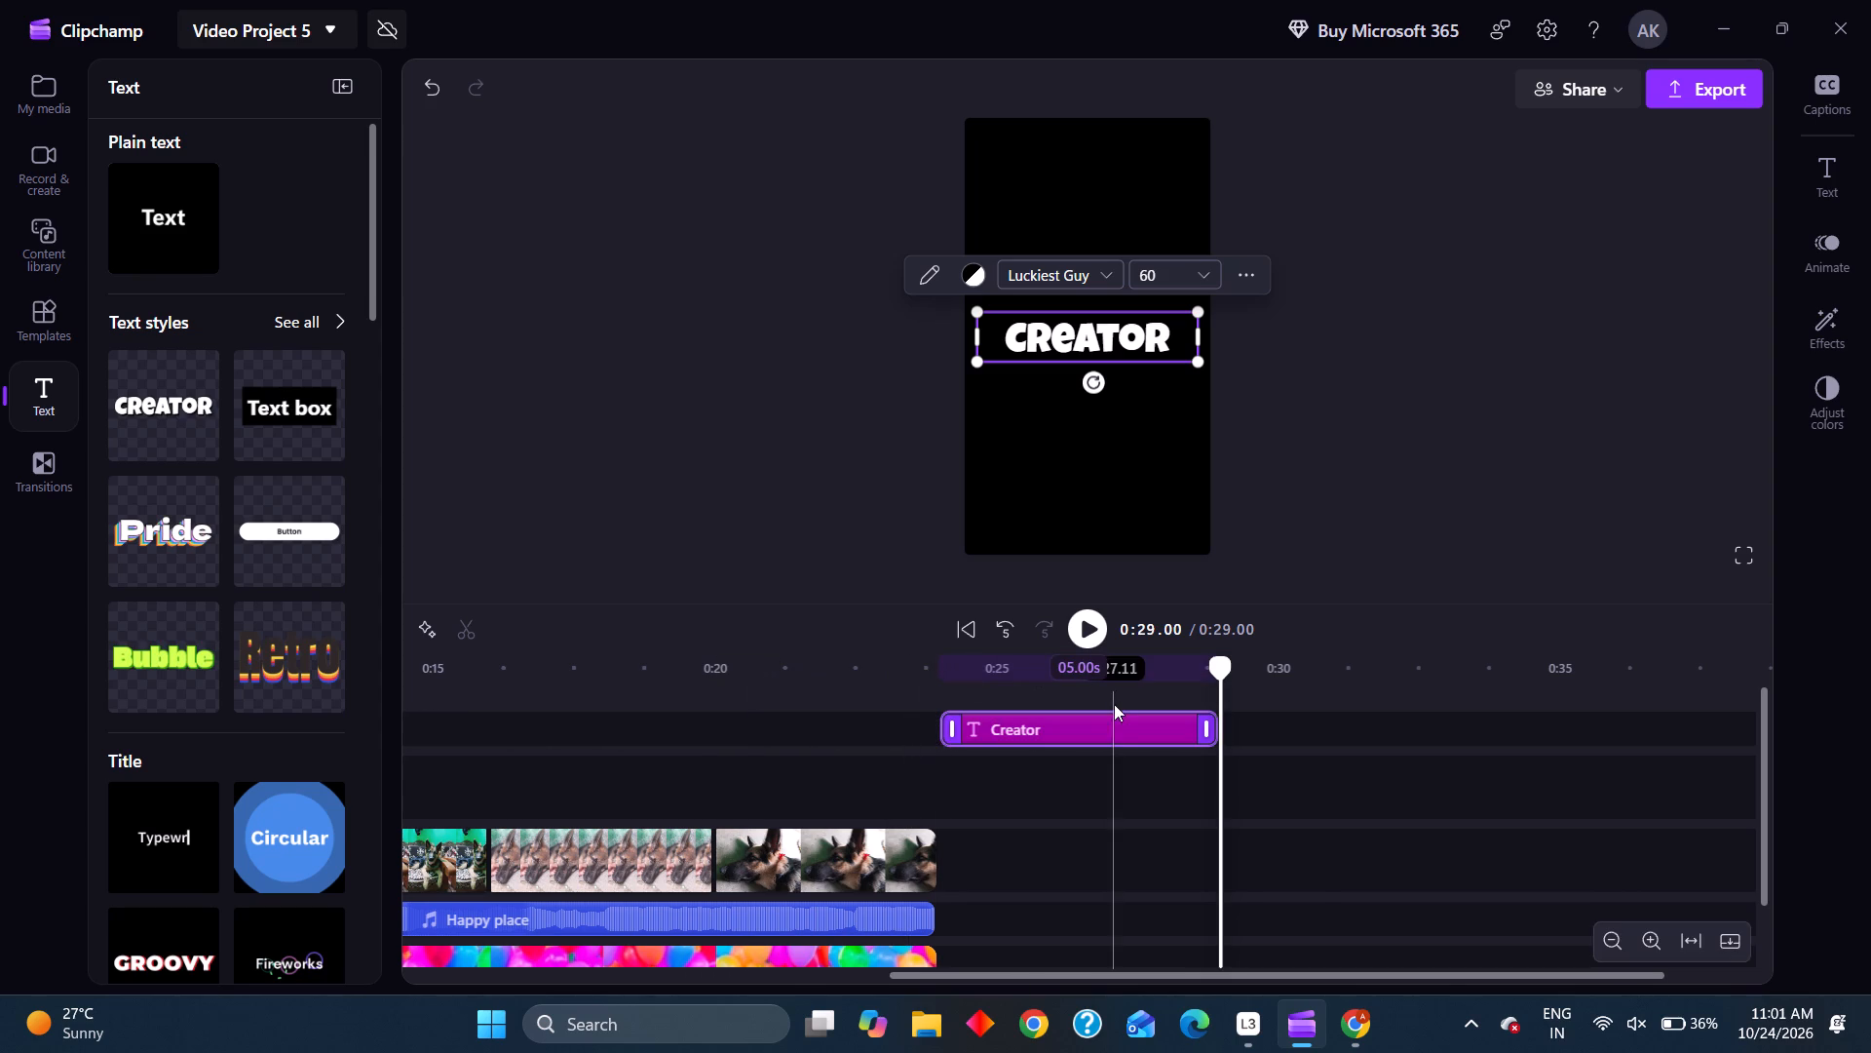
# Replace the Creator title's text with "created by" followed by the creator's name.
pyautogui.click(1114, 342)
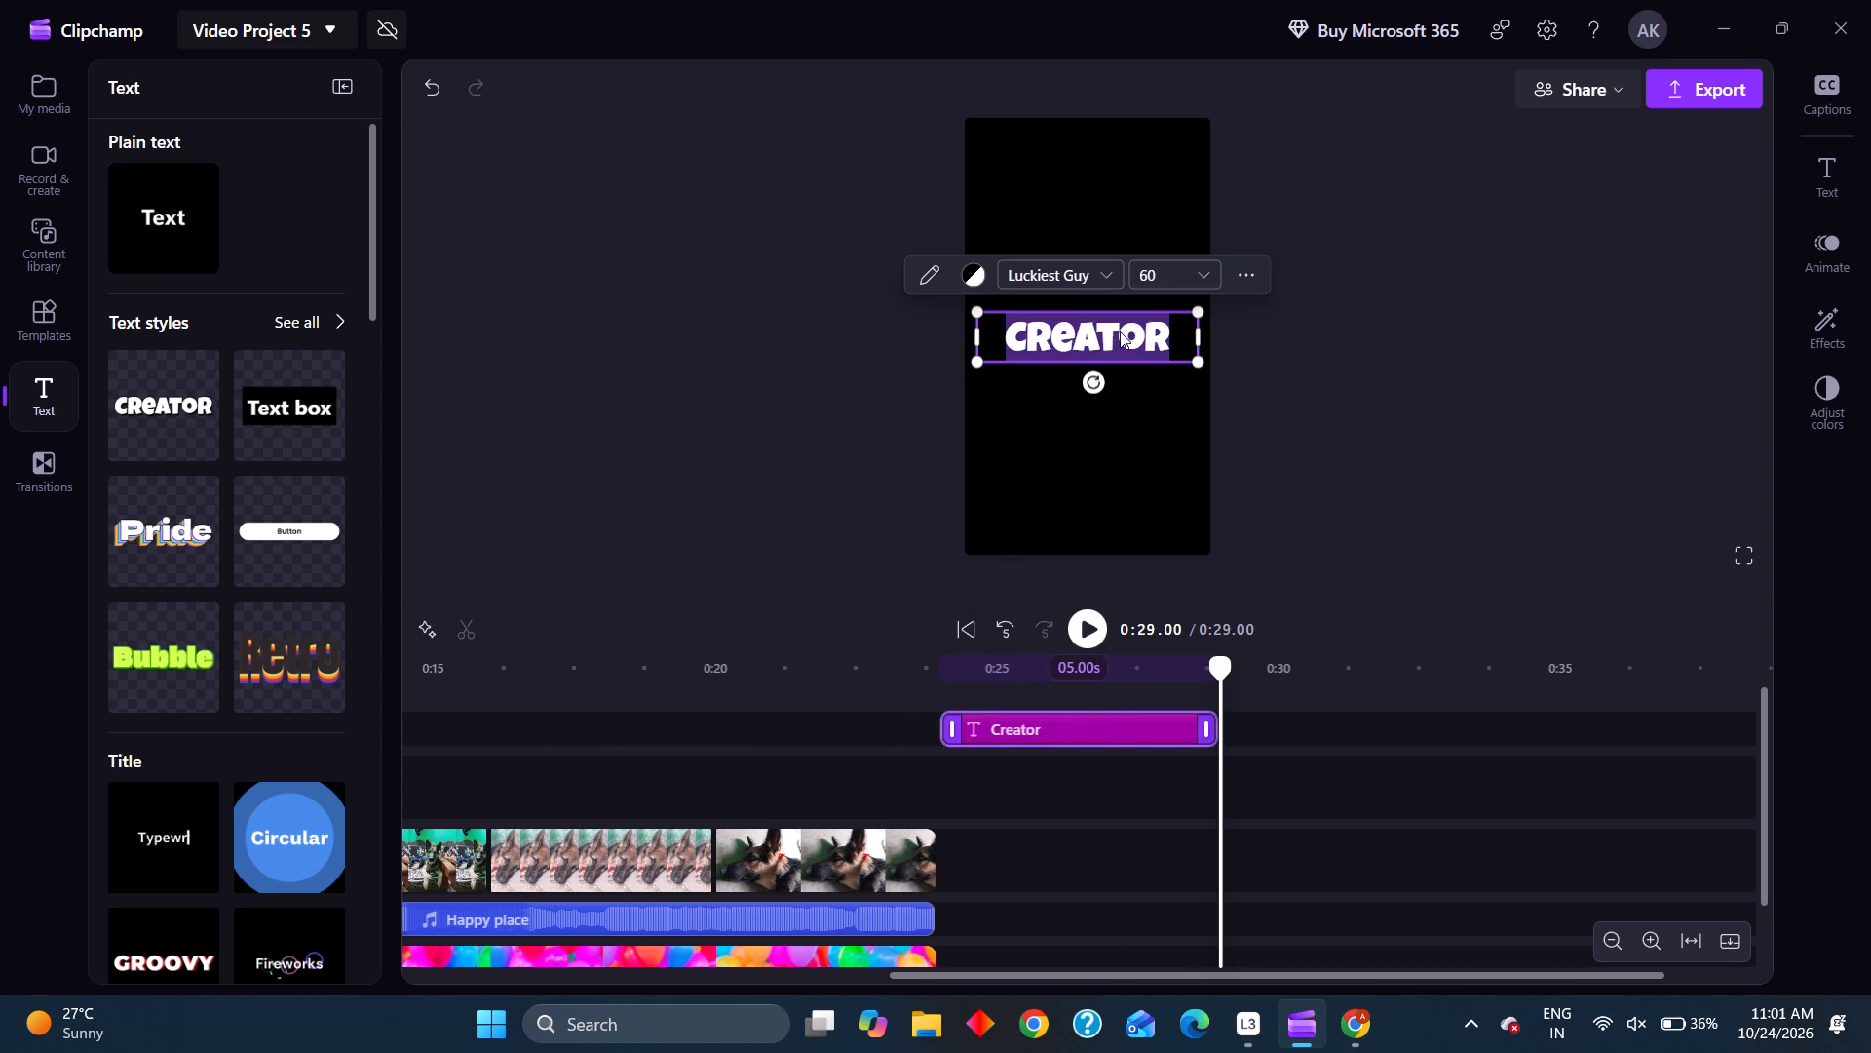
pyautogui.press('BackSpace')
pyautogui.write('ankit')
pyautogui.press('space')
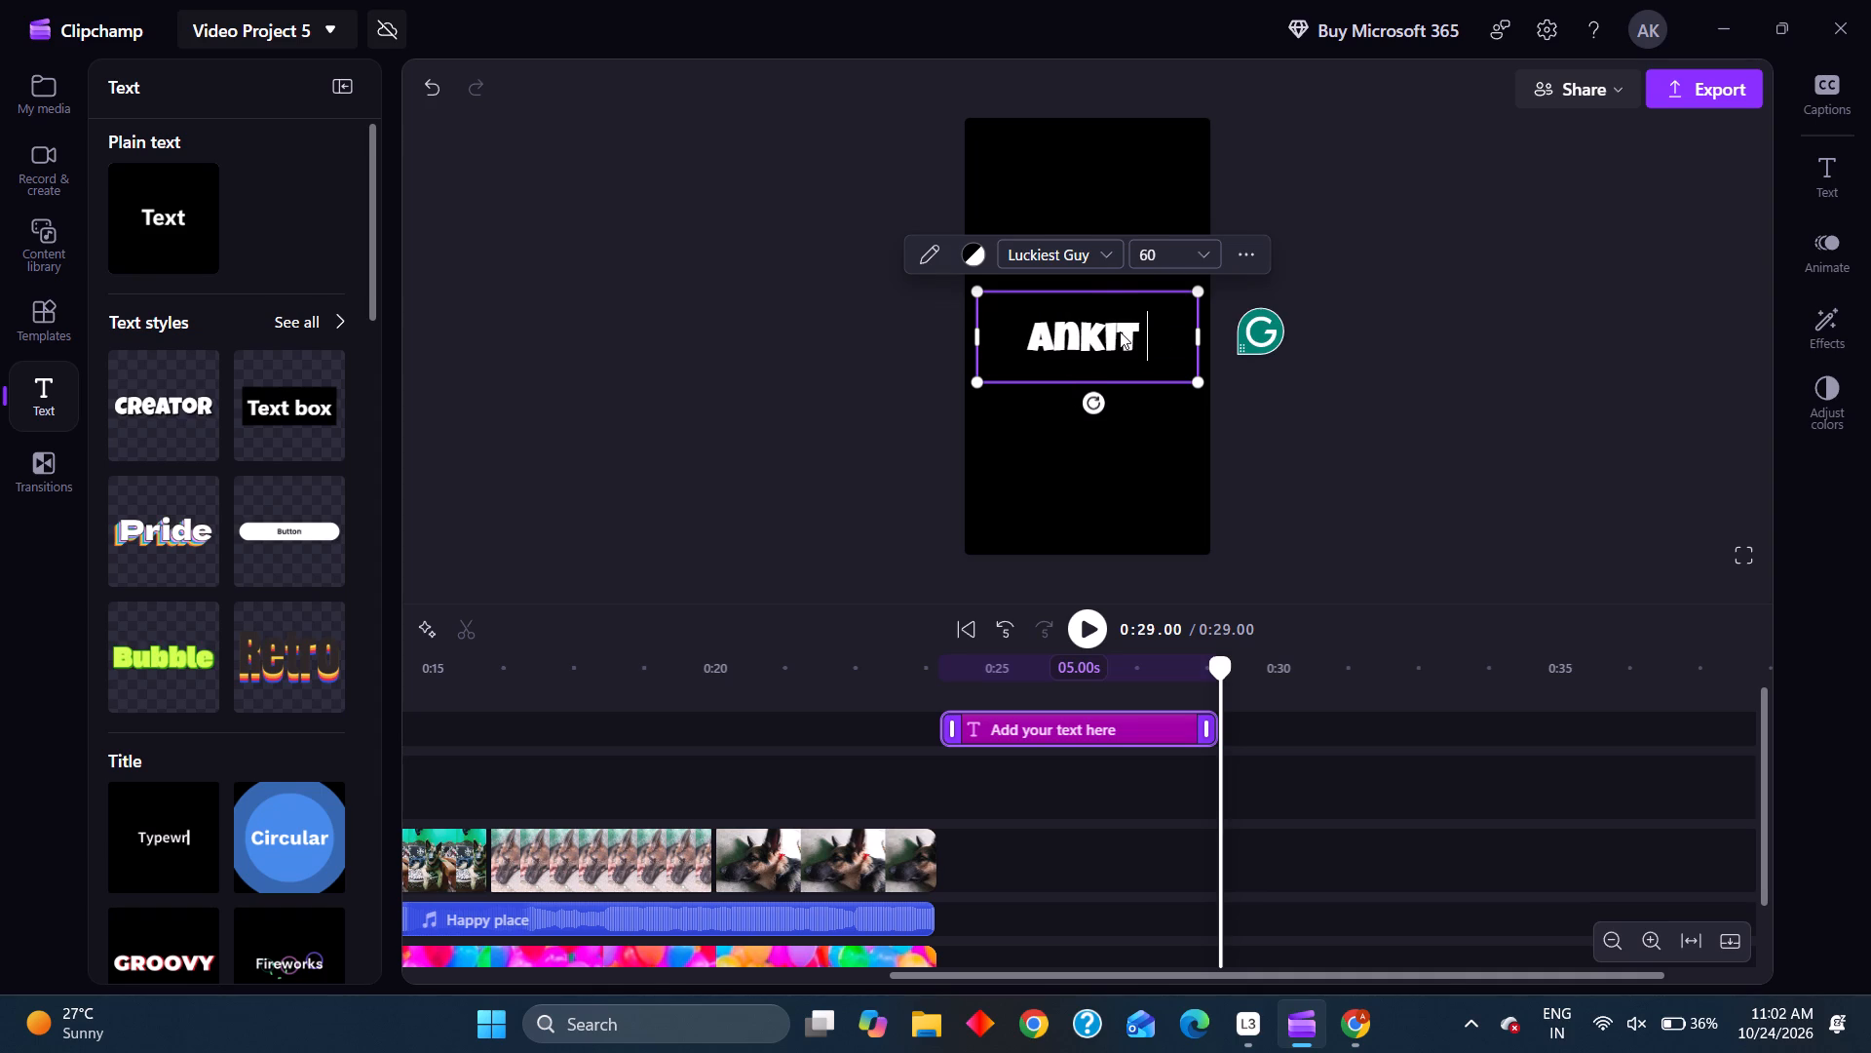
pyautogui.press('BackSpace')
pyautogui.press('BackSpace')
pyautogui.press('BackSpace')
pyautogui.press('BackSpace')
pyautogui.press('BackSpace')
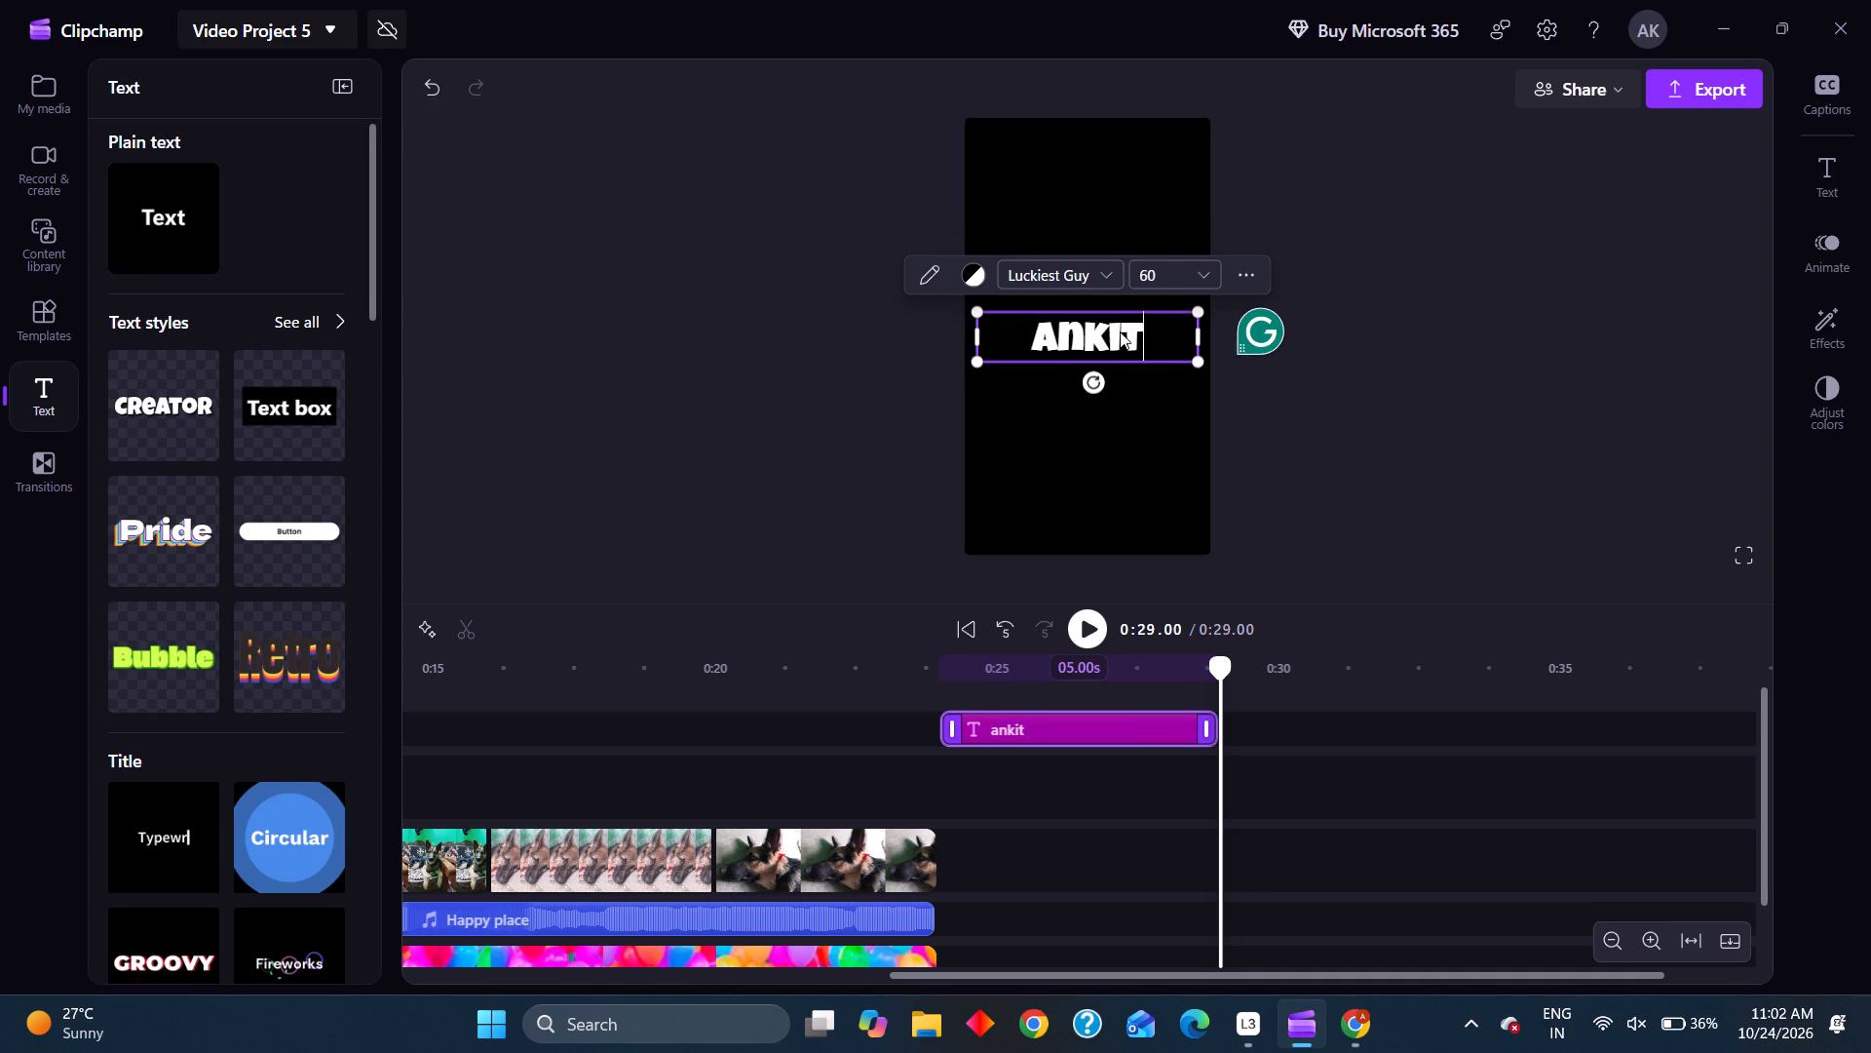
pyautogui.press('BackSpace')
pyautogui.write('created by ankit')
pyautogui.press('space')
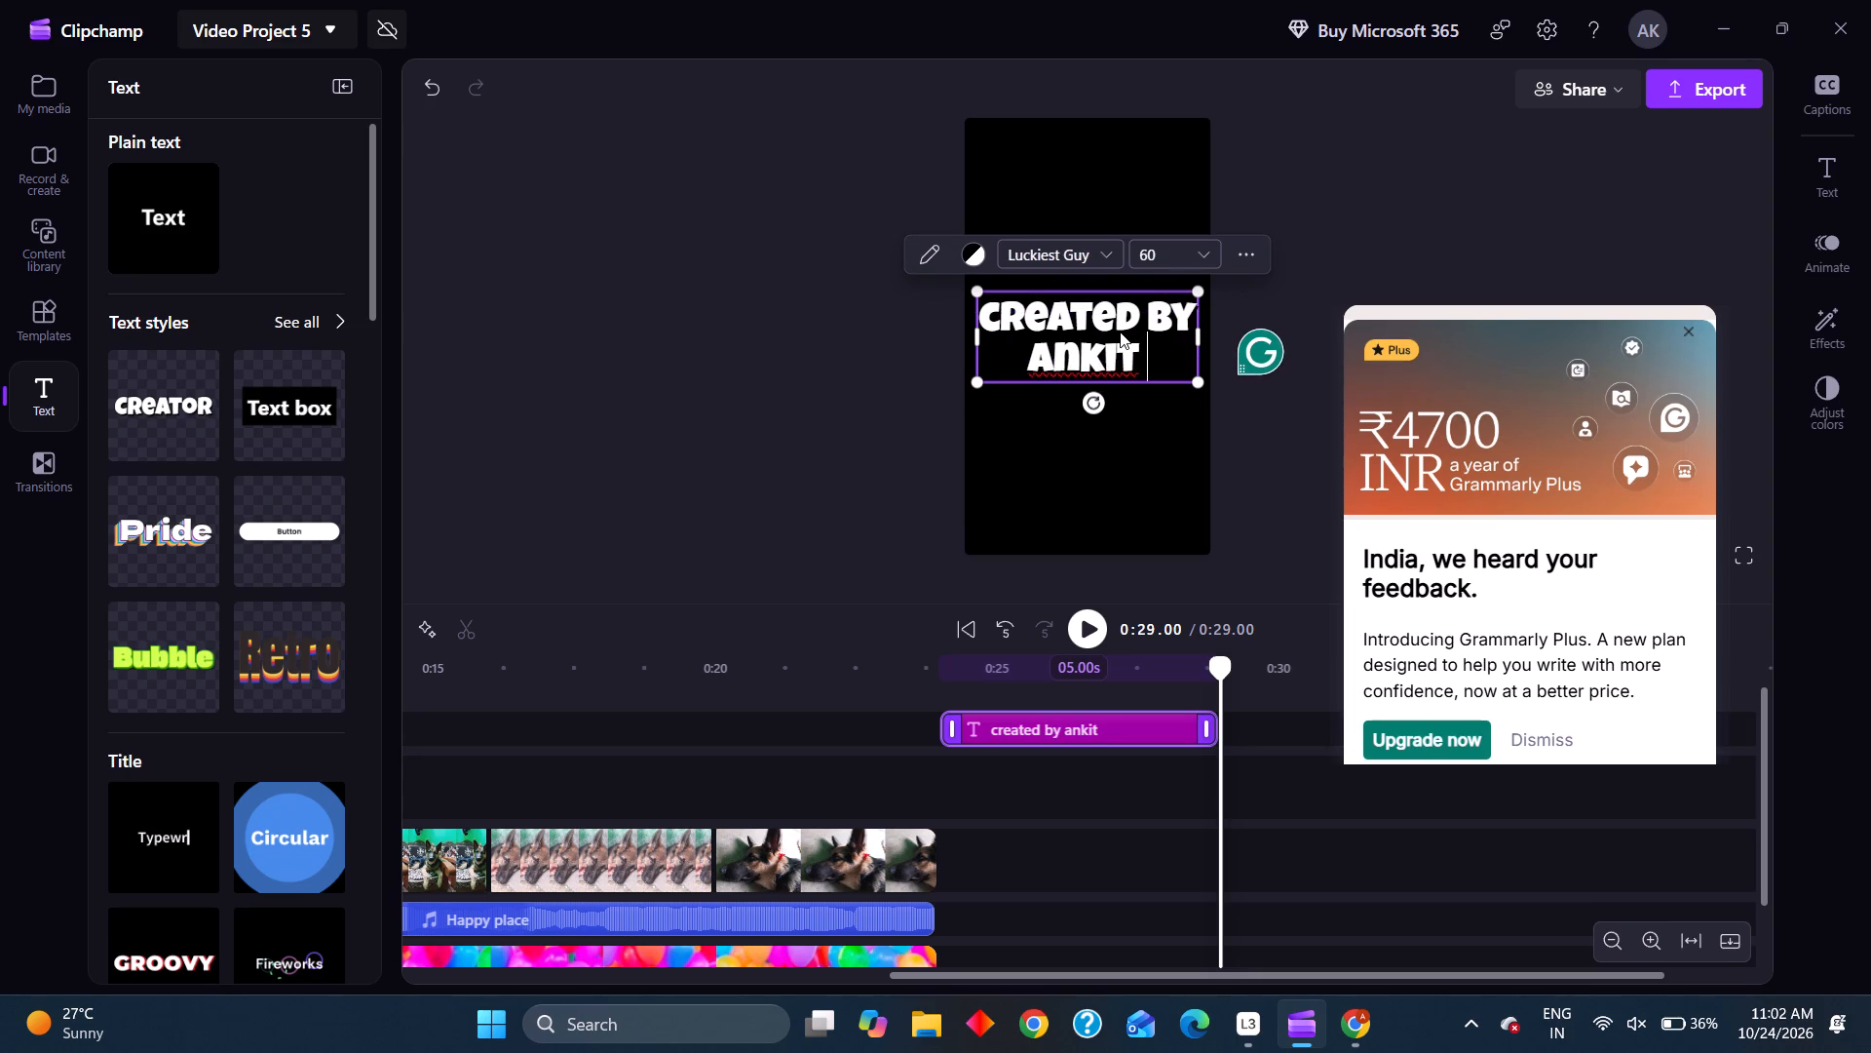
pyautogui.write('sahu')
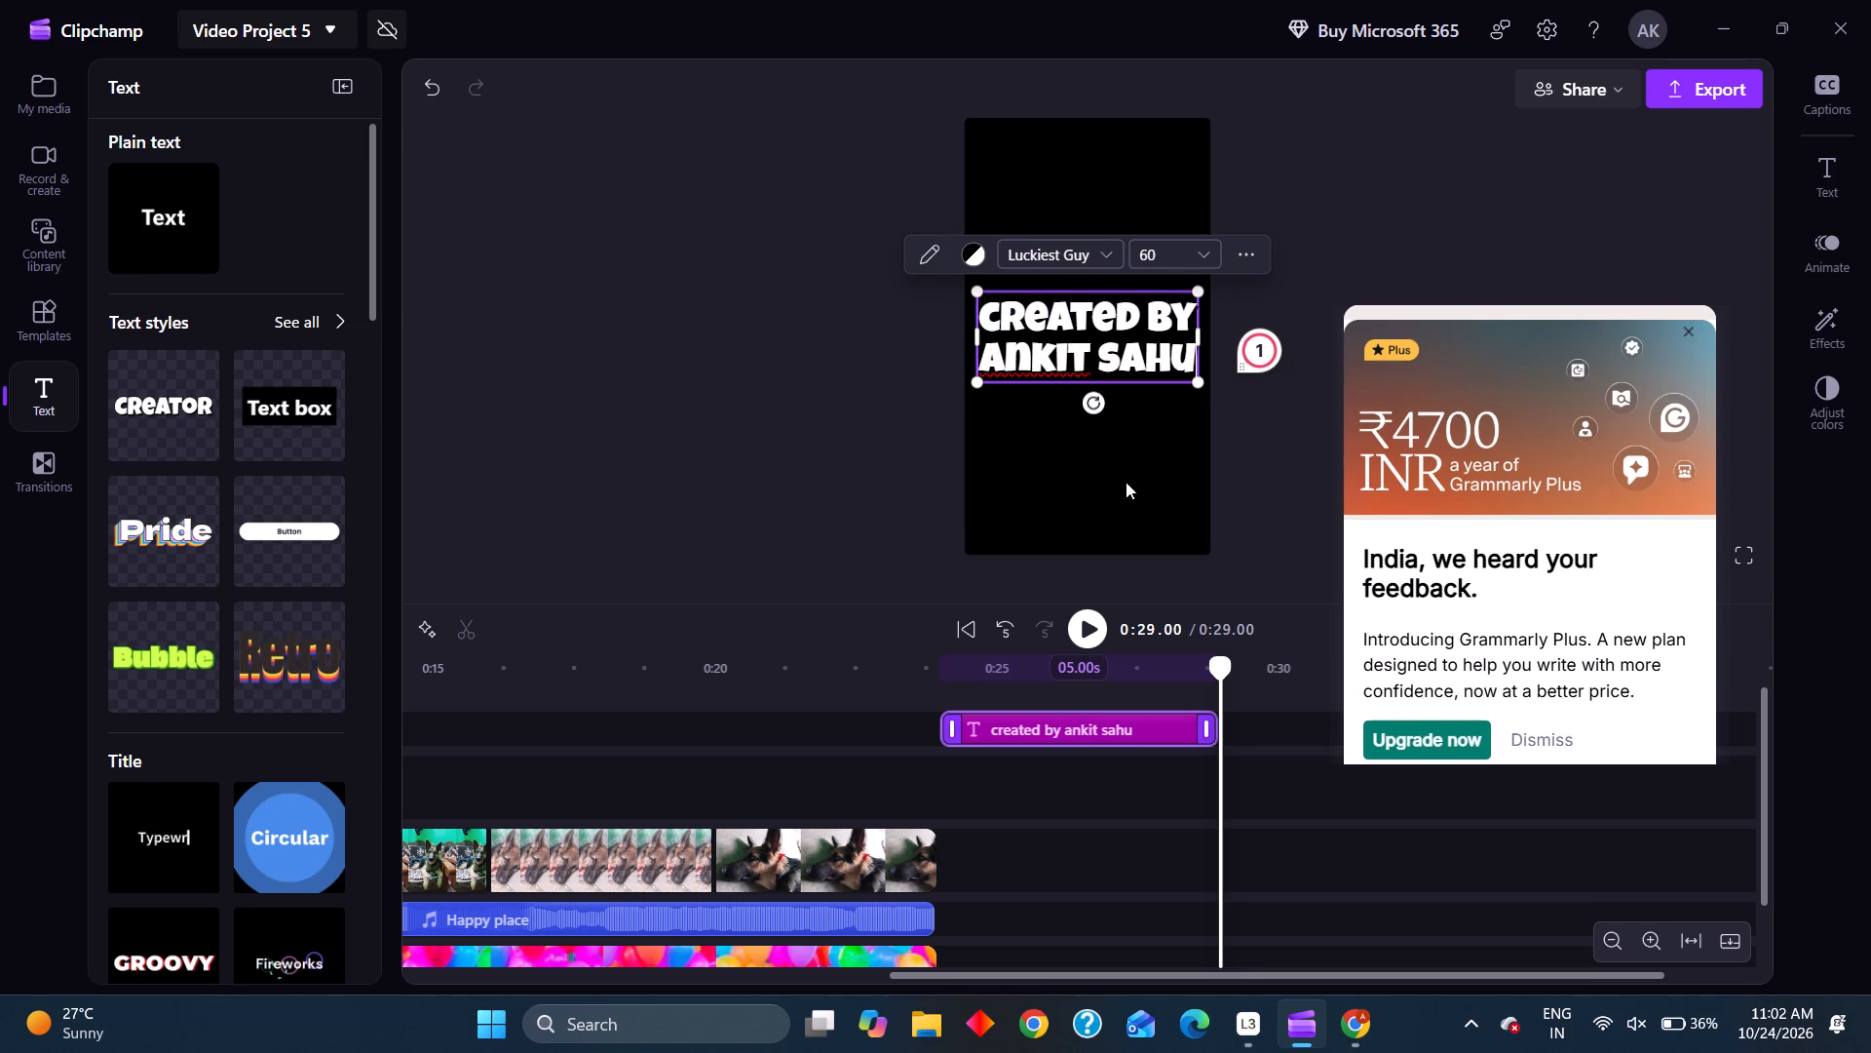
# Play the slideshow from the beginning through the closing credit title, dismissing the Grammarly offer.
pyautogui.click(1081, 643)
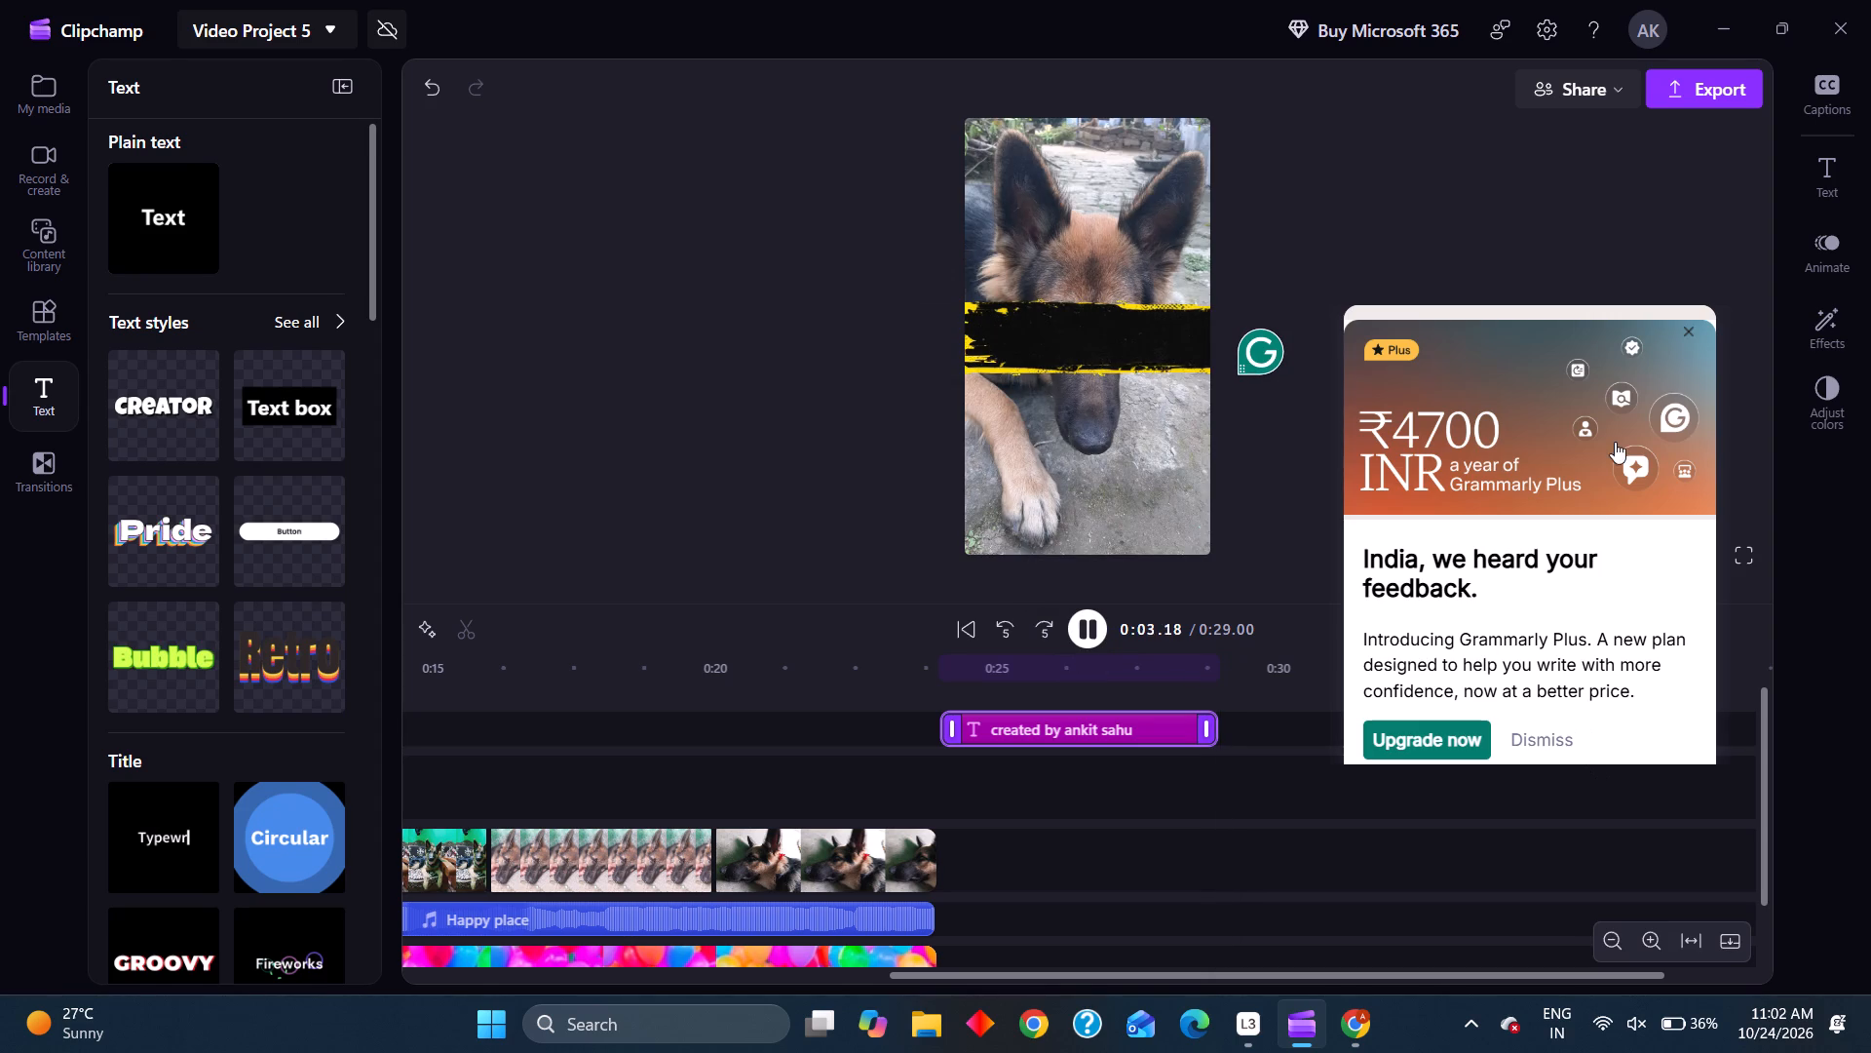
pyautogui.click(1686, 330)
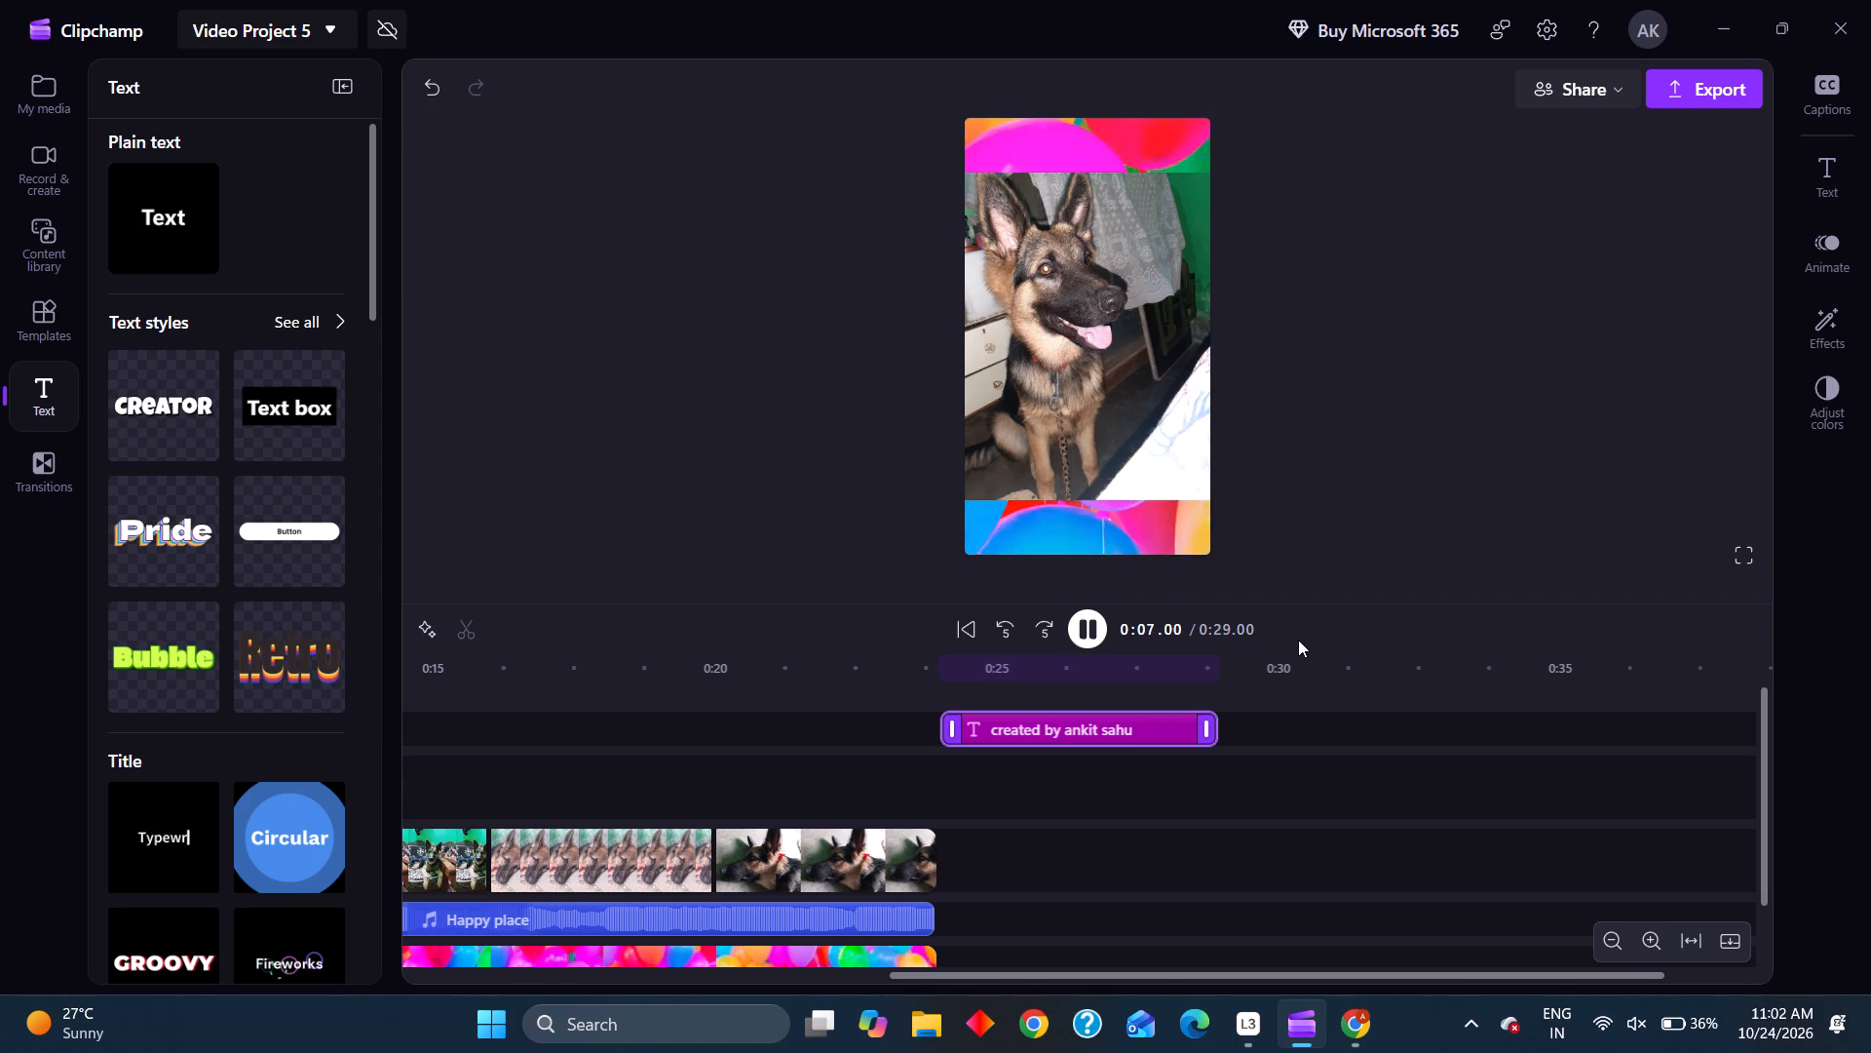
pyautogui.scroll(-1, 1002, 736)
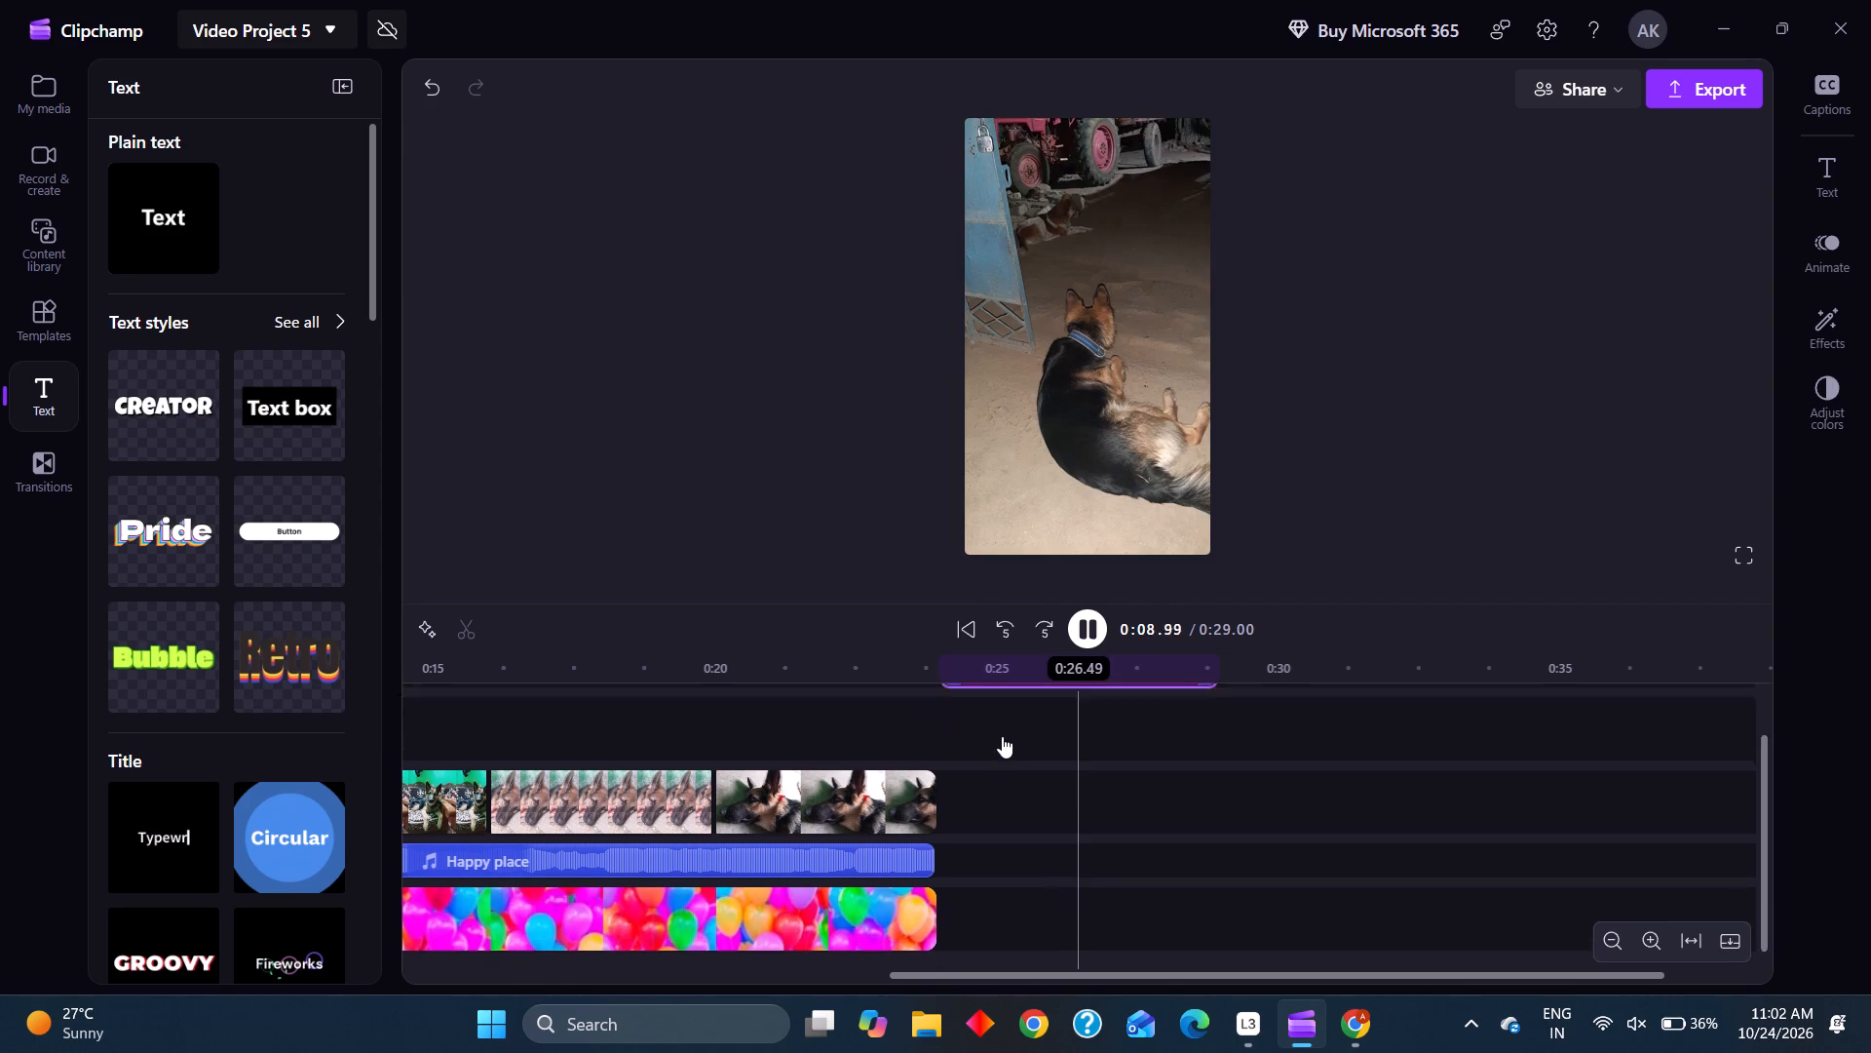
pyautogui.scroll(-1, 1002, 736)
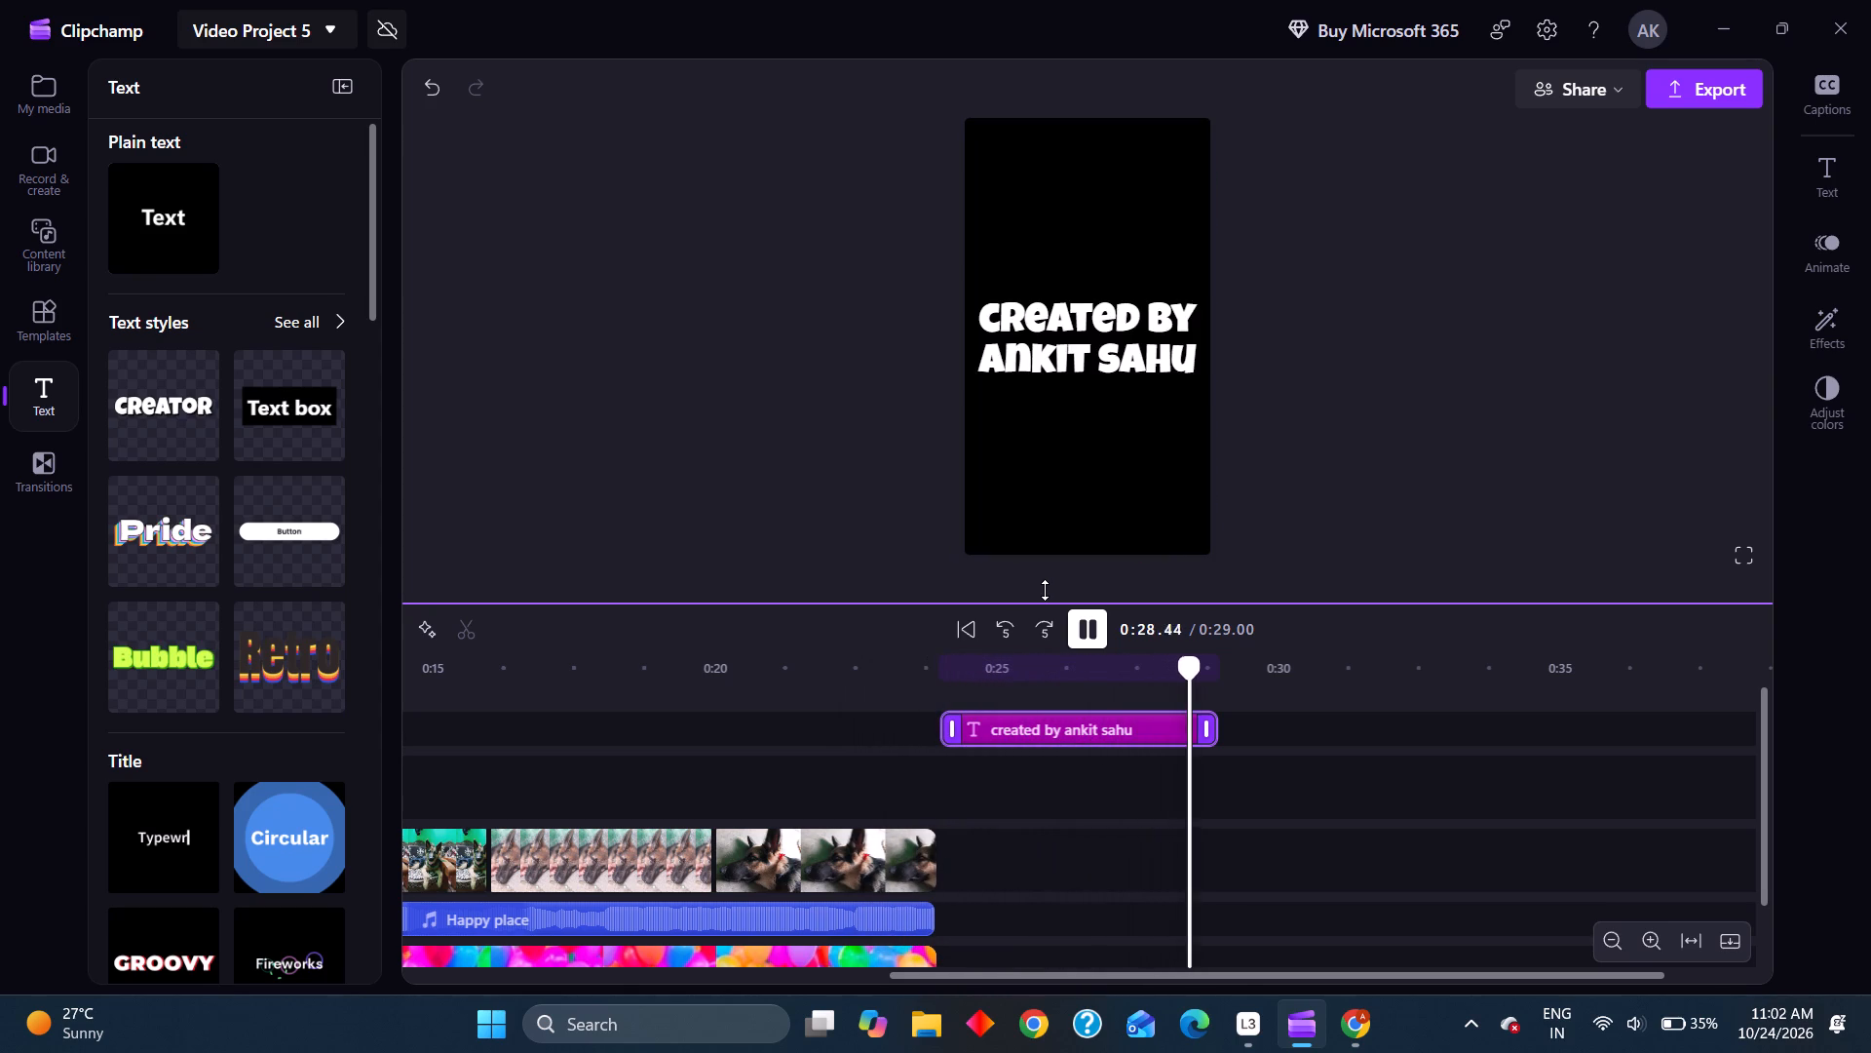
pyautogui.click(1068, 770)
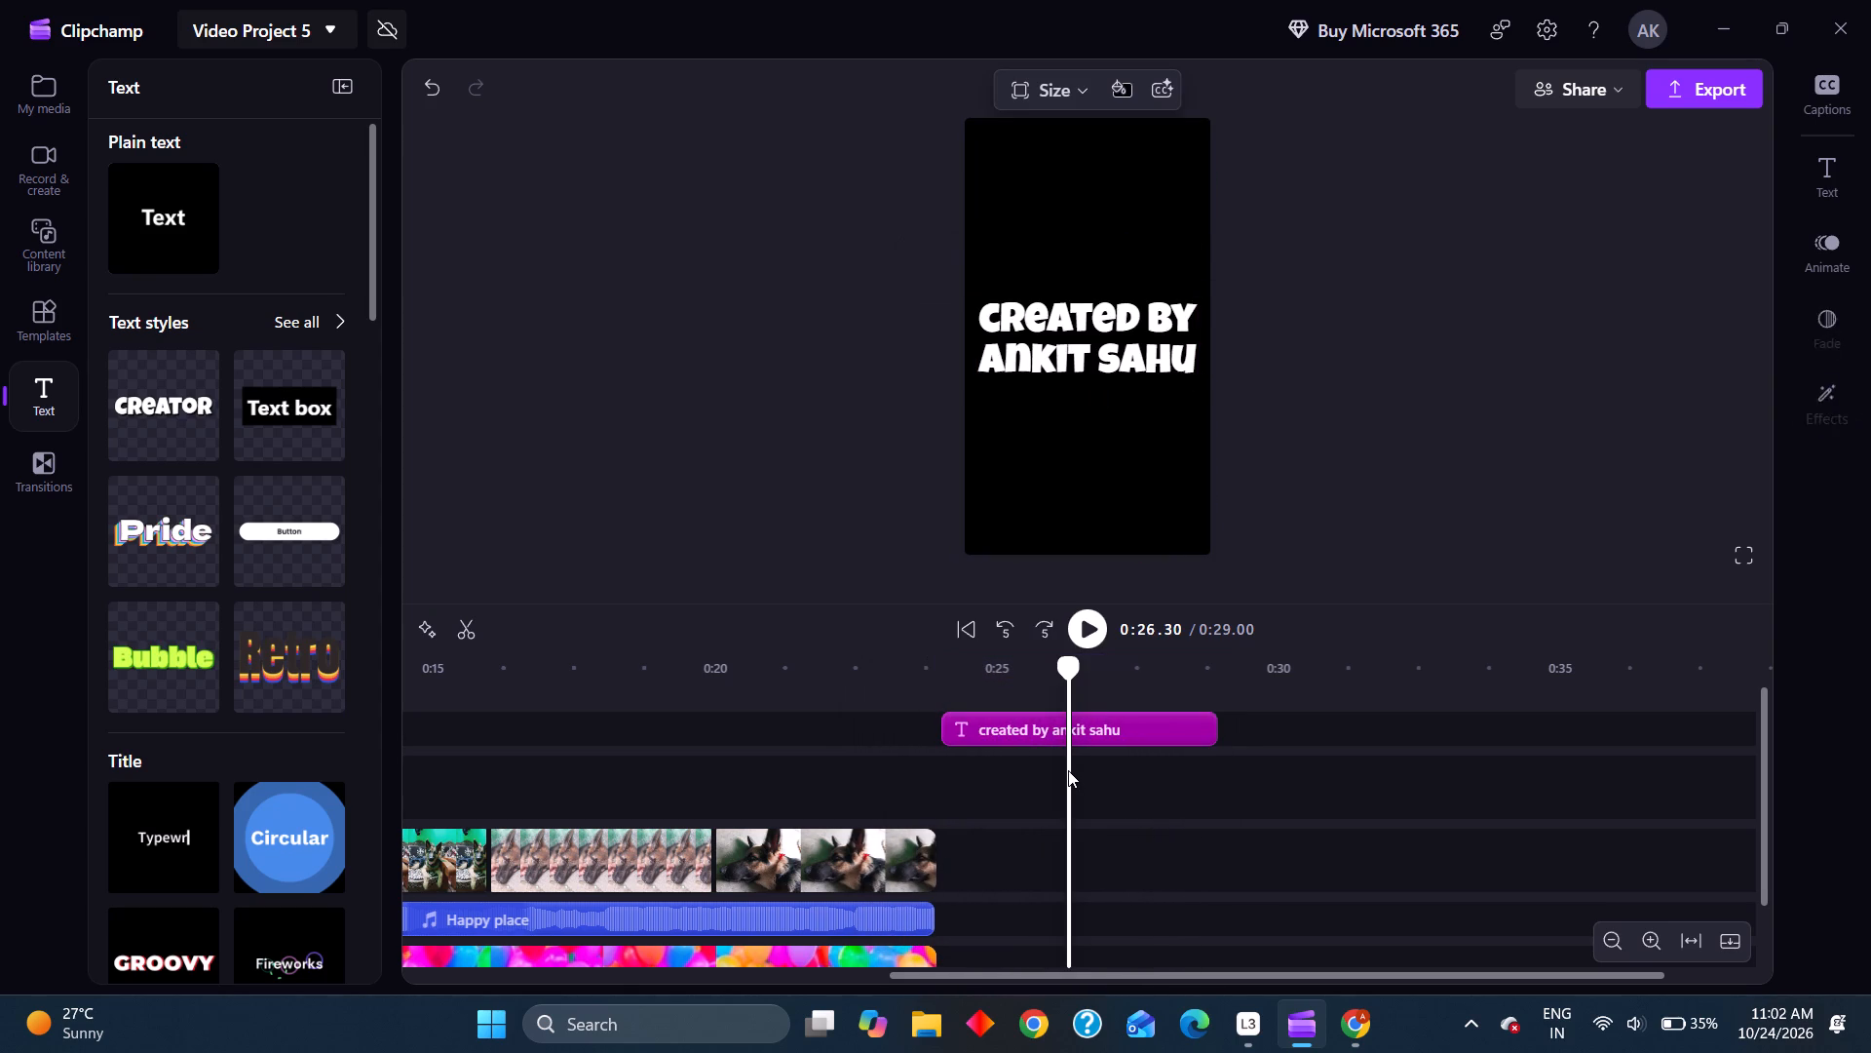
# Add a transition between the first and second dog photos.
pyautogui.hscroll(5, 1068, 770)
pyautogui.hscroll(5, 824, 766)
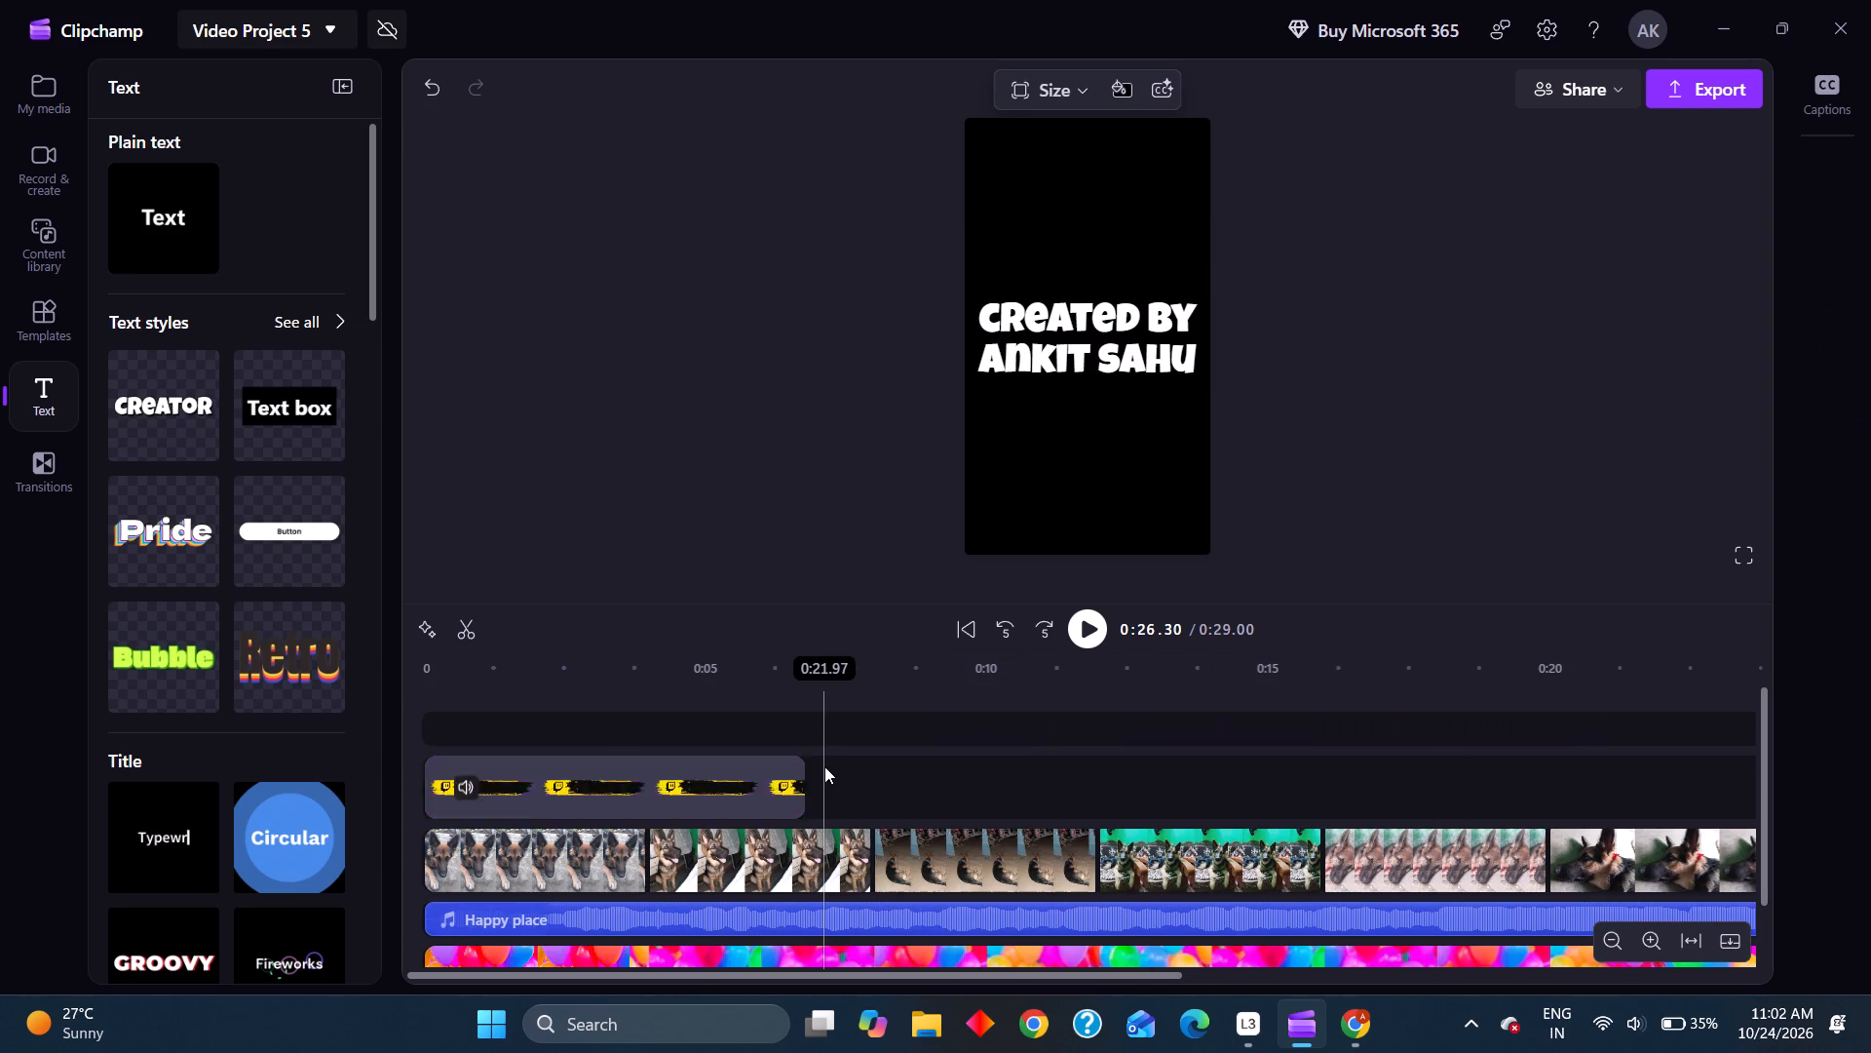
pyautogui.scroll(-2, 824, 766)
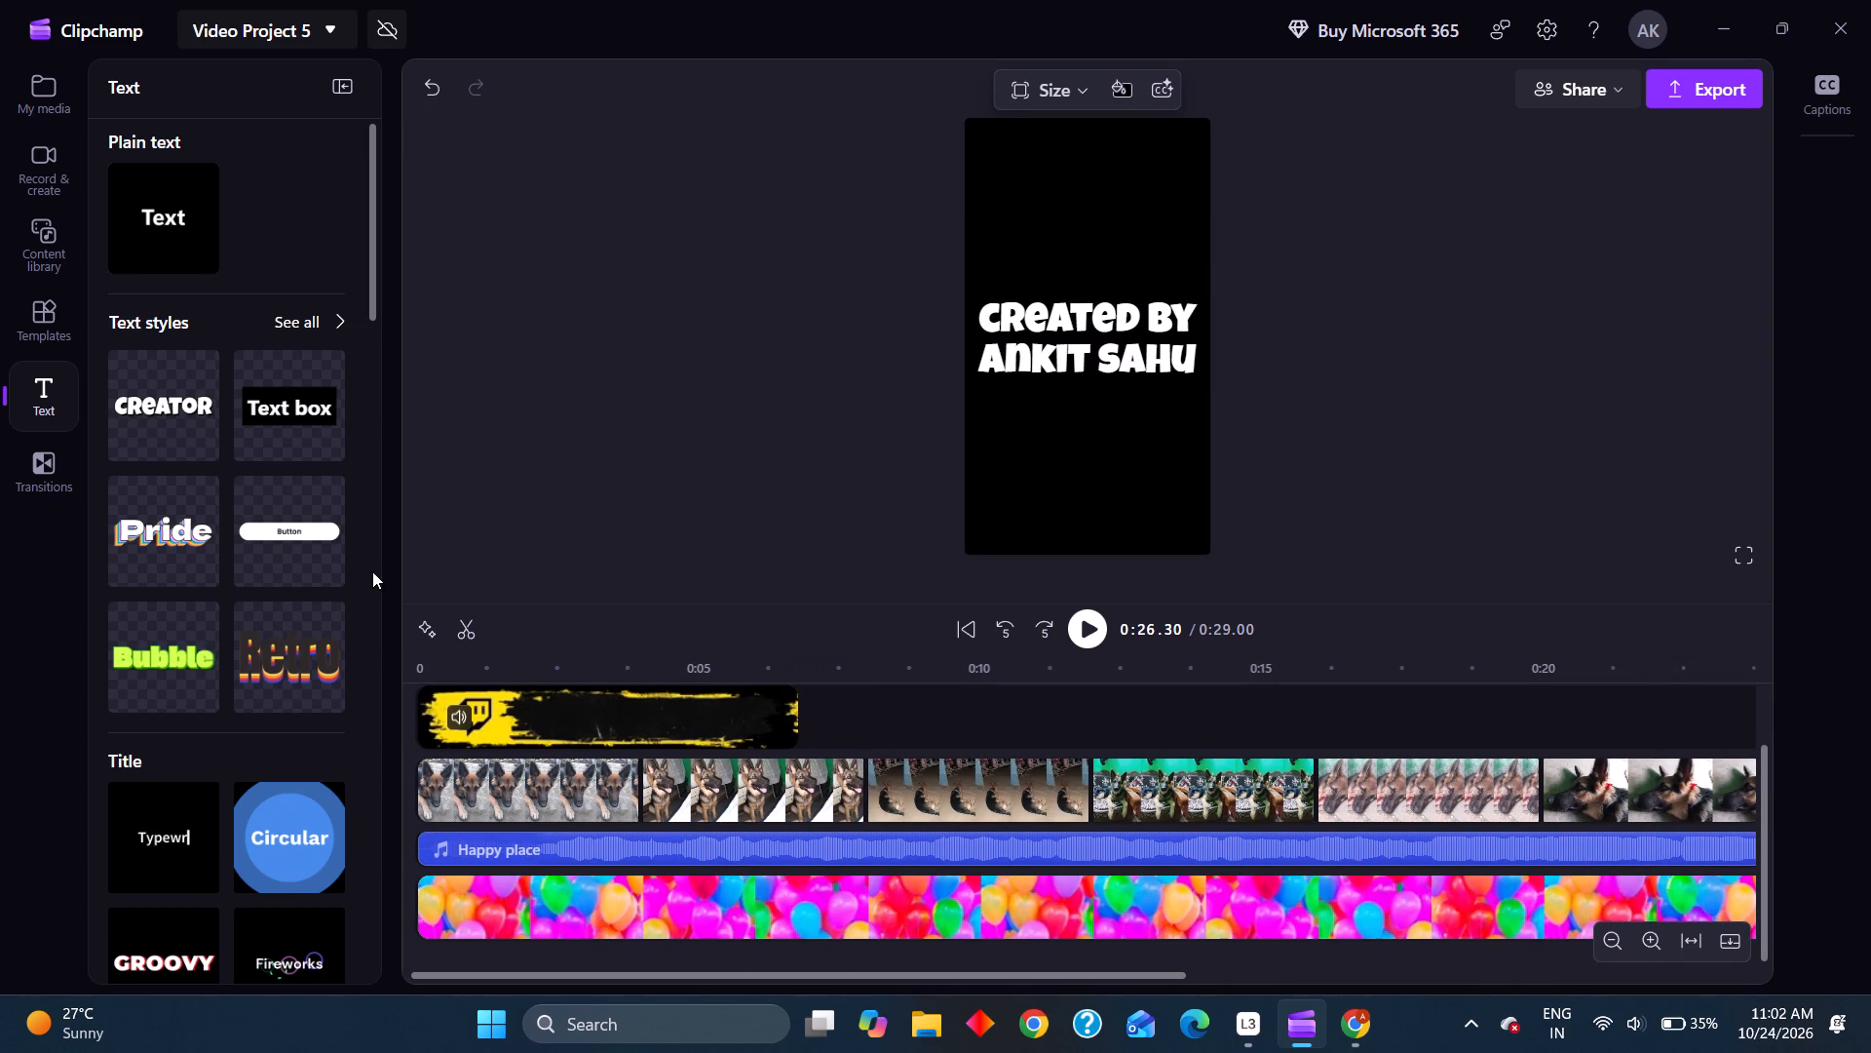
pyautogui.click(52, 440)
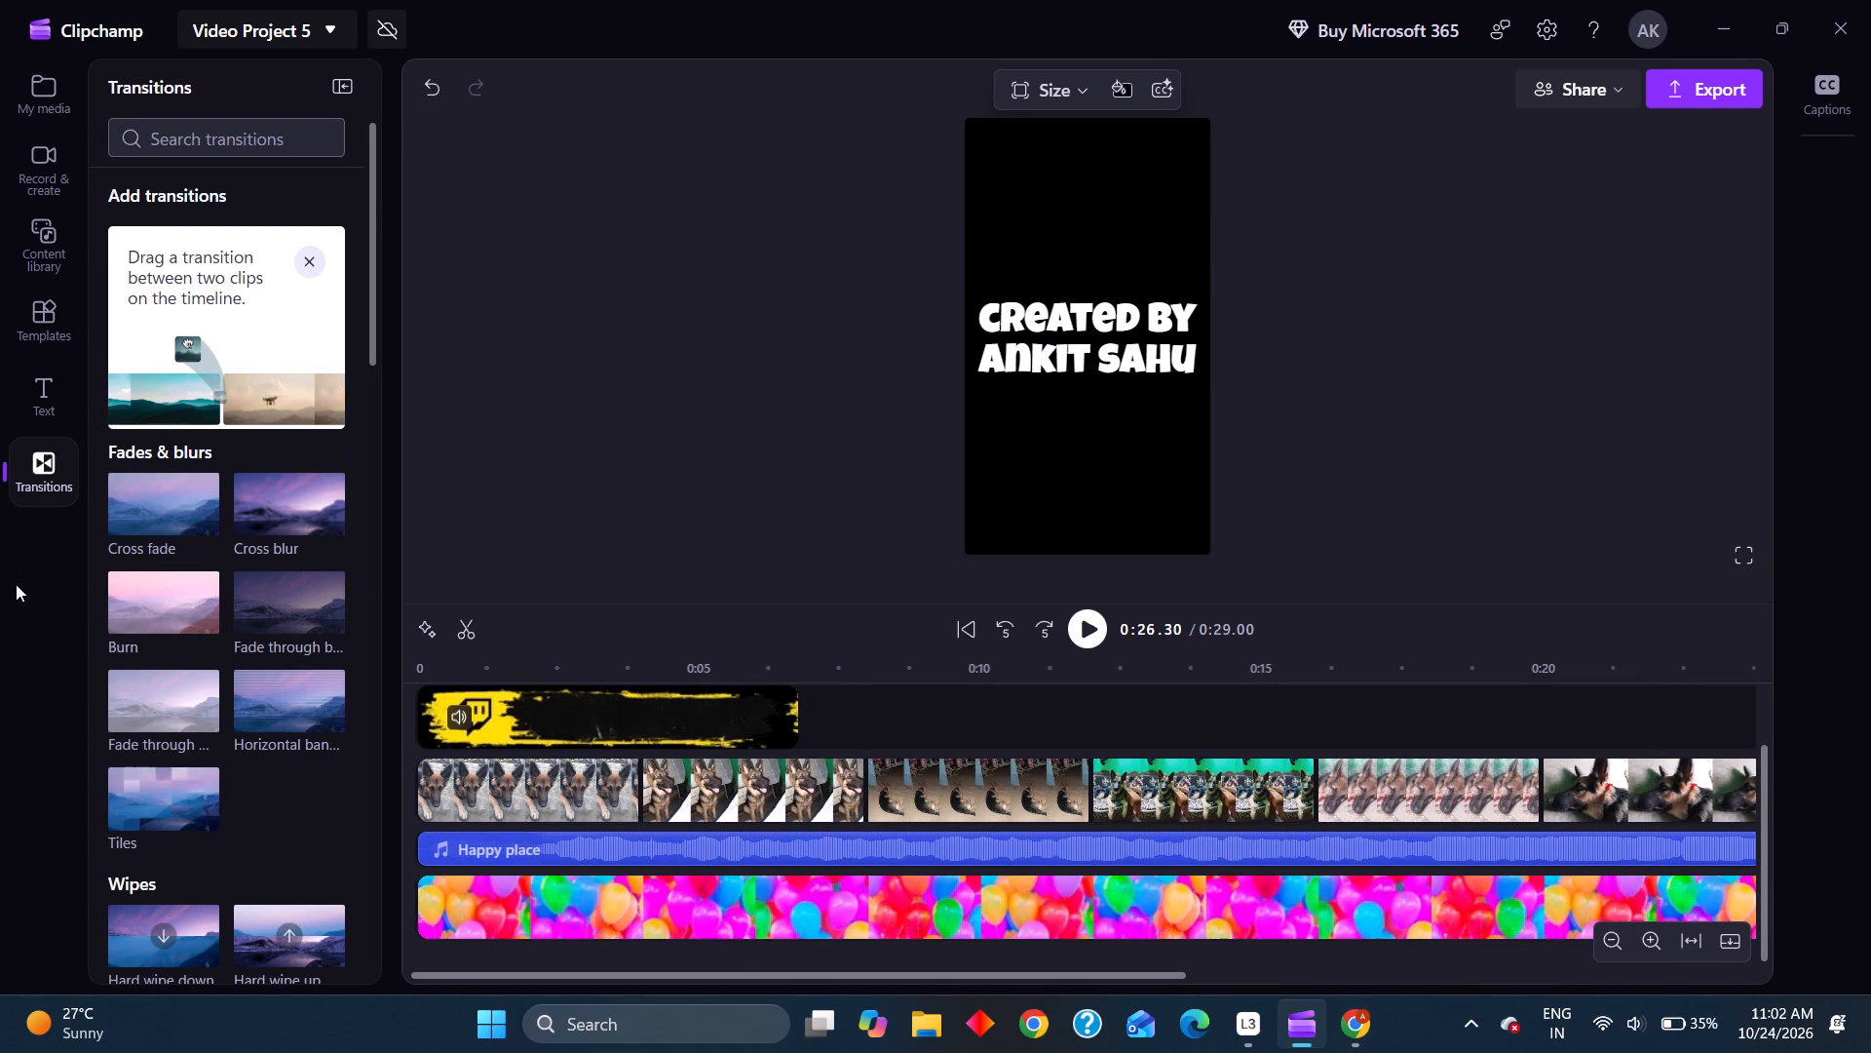
pyautogui.click(546, 767)
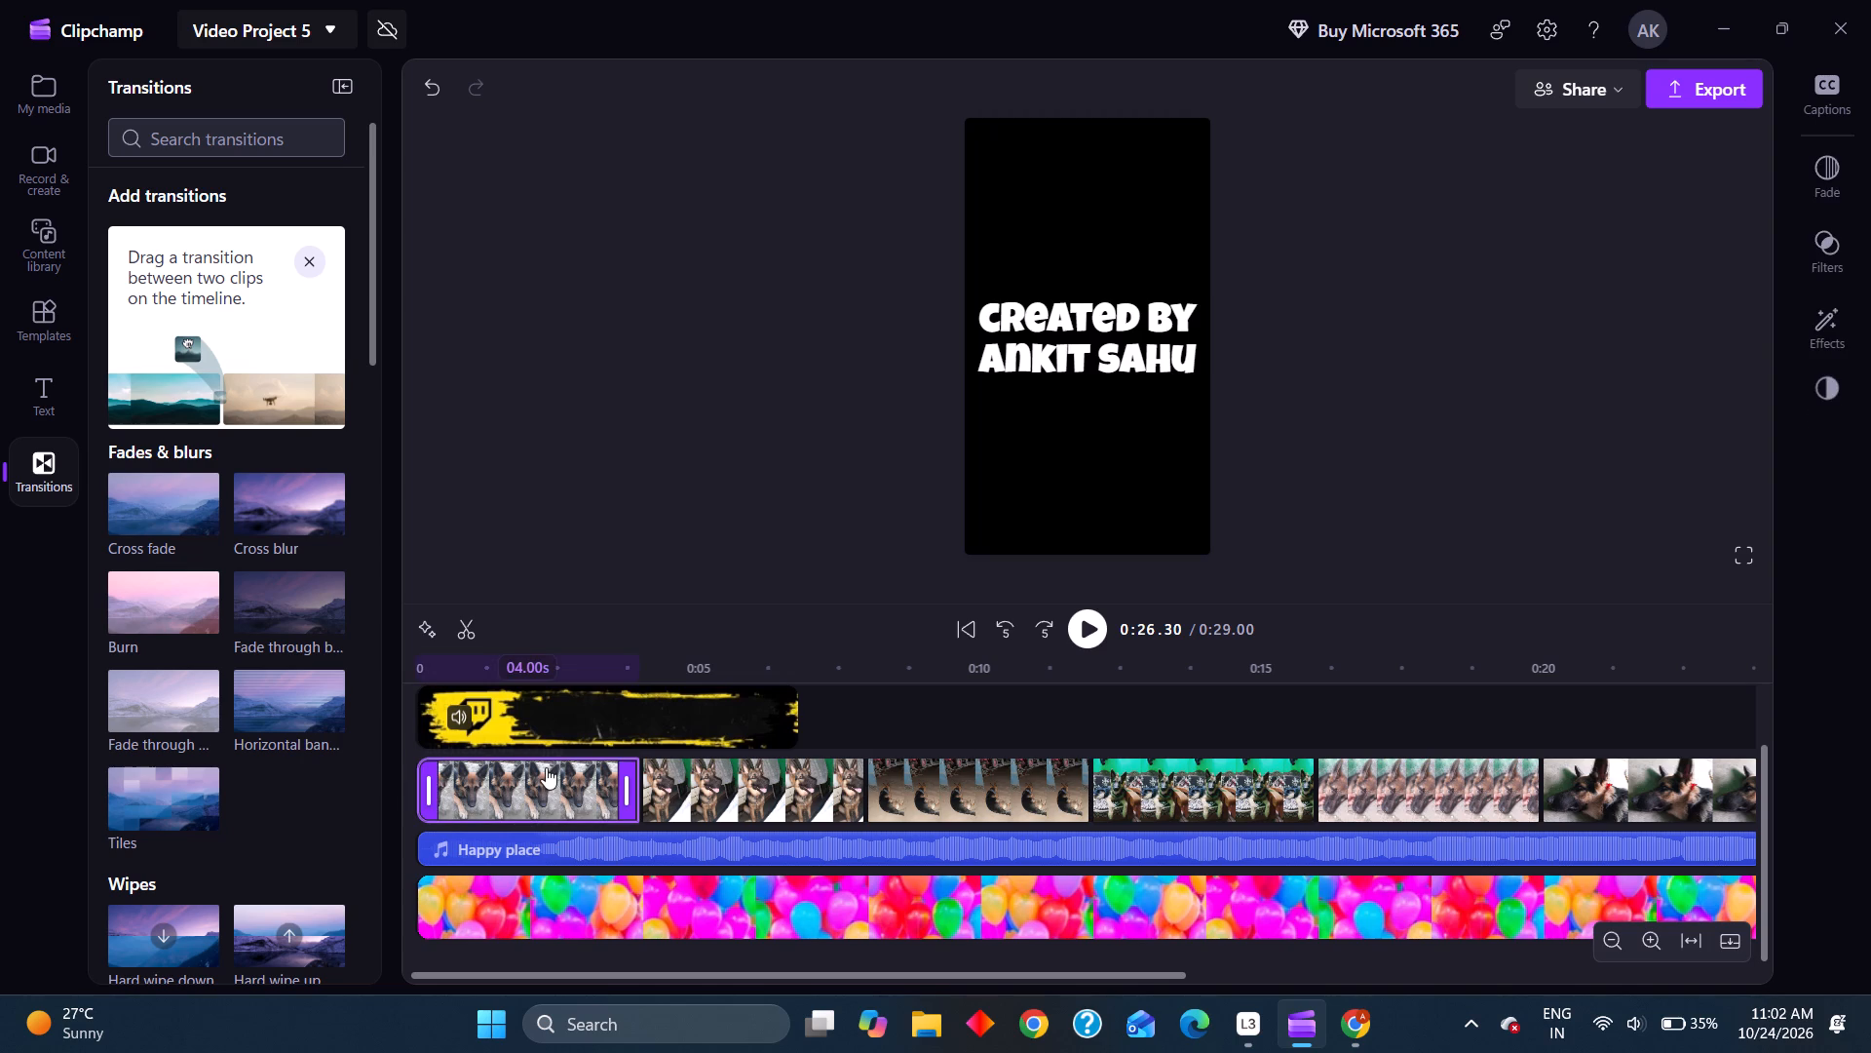
pyautogui.click(636, 785)
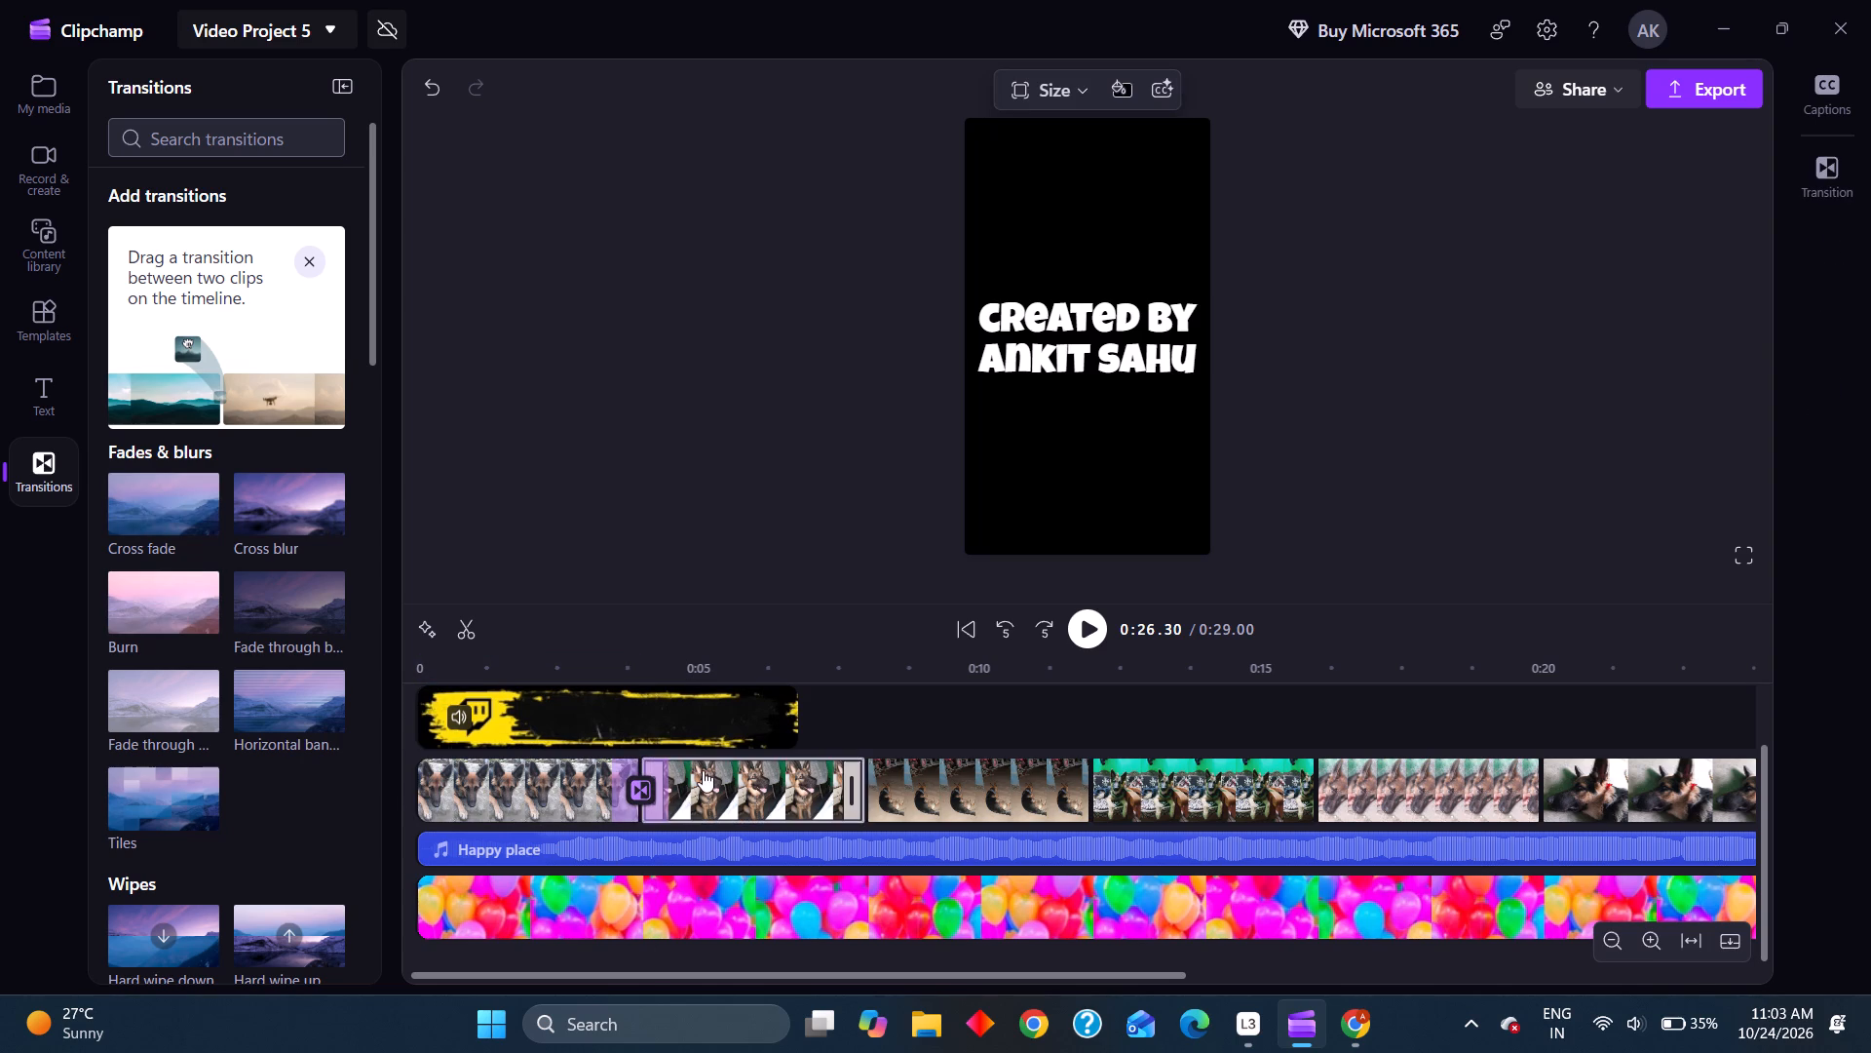
# Play the slideshow from the beginning to check the transition between the first two dog photos.
pyautogui.click(1085, 616)
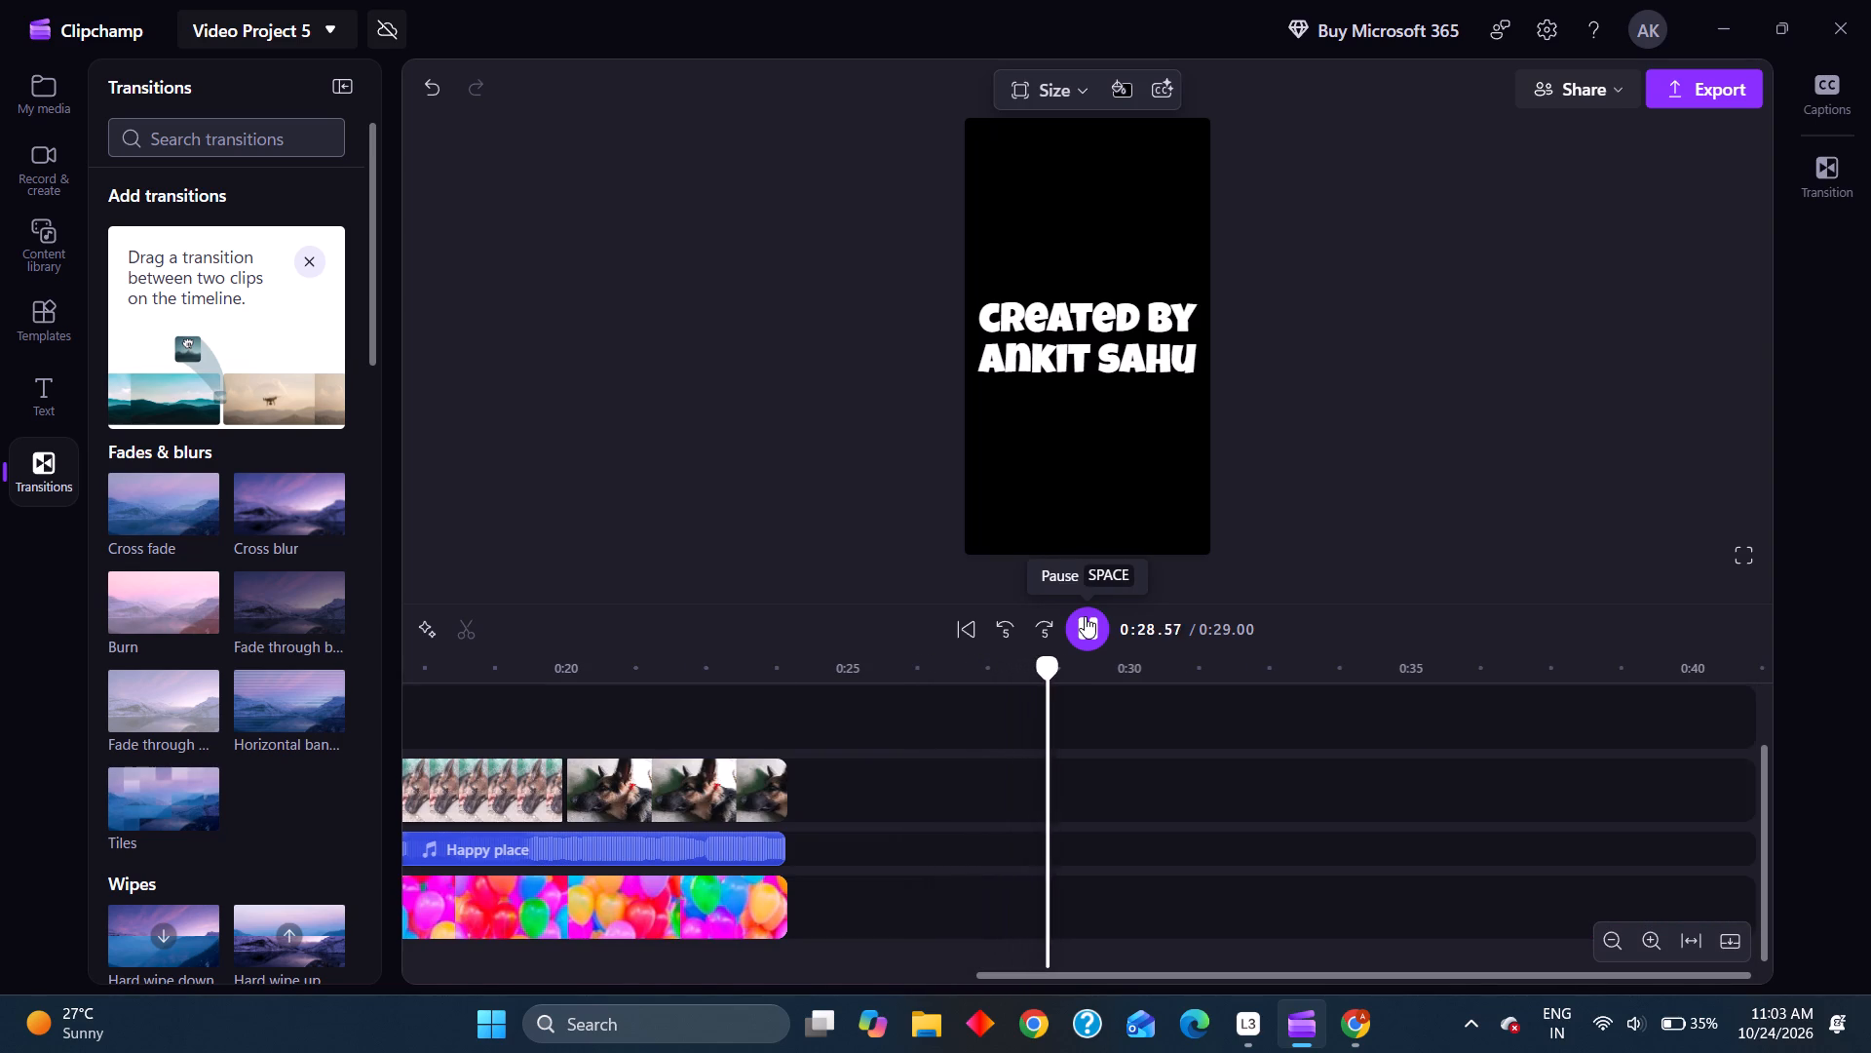
pyautogui.click(1085, 616)
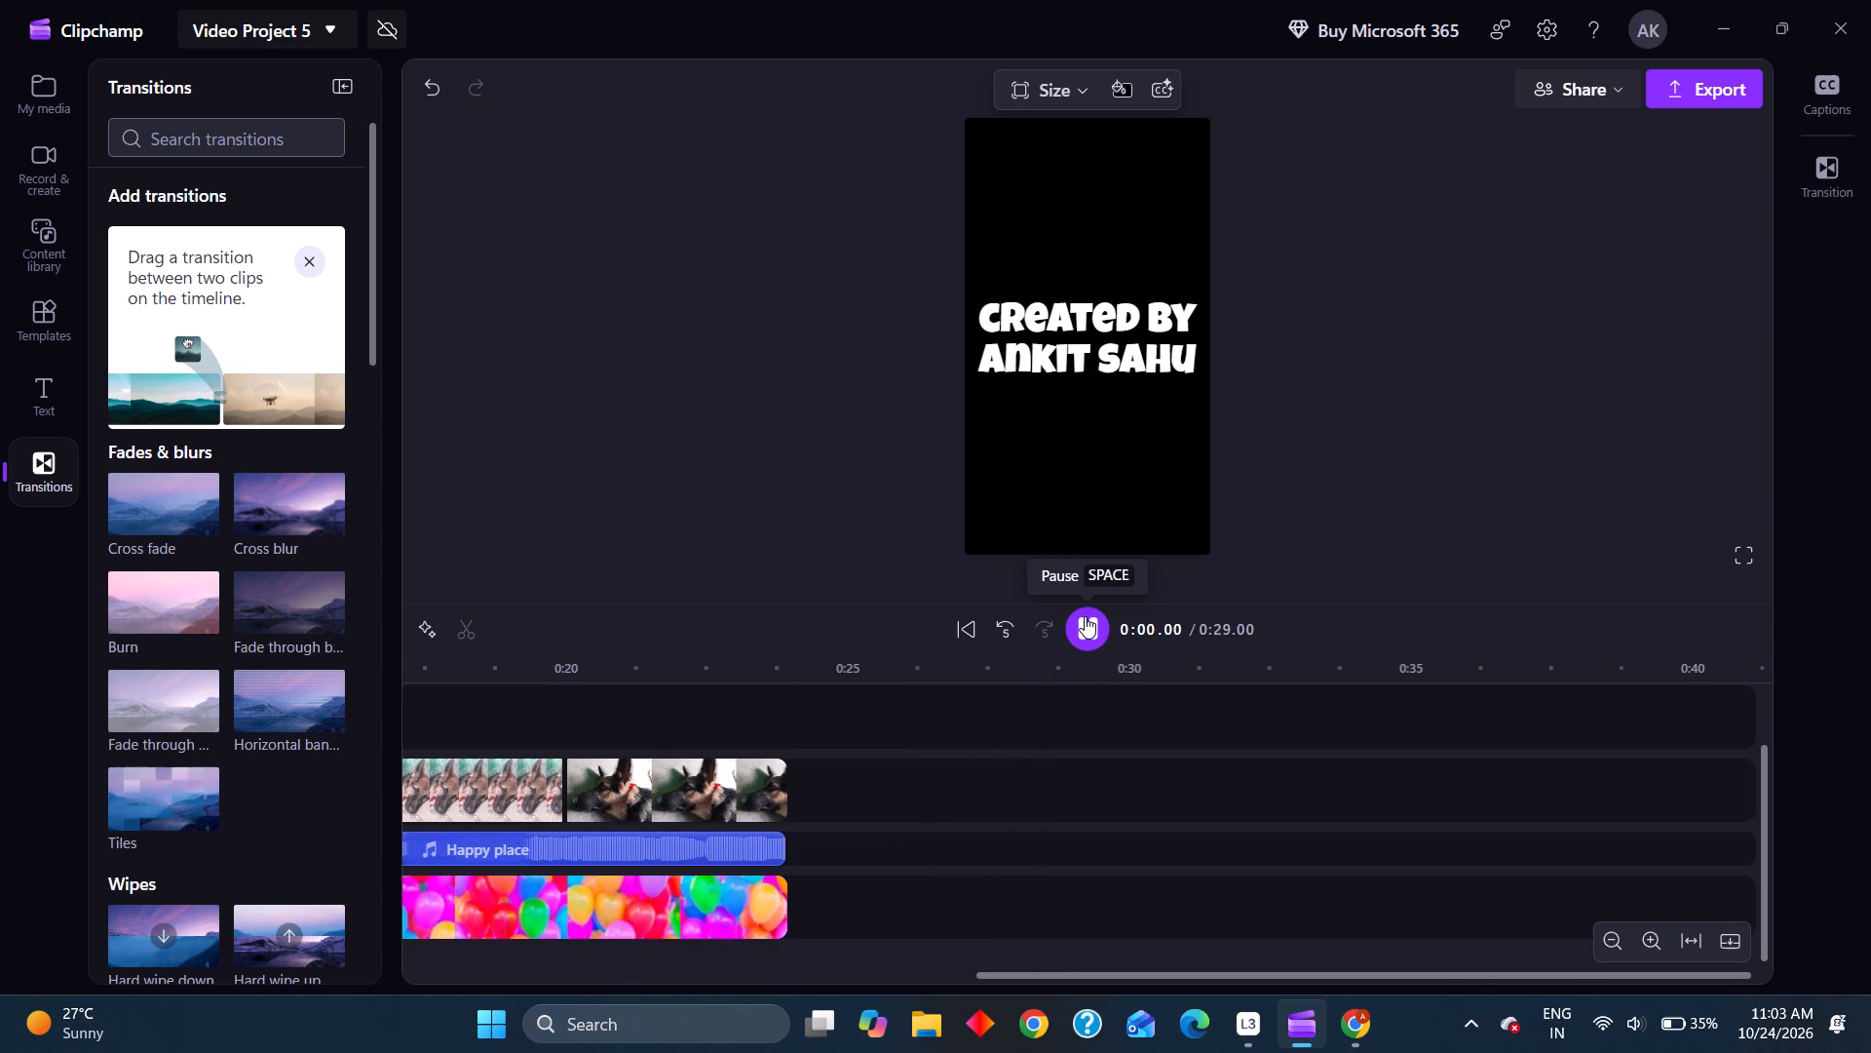
pyautogui.hscroll(4, 731, 813)
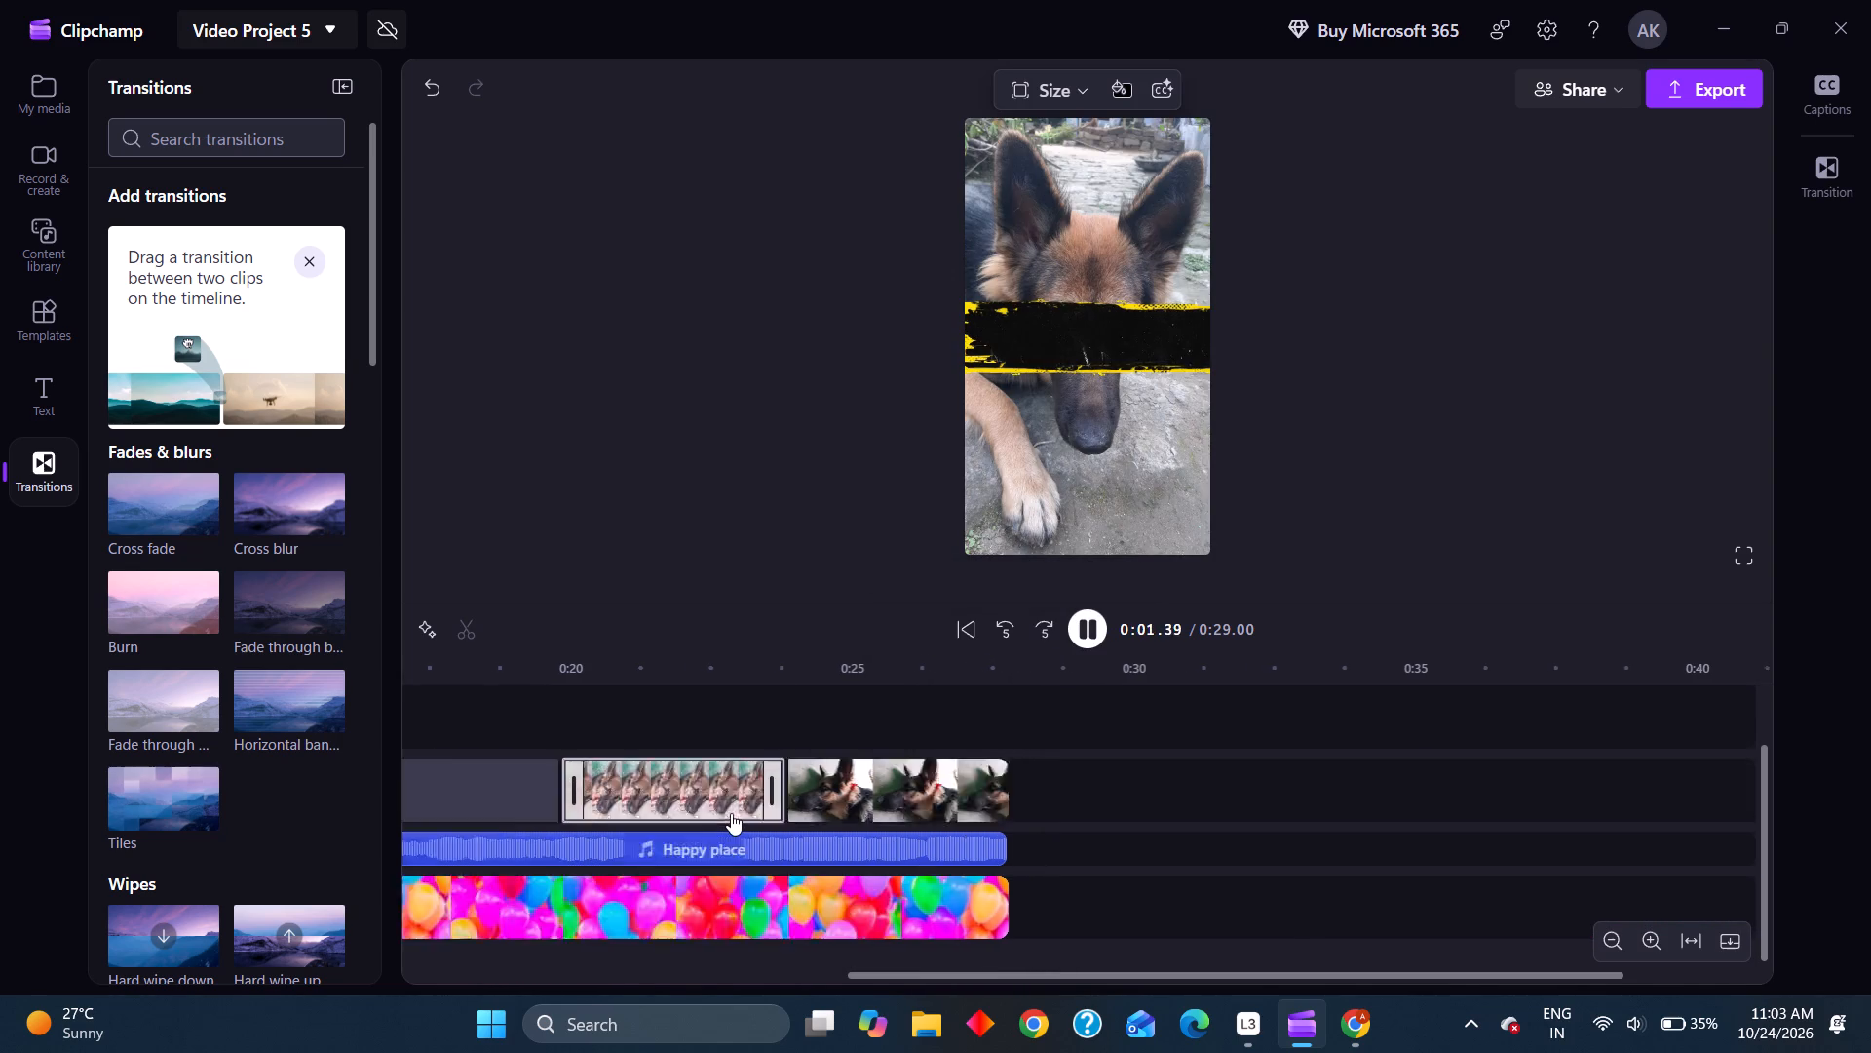
pyautogui.hscroll(1, 731, 813)
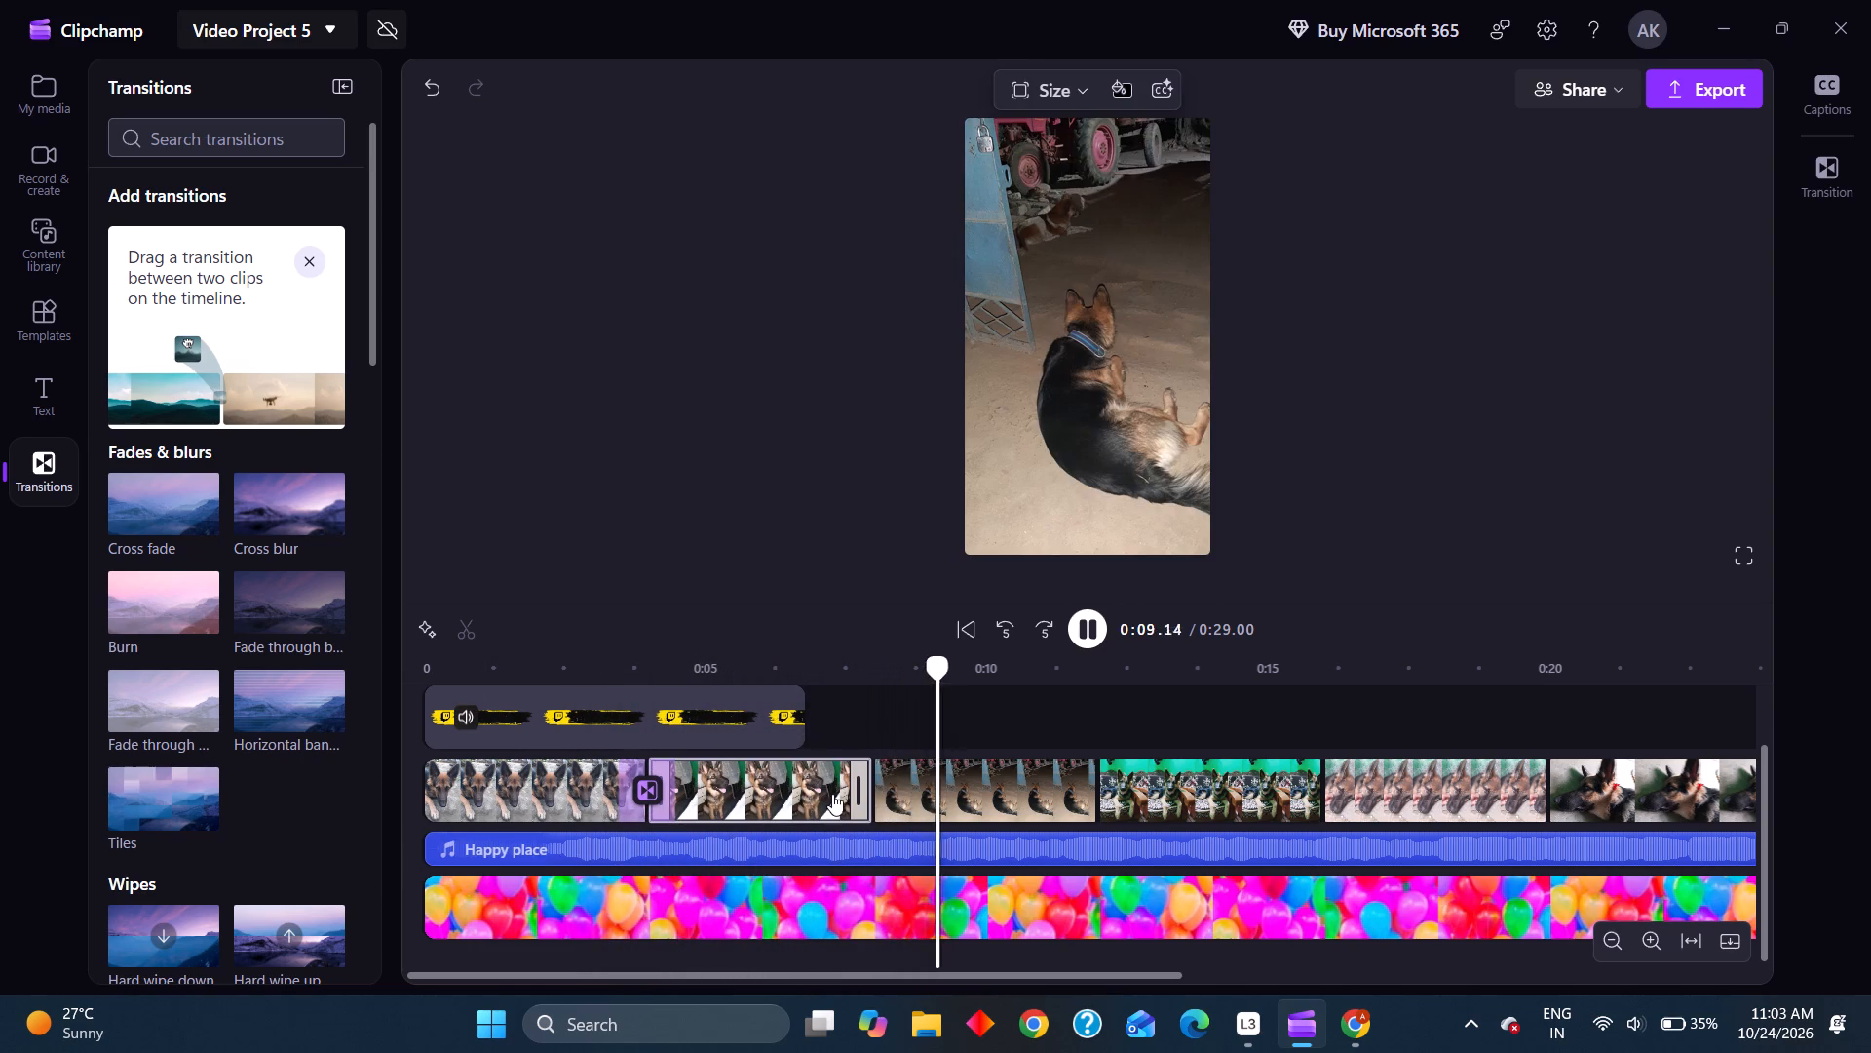
# Add transitions at the remaining four cuts, from the second dog photo through to the last one.
pyautogui.click(865, 790)
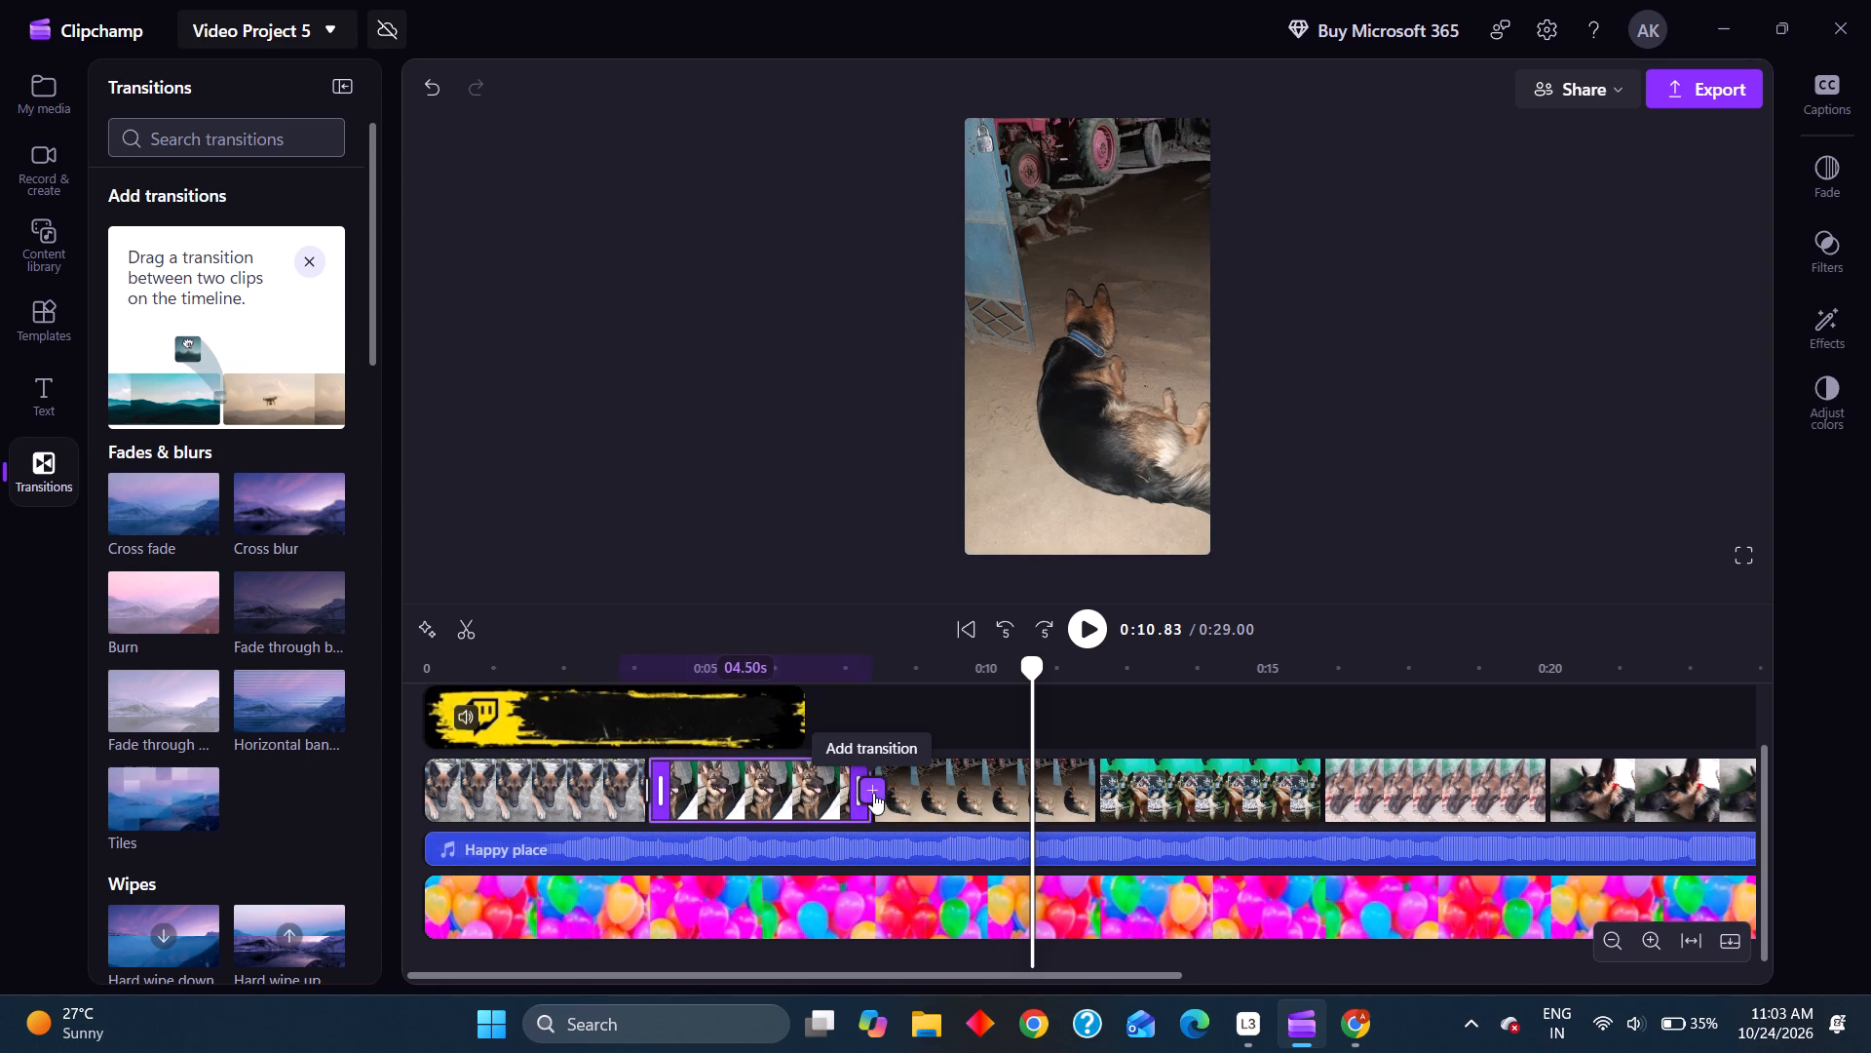
pyautogui.click(873, 793)
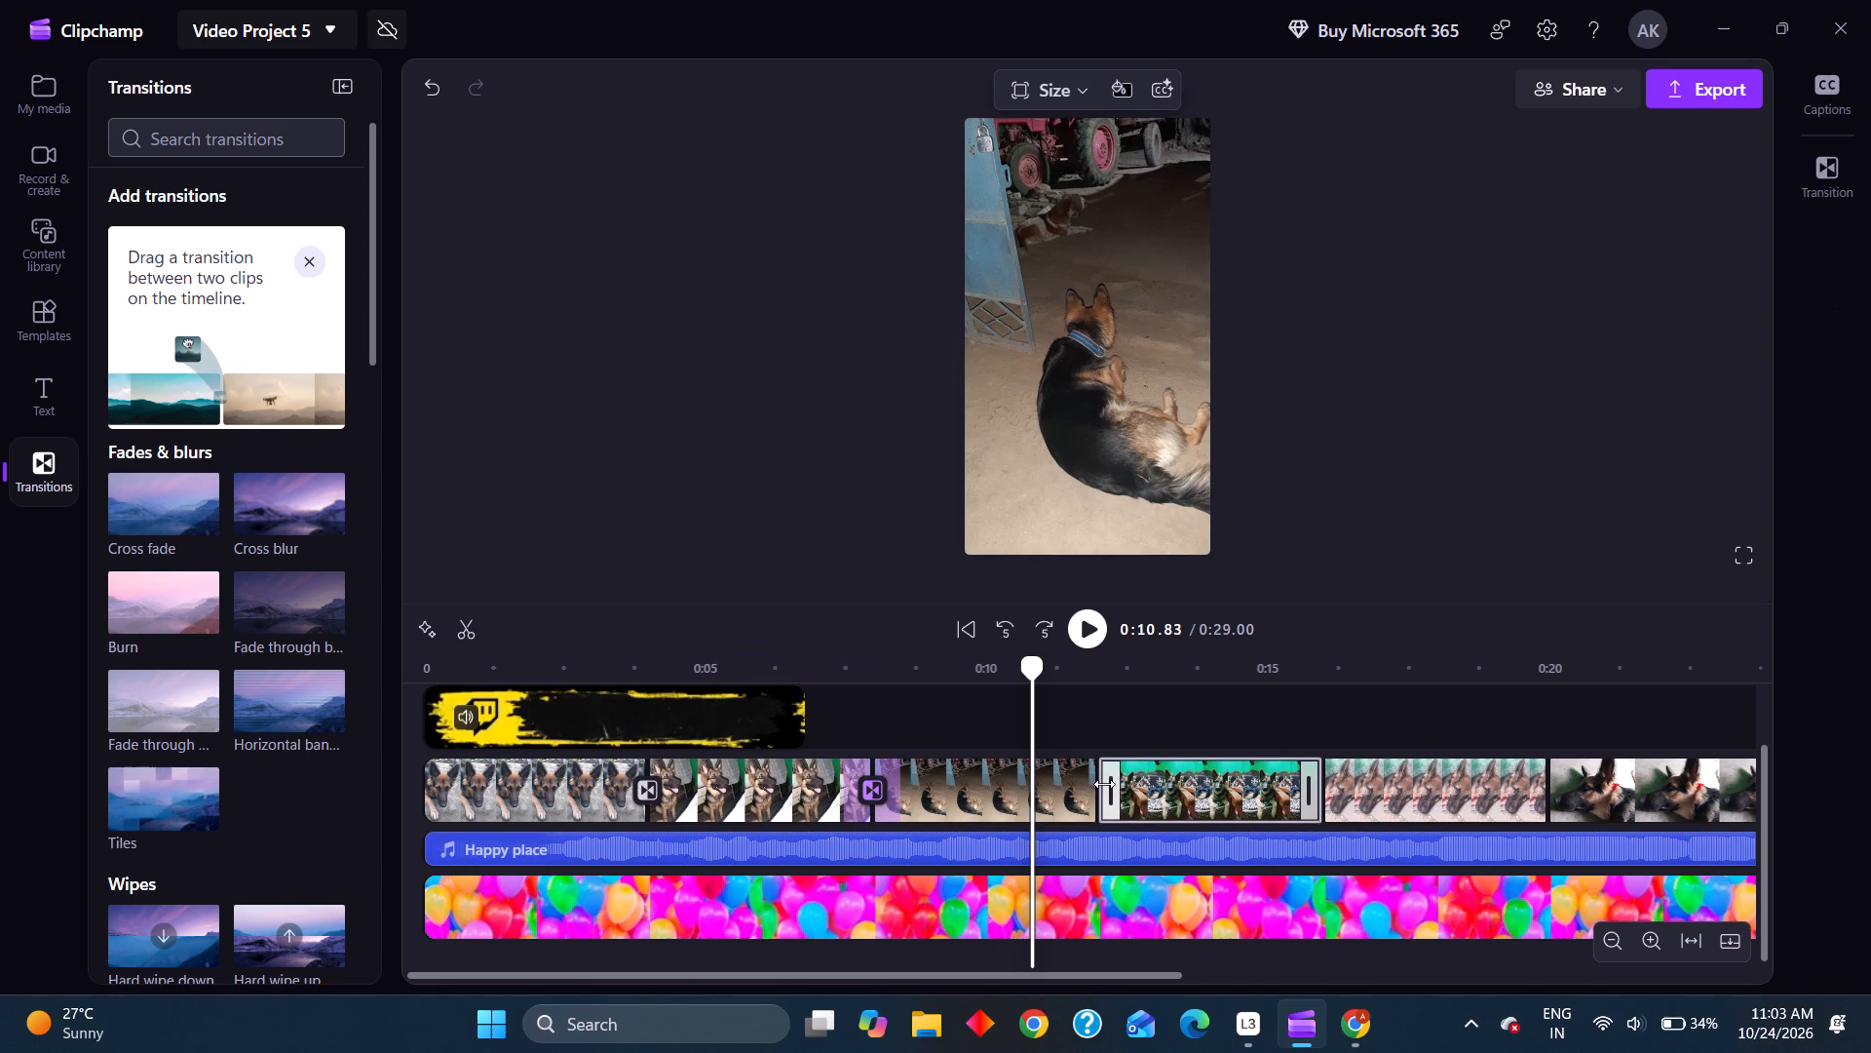
pyautogui.click(1096, 787)
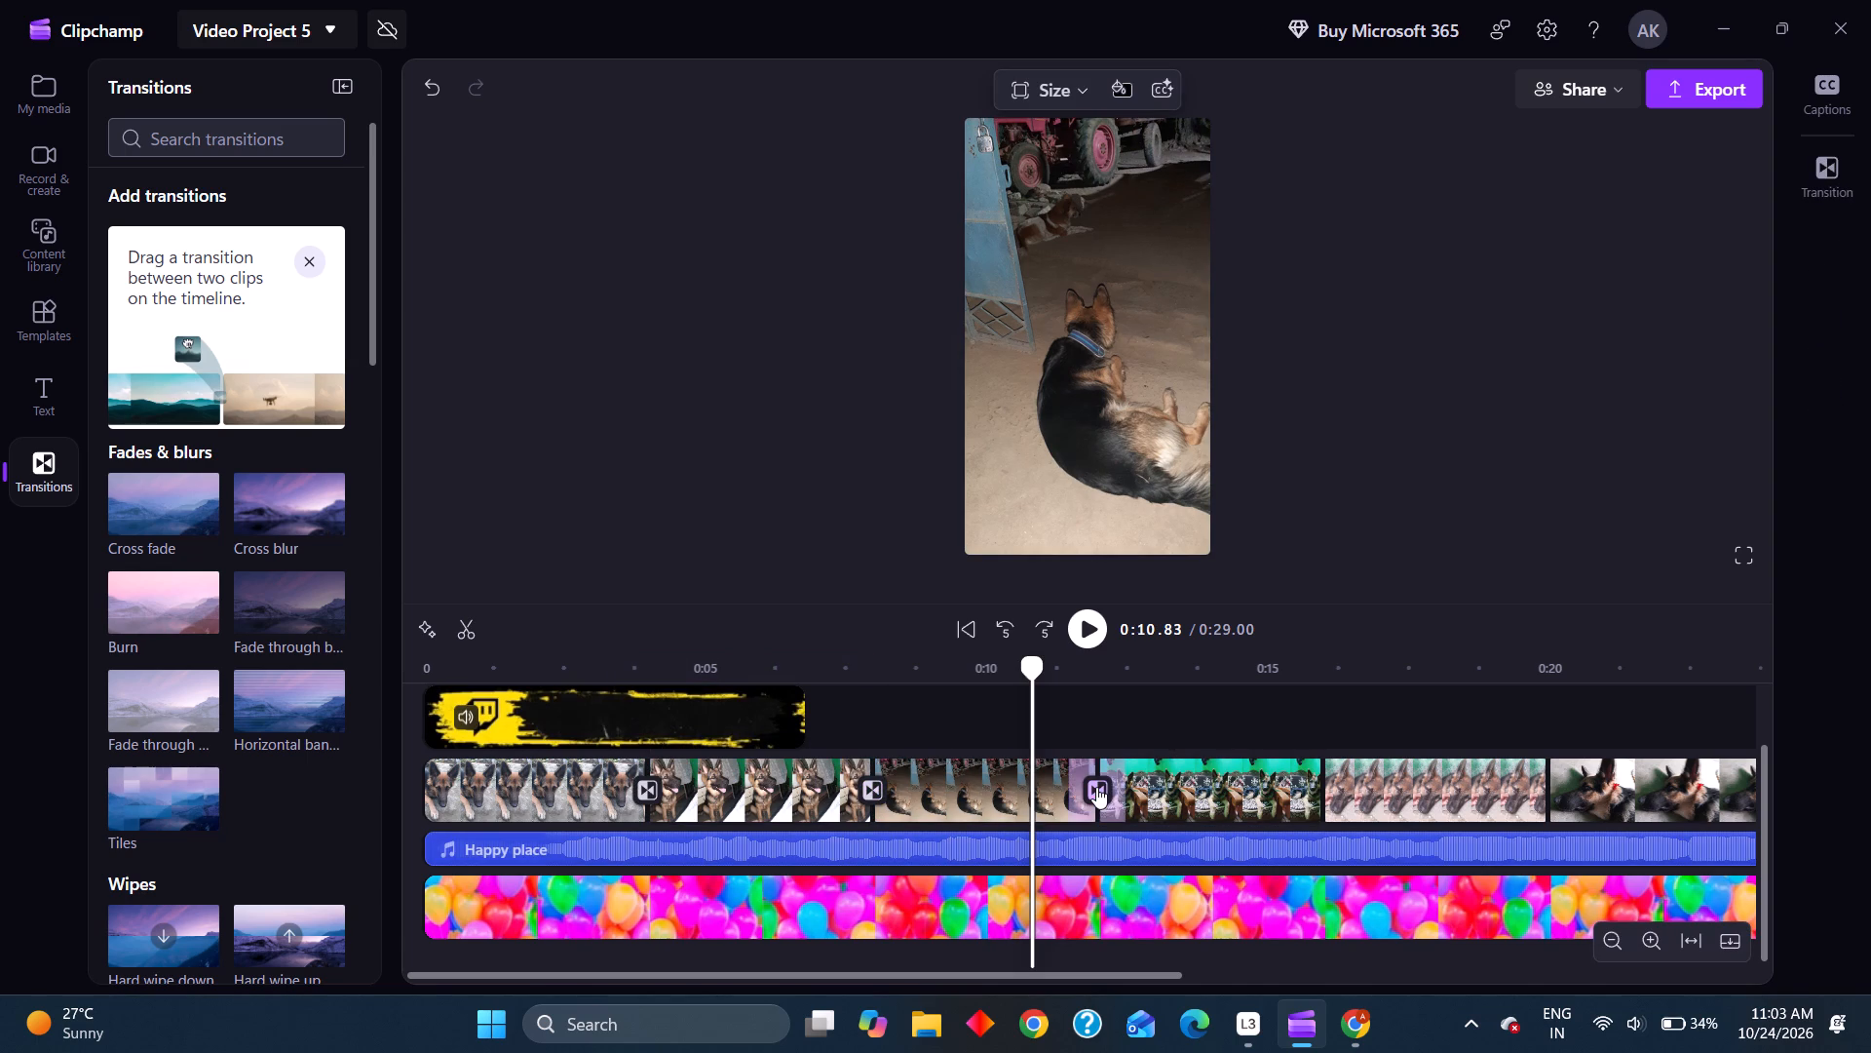
pyautogui.hscroll(-1, 1096, 787)
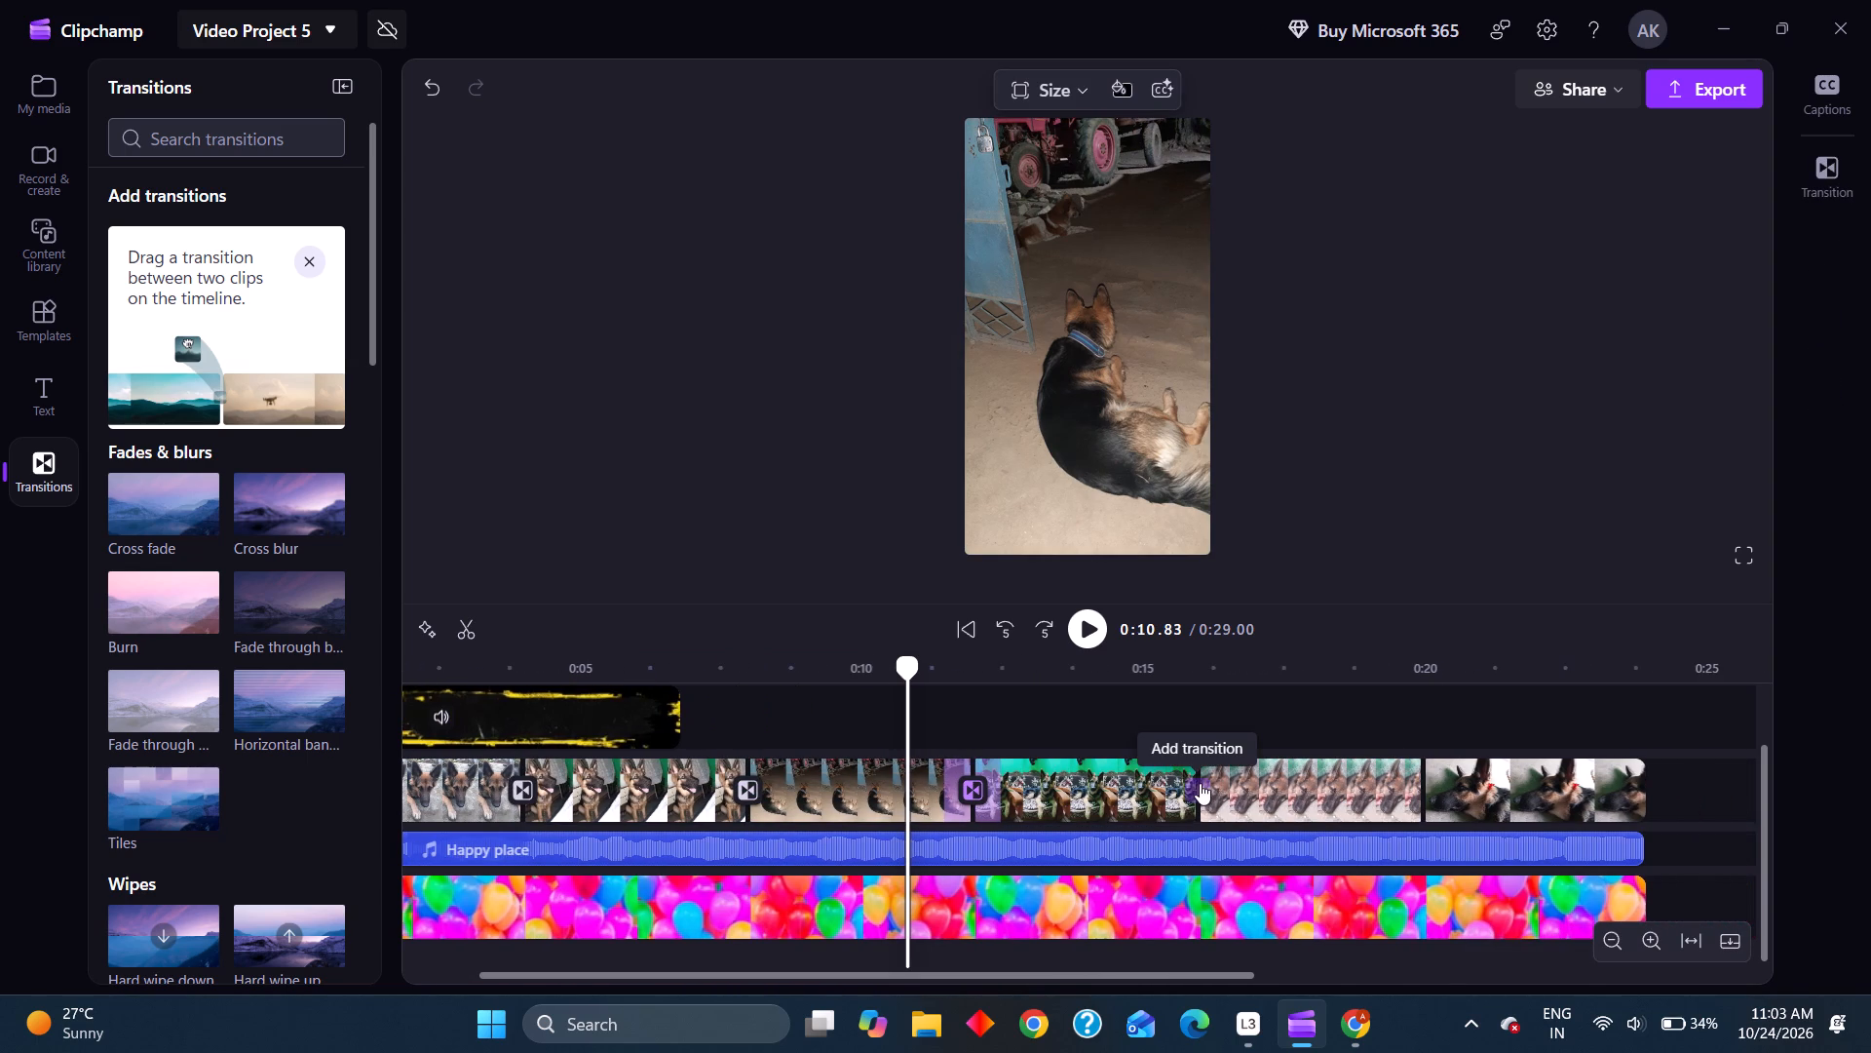
pyautogui.click(1200, 783)
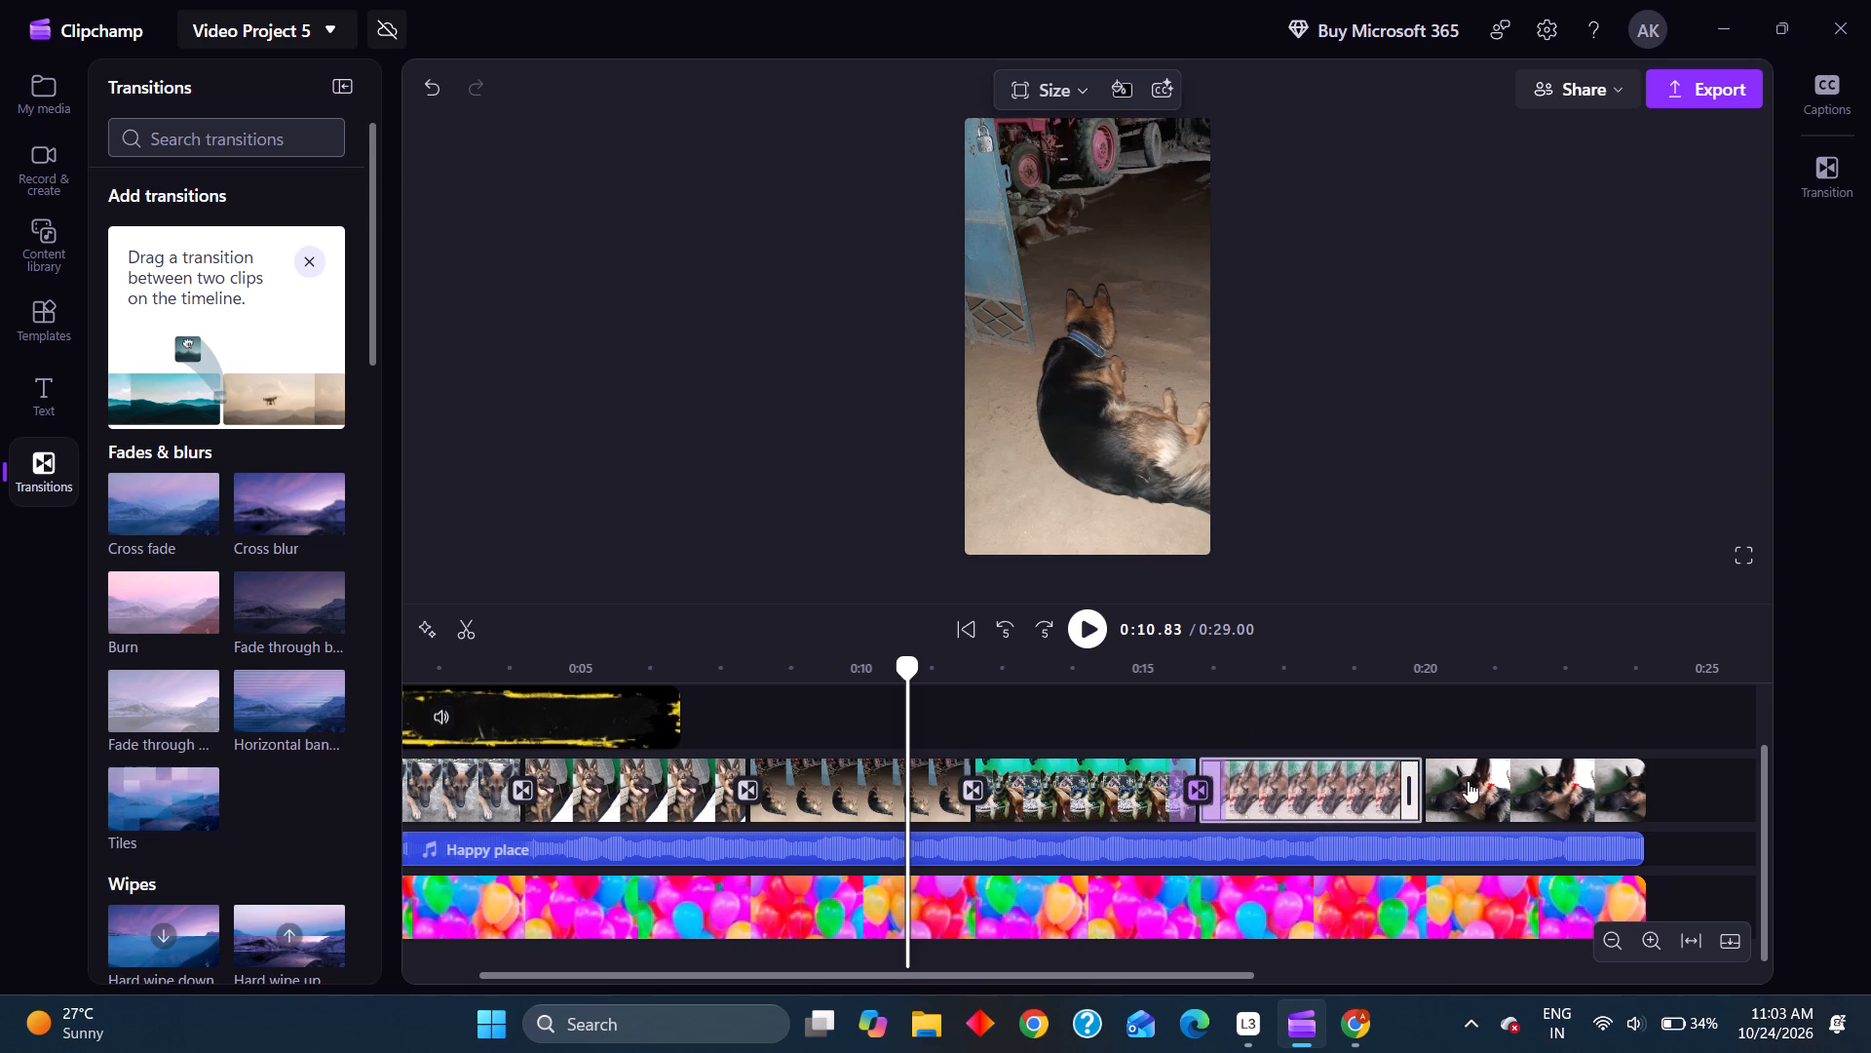
pyautogui.click(1420, 789)
pyautogui.hscroll(-1, 1420, 789)
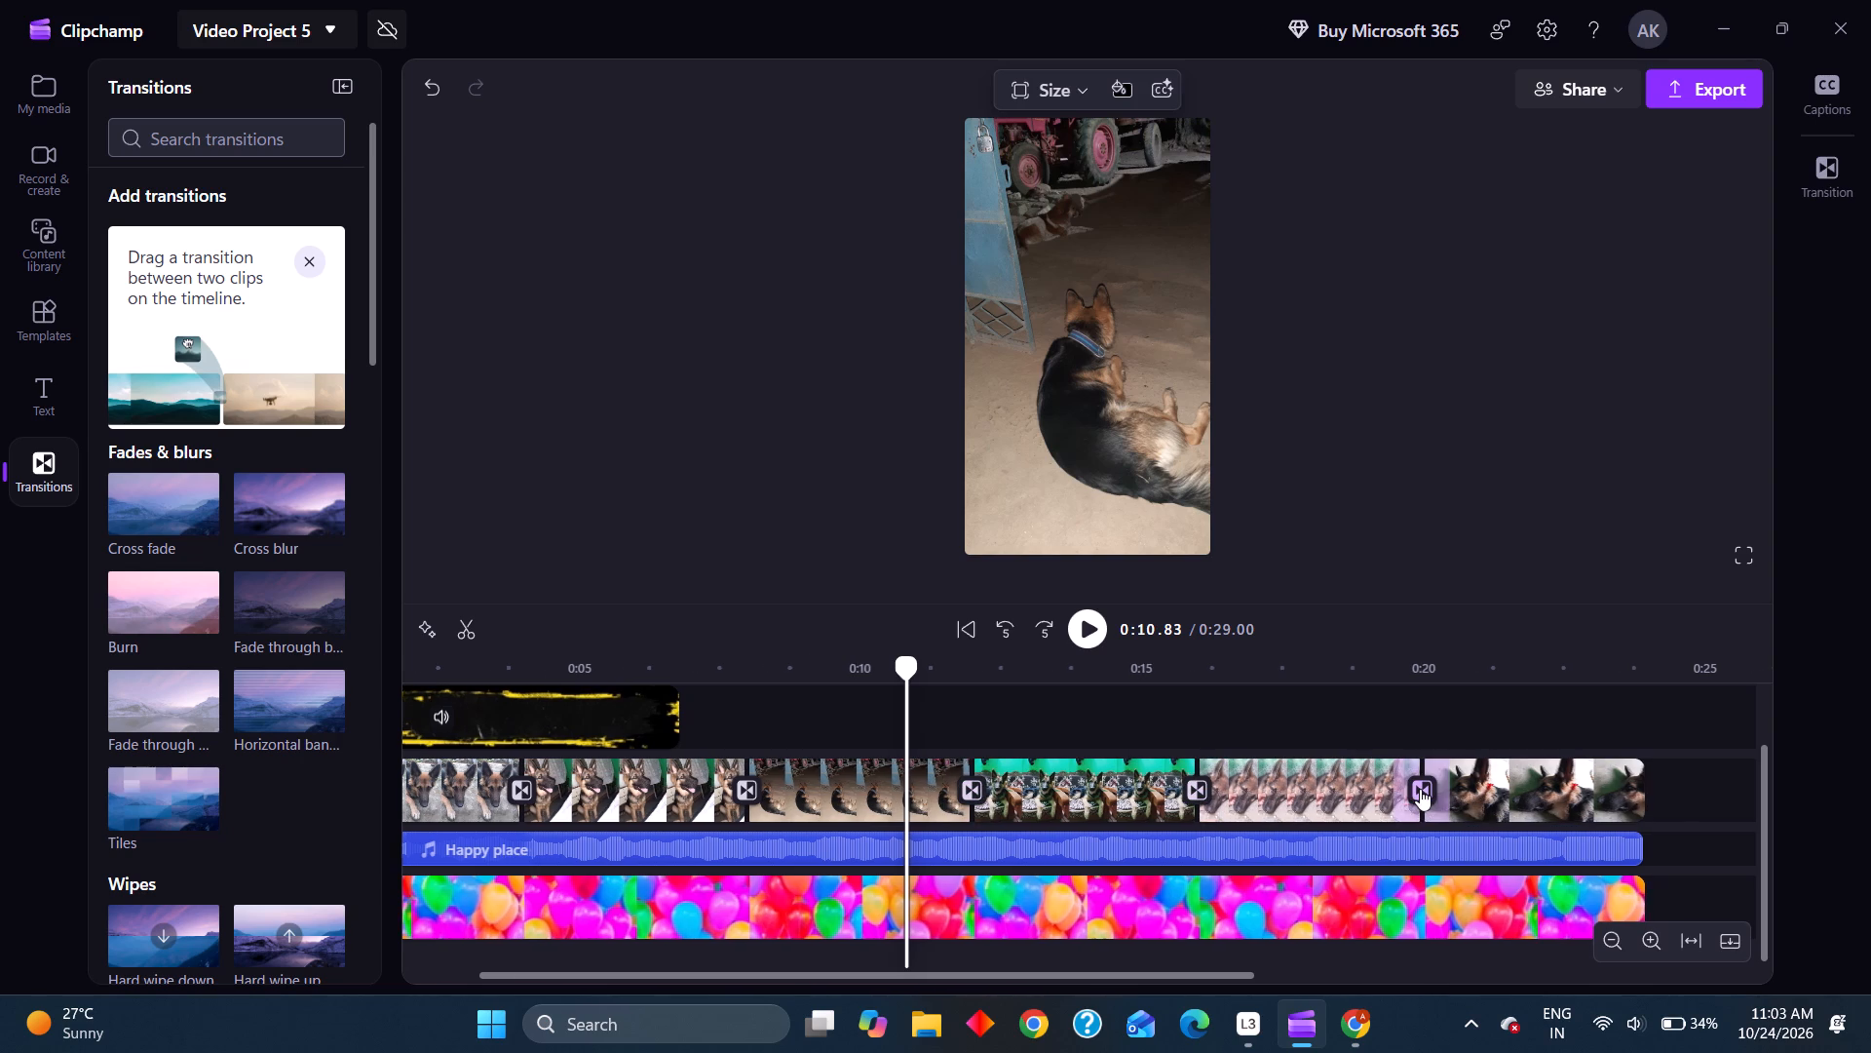
# Play the slideshow through the closing title to review the added transitions.
pyautogui.hscroll(-1, 1420, 789)
pyautogui.click(1088, 628)
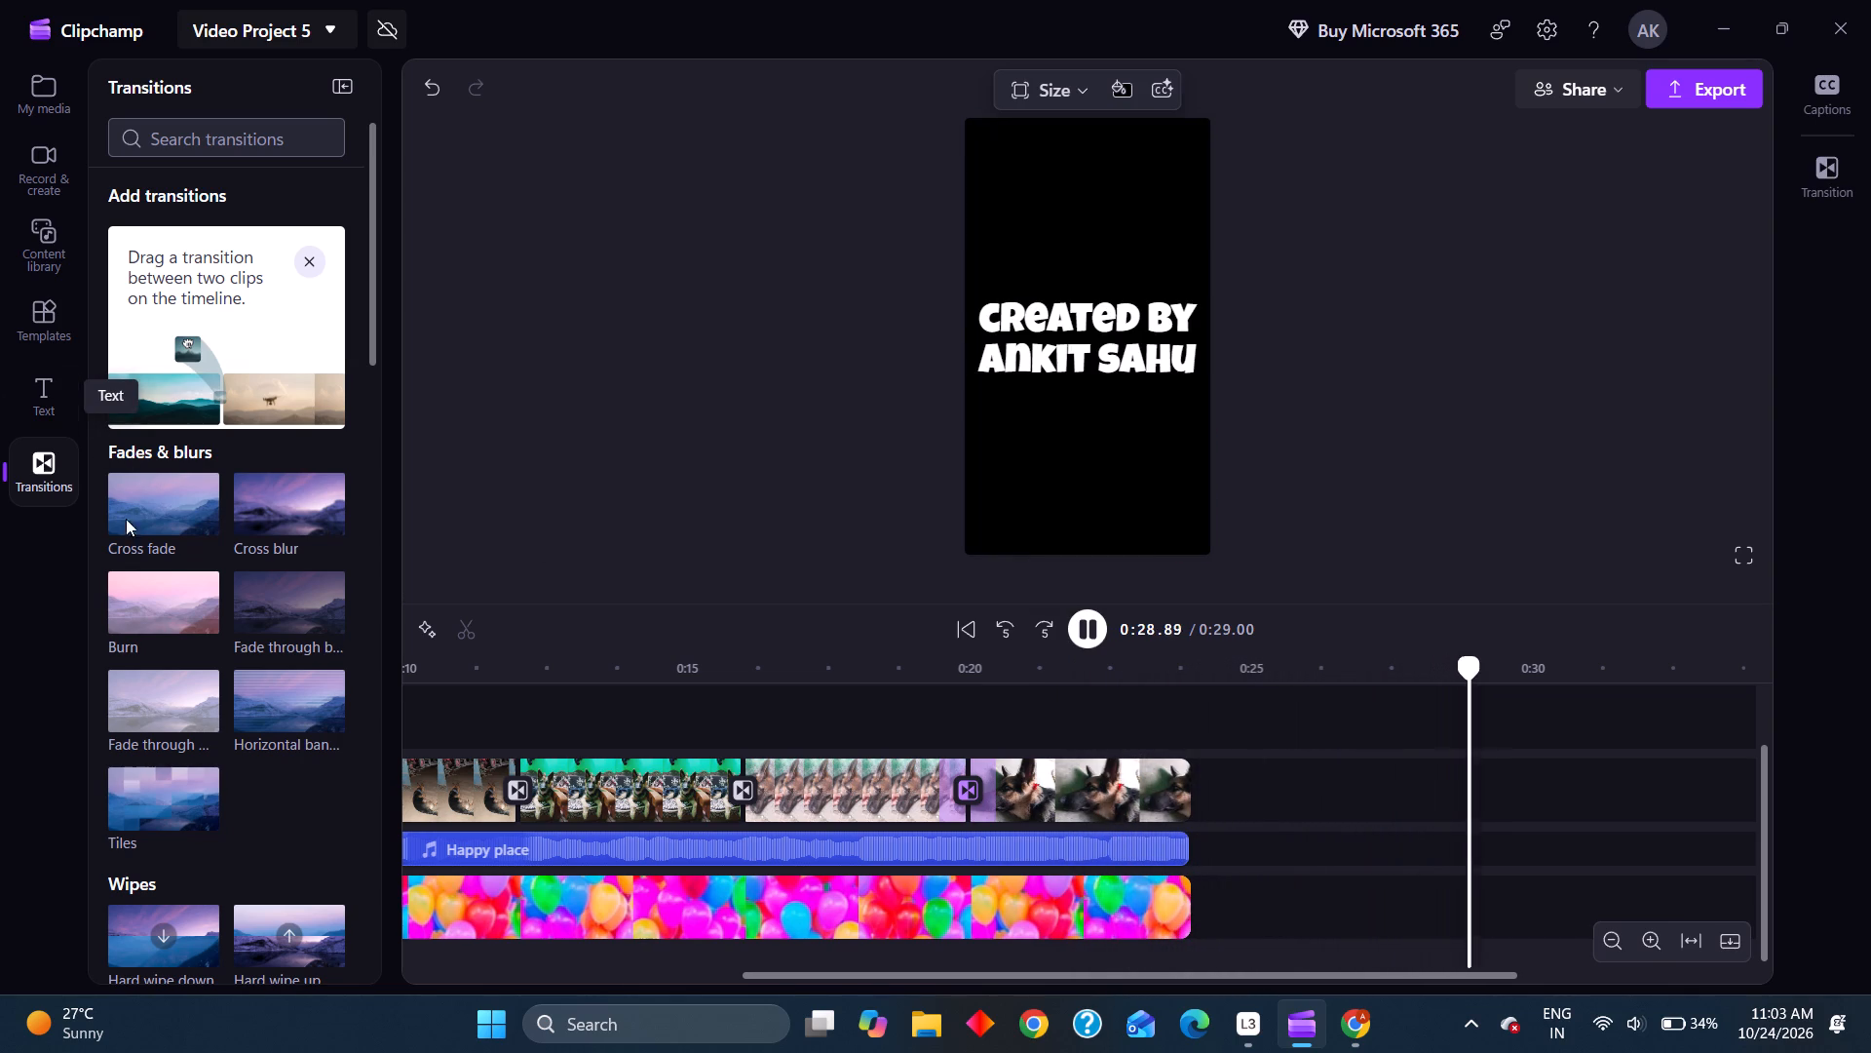
# Apply the Heart transition from the Cartoon group to the cut between the last two dog photos.
pyautogui.scroll(-1, 302, 618)
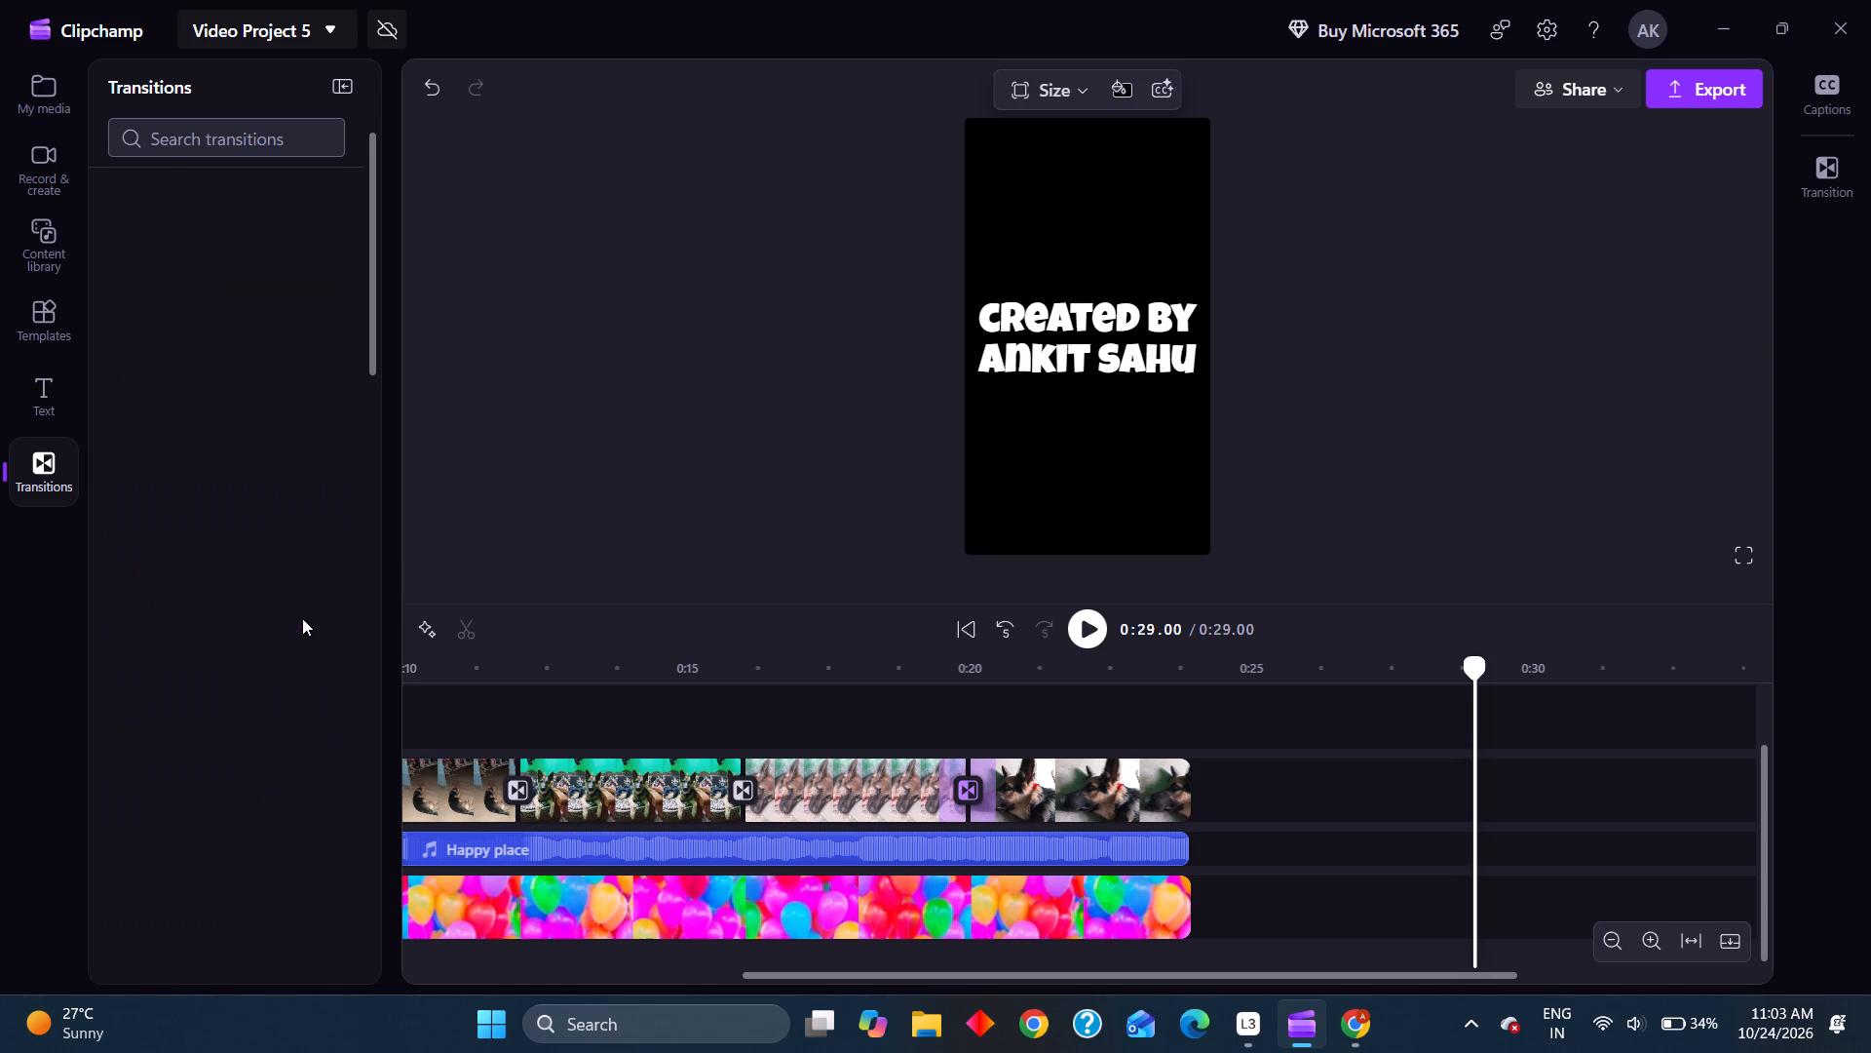
pyautogui.scroll(-3, 302, 618)
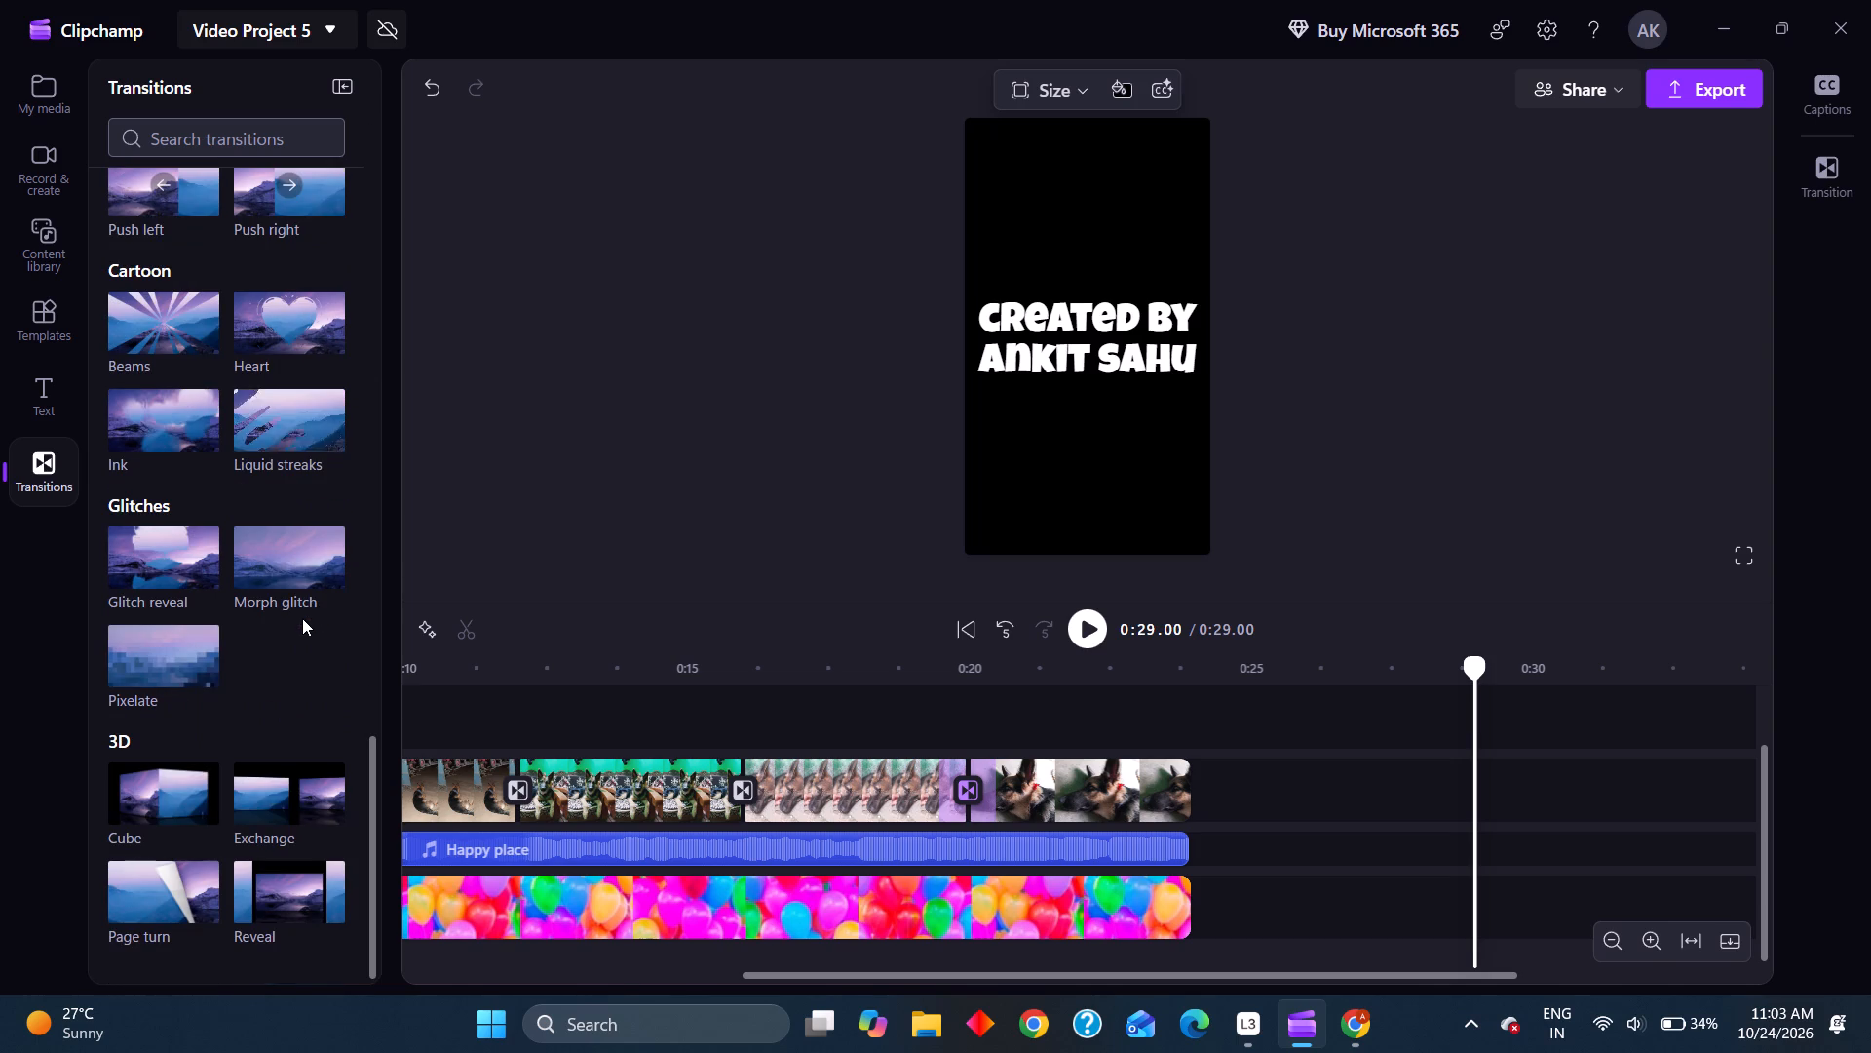
pyautogui.click(315, 369)
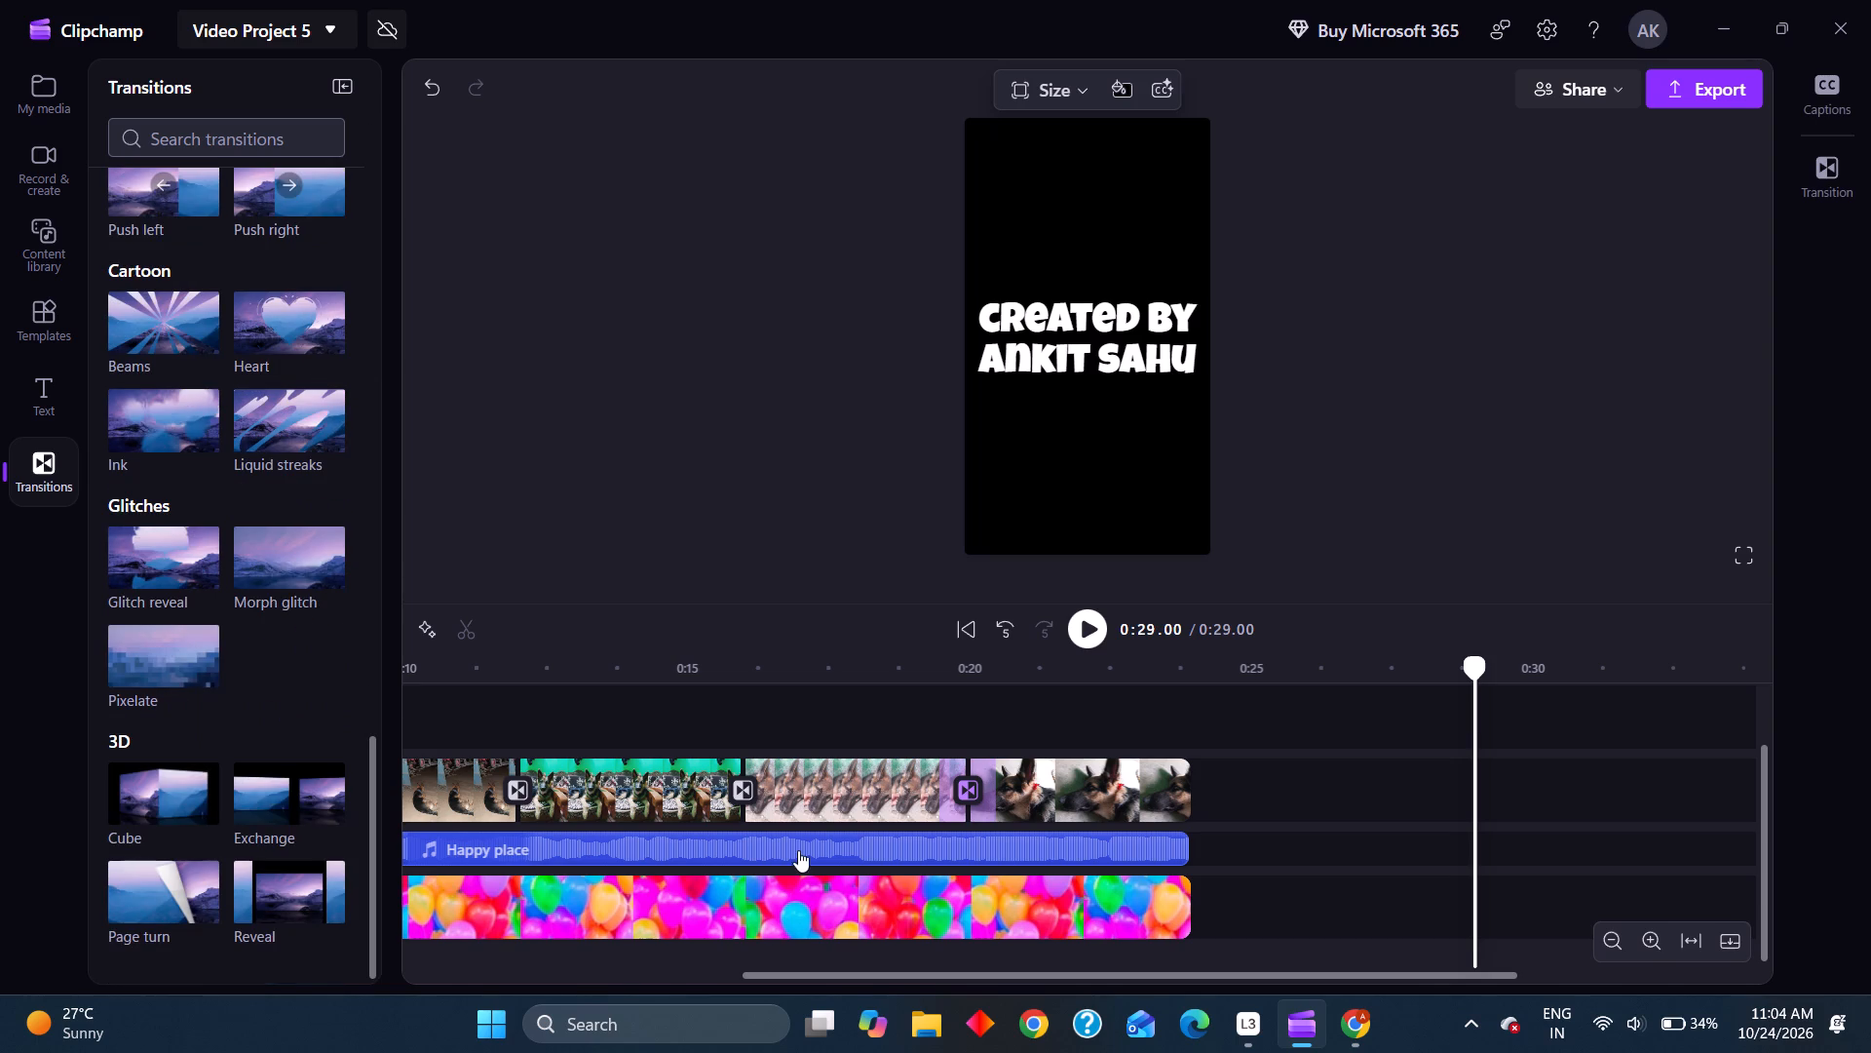
pyautogui.click(970, 789)
# Play the slideshow from just before the last dog-photo cut through the closing title to check the Heart transition there.
pyautogui.click(313, 344)
pyautogui.click(313, 344)
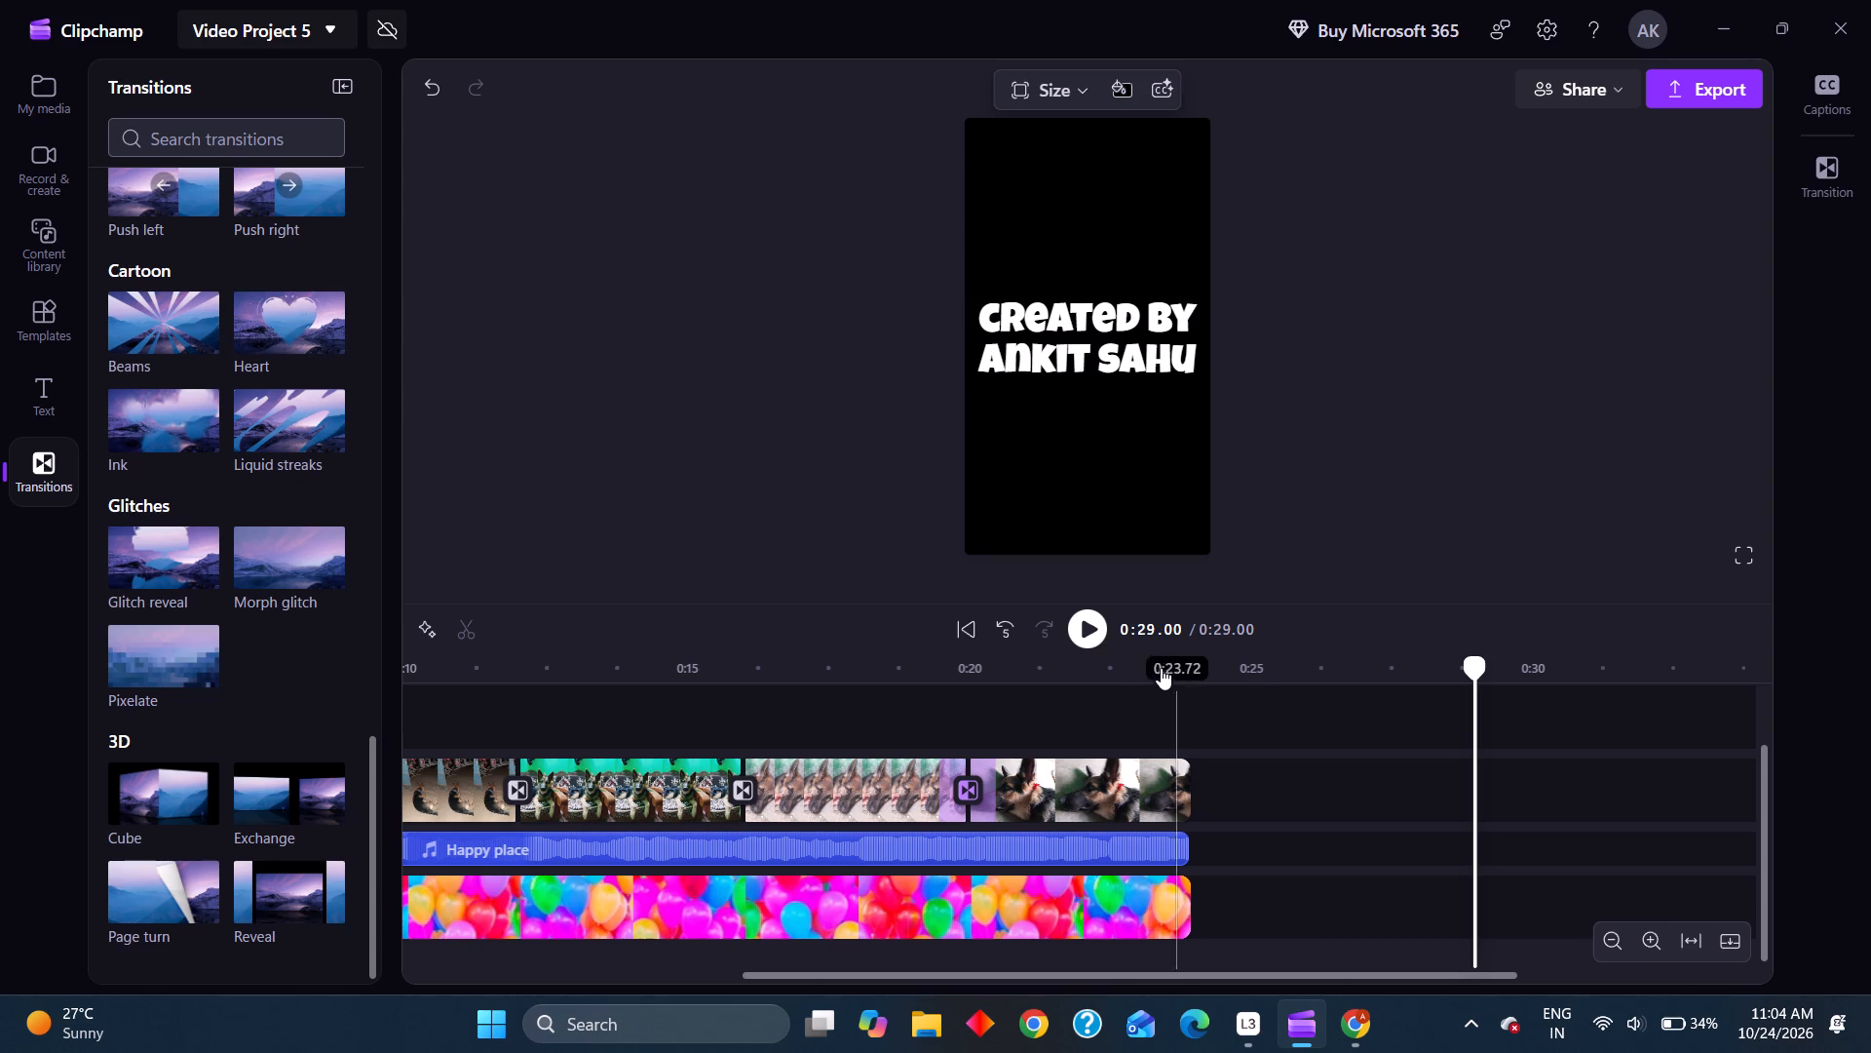
pyautogui.click(1090, 628)
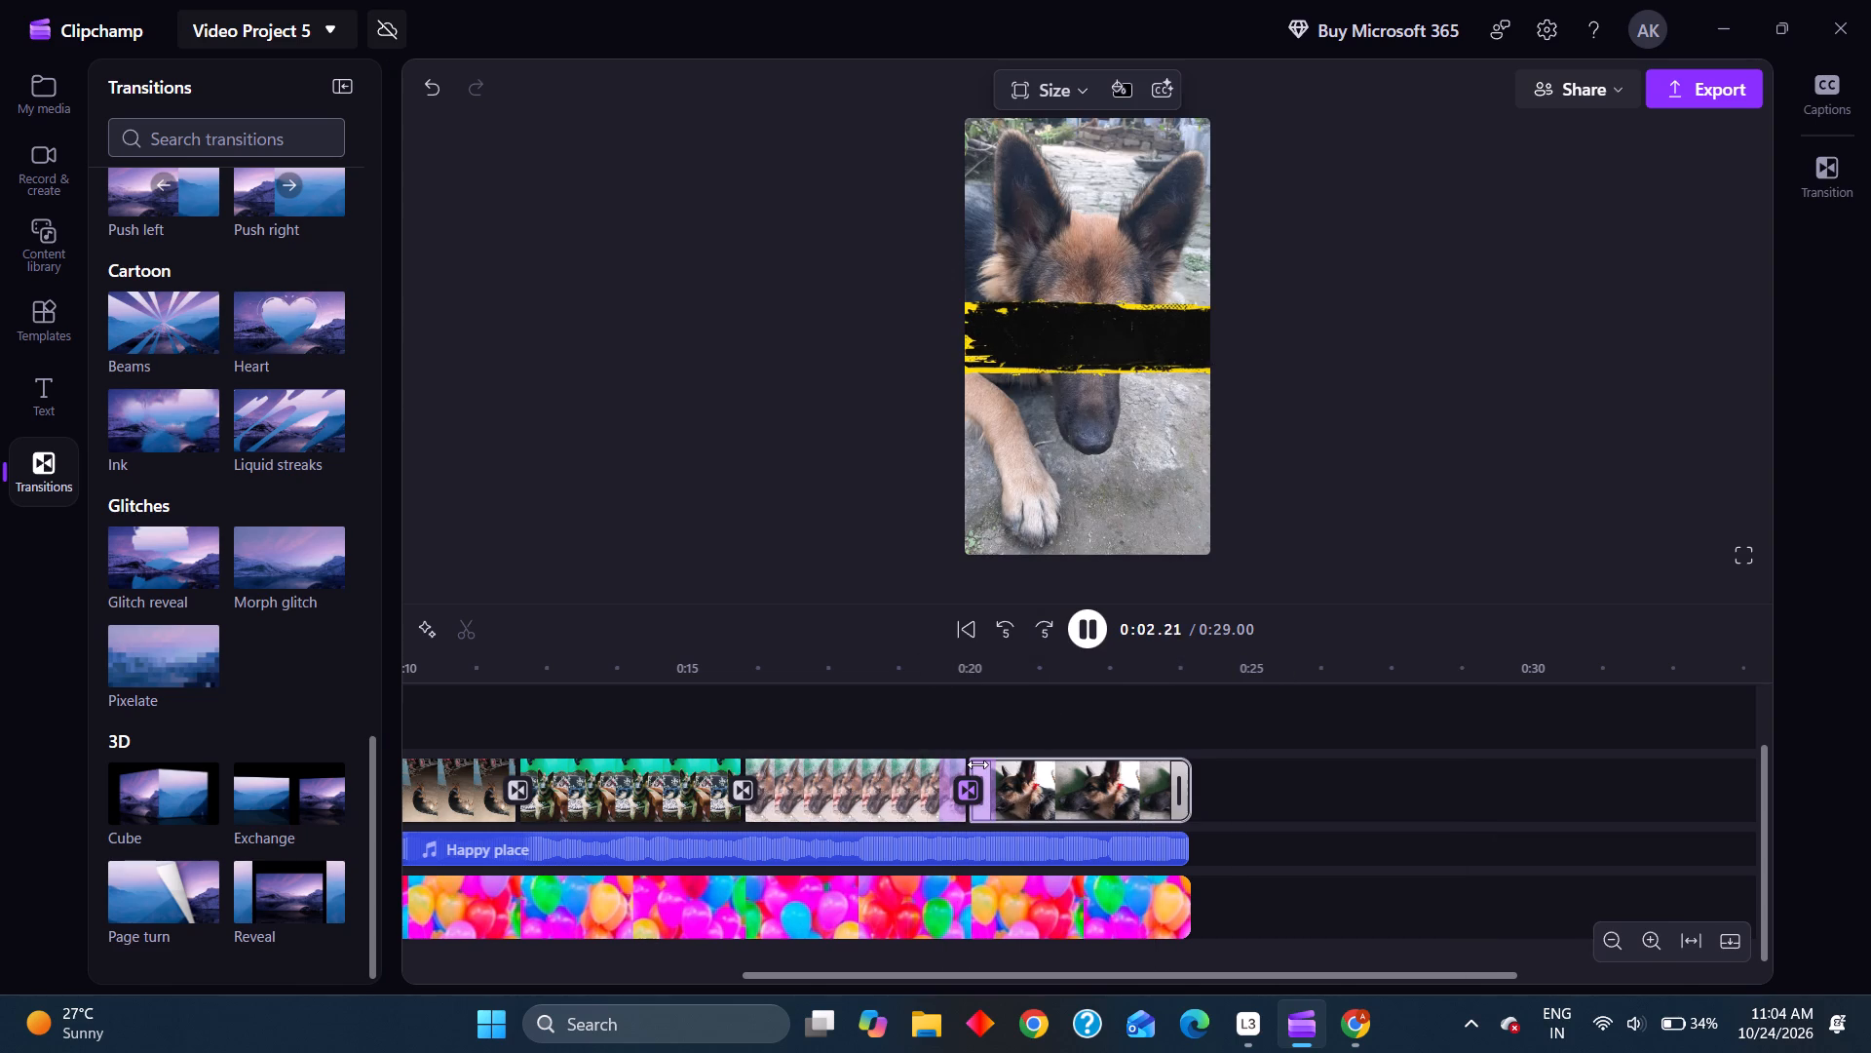
pyautogui.click(945, 738)
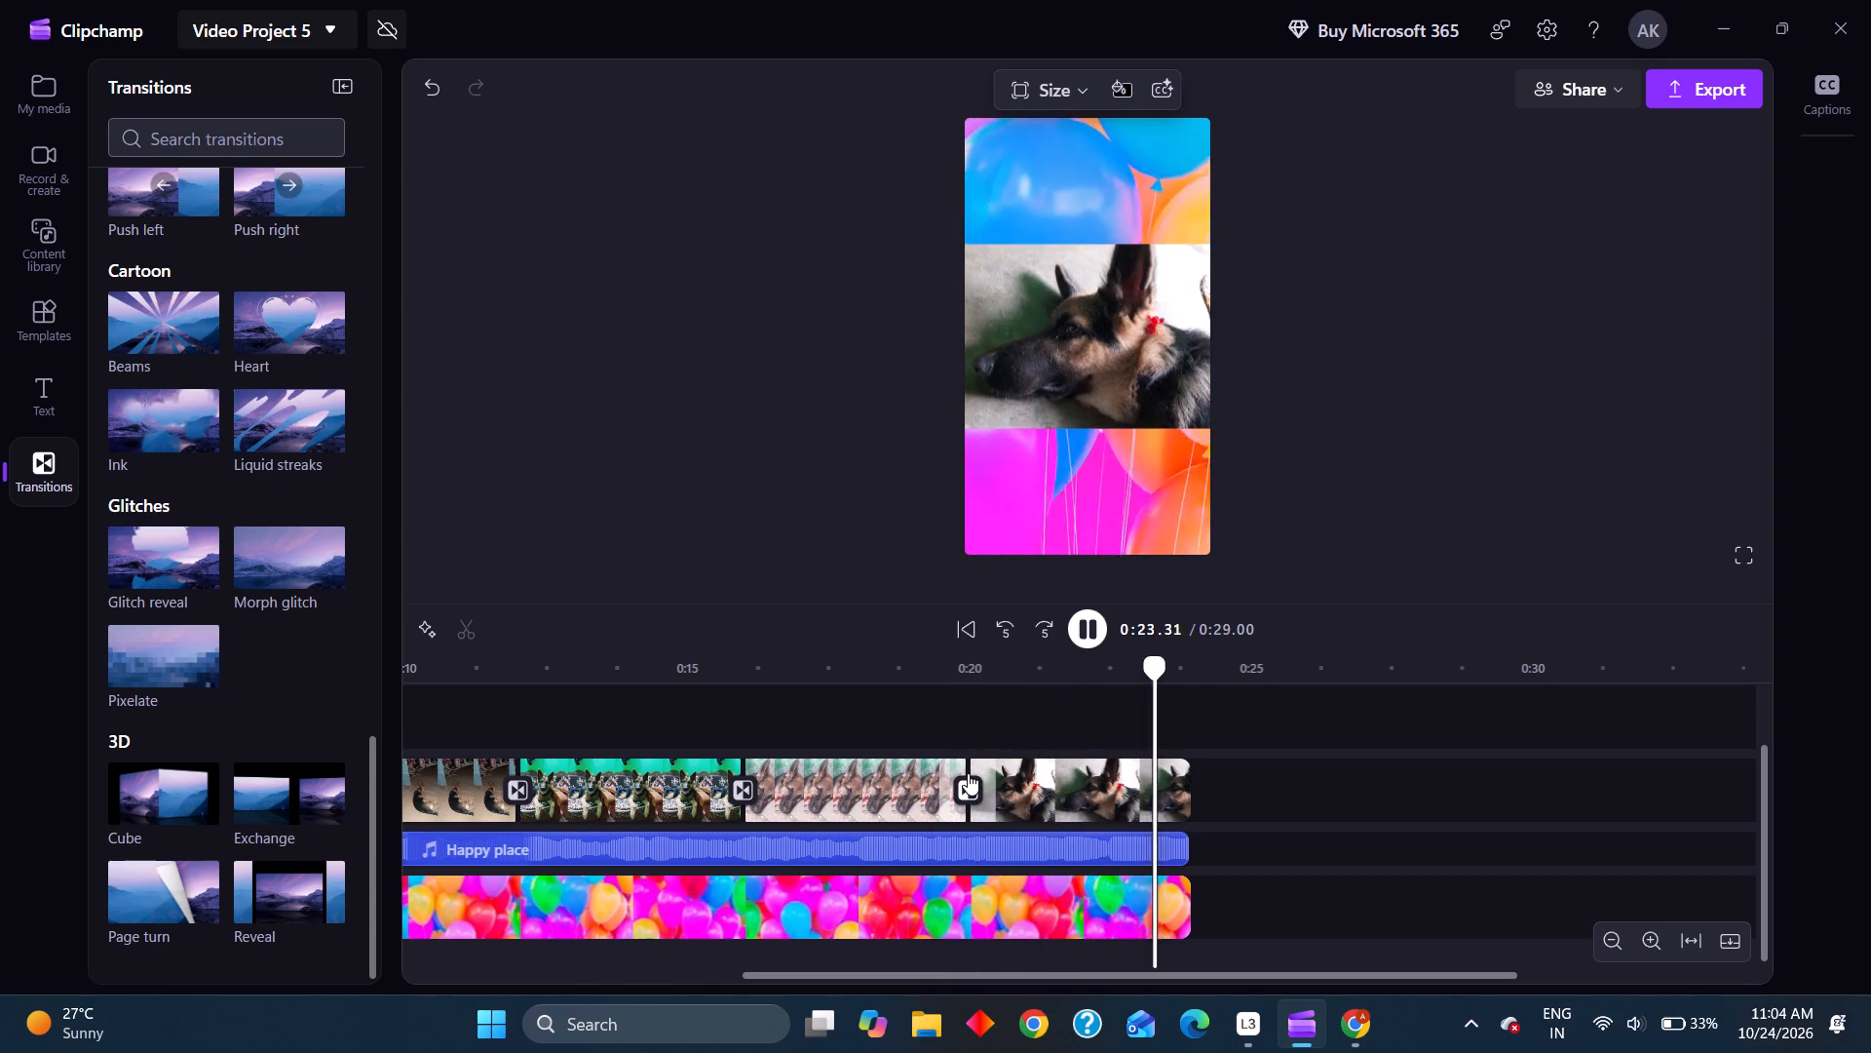
pyautogui.scroll(-3, 968, 773)
pyautogui.click(968, 773)
pyautogui.scroll(-2, 968, 773)
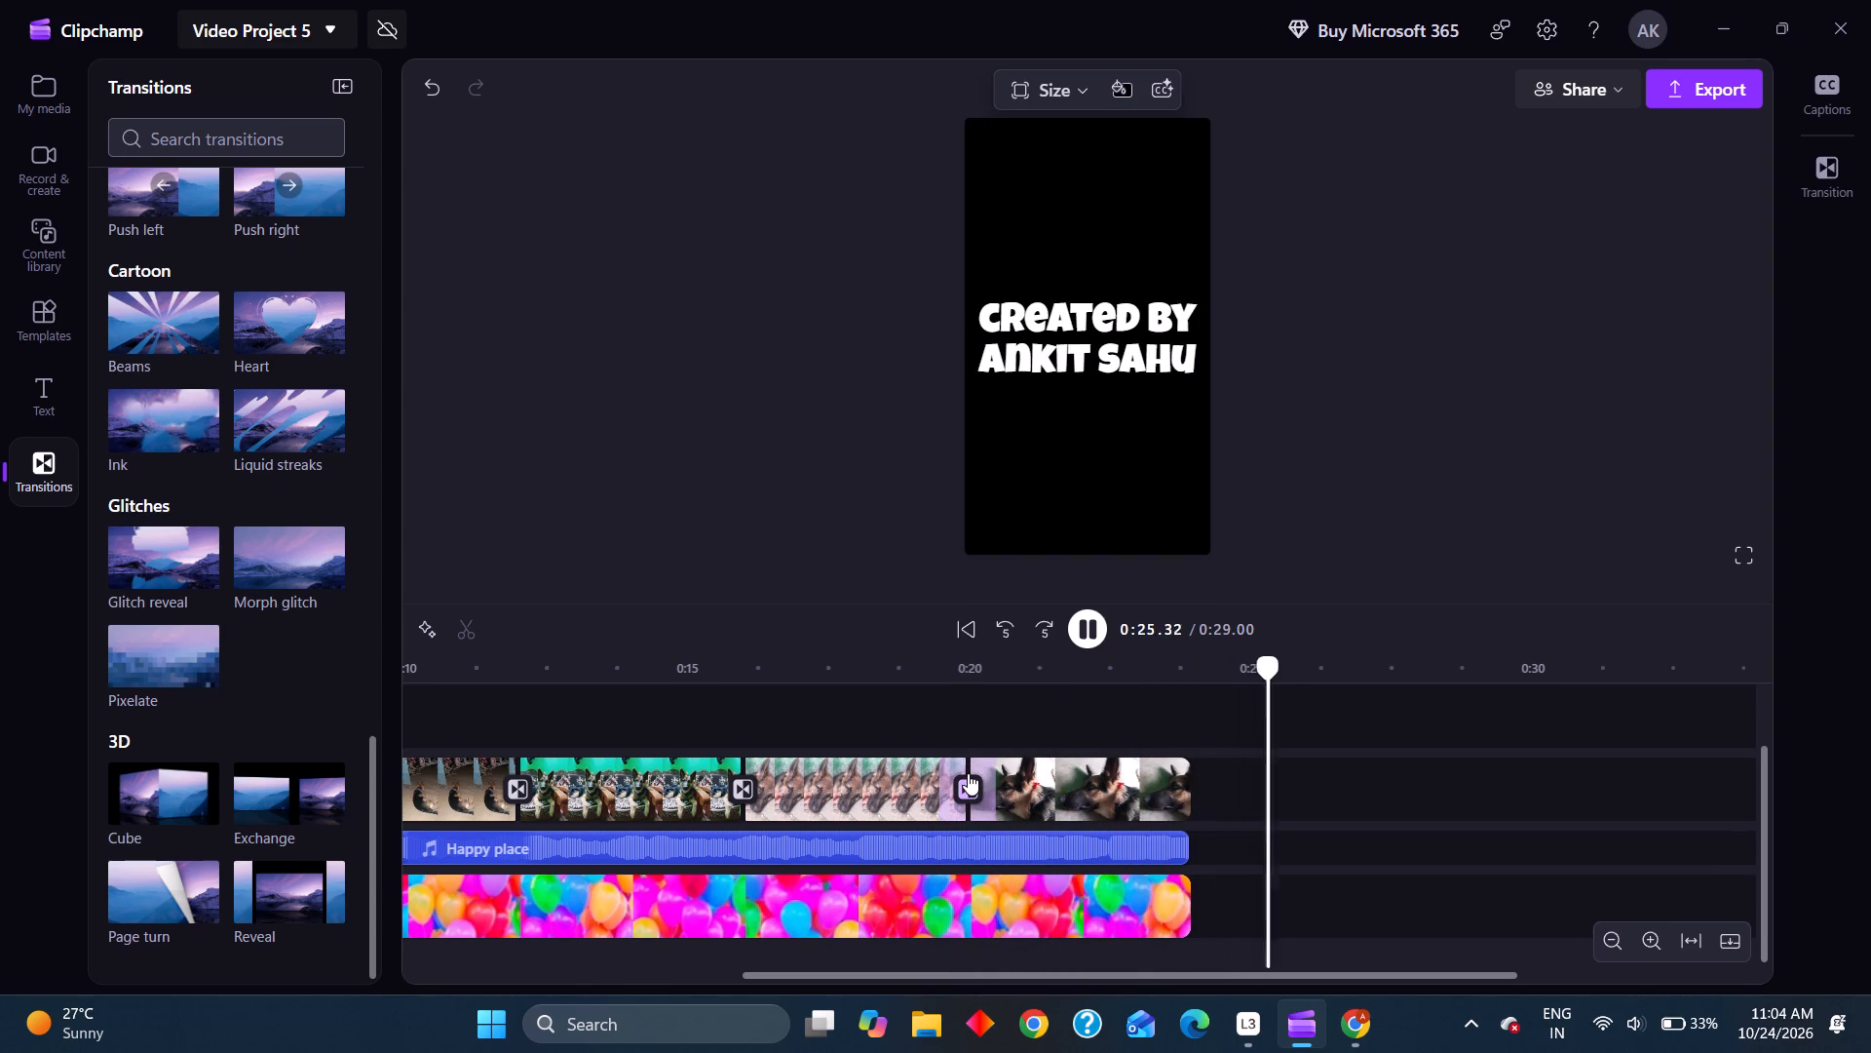
pyautogui.scroll(-3, 1151, 347)
pyautogui.scroll(2, 1151, 347)
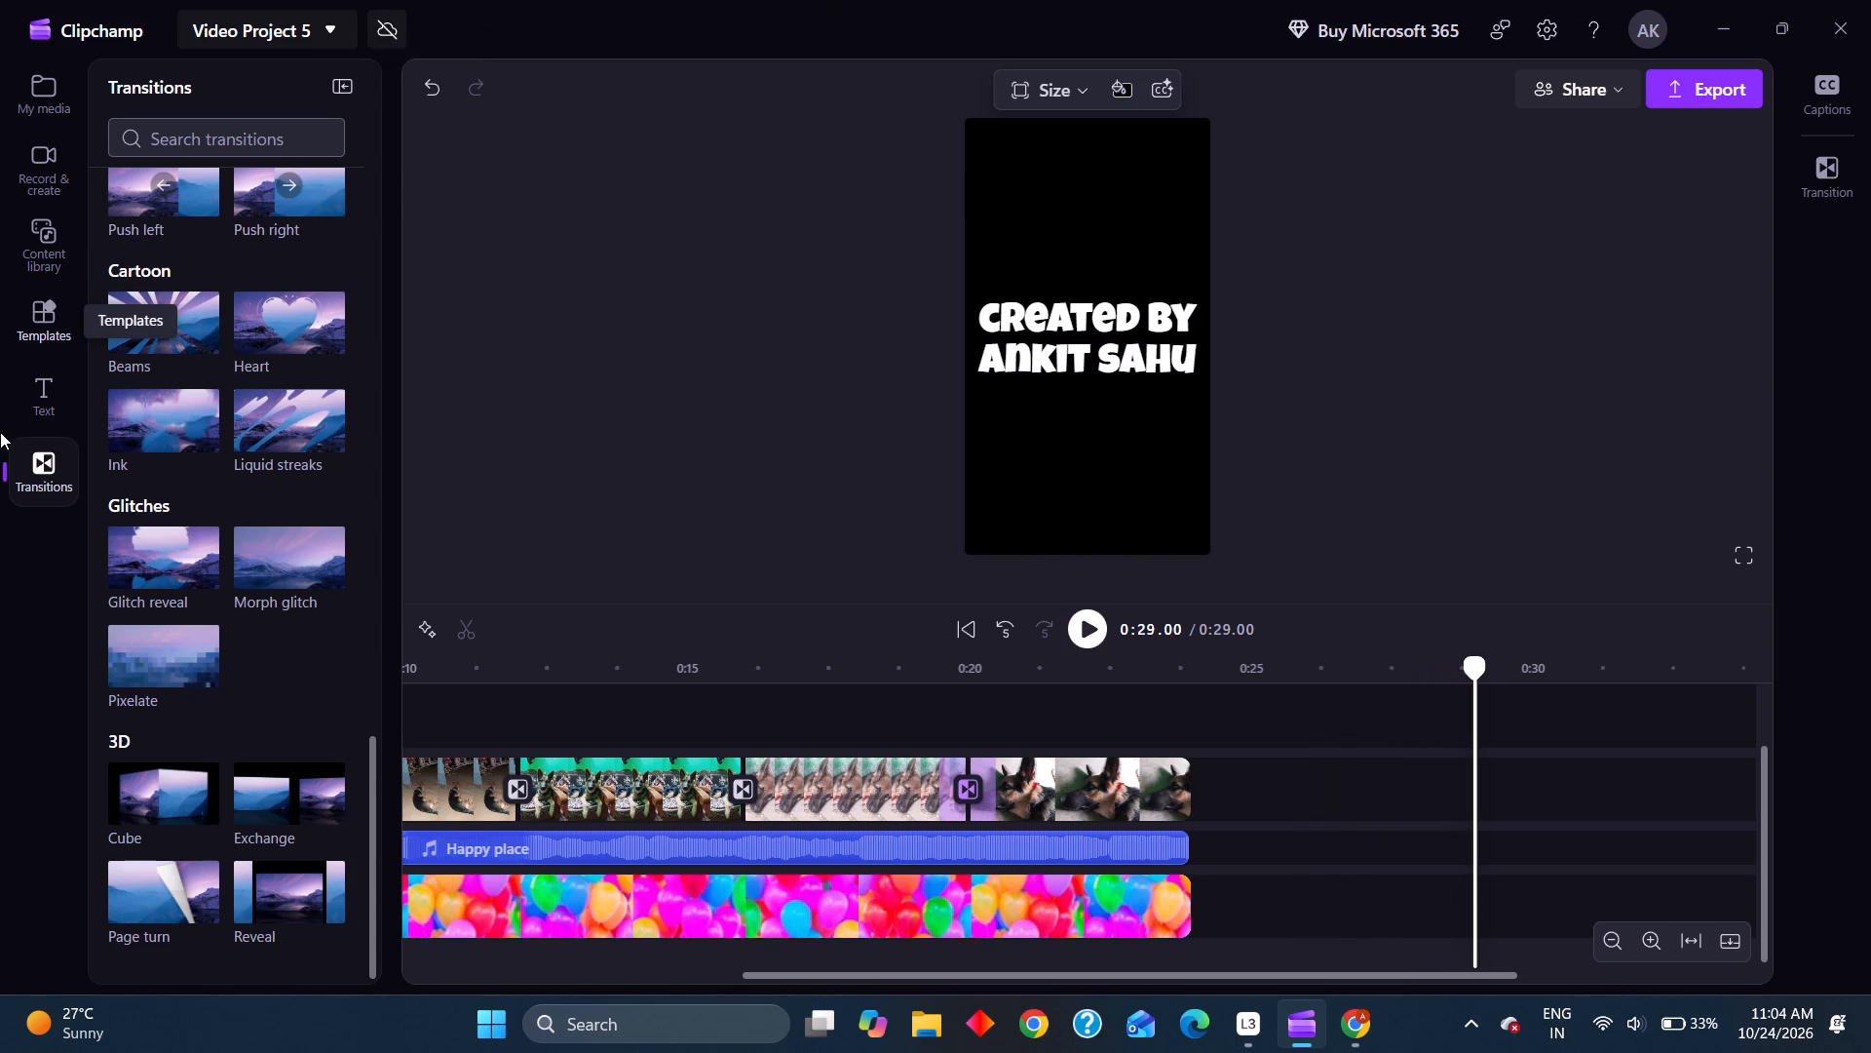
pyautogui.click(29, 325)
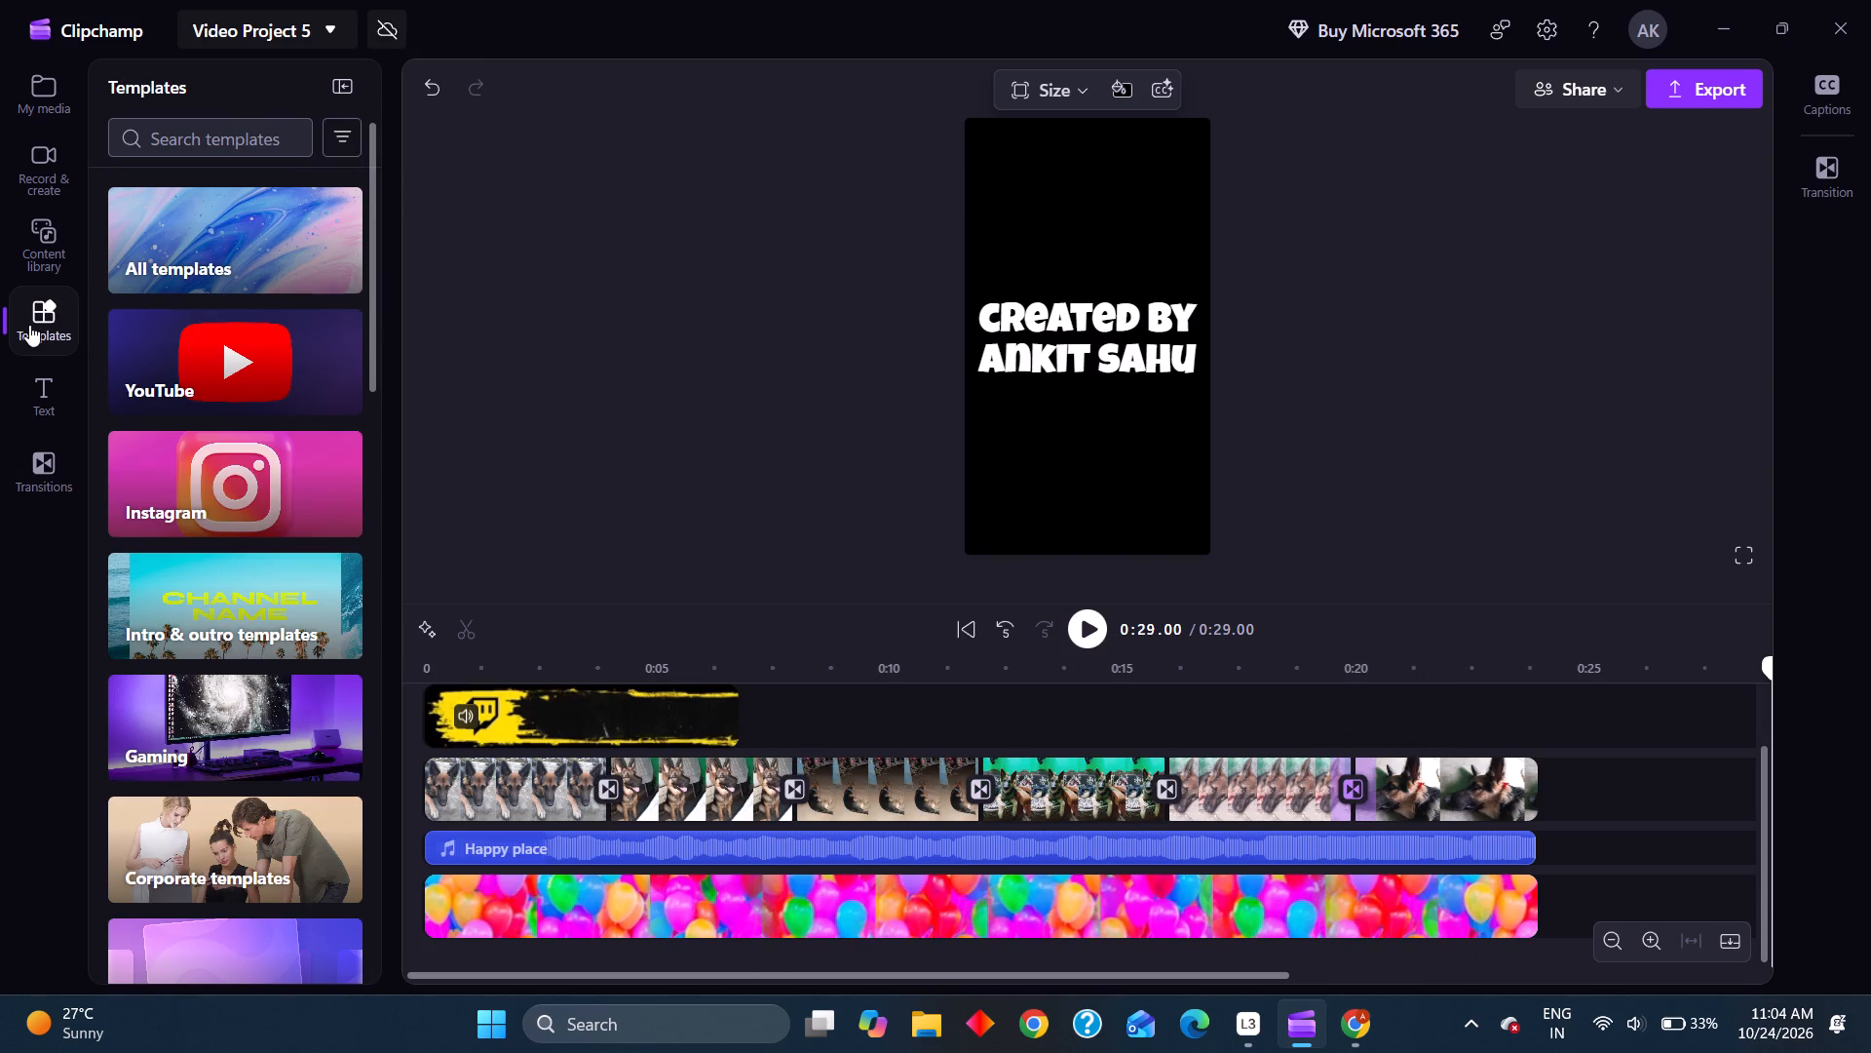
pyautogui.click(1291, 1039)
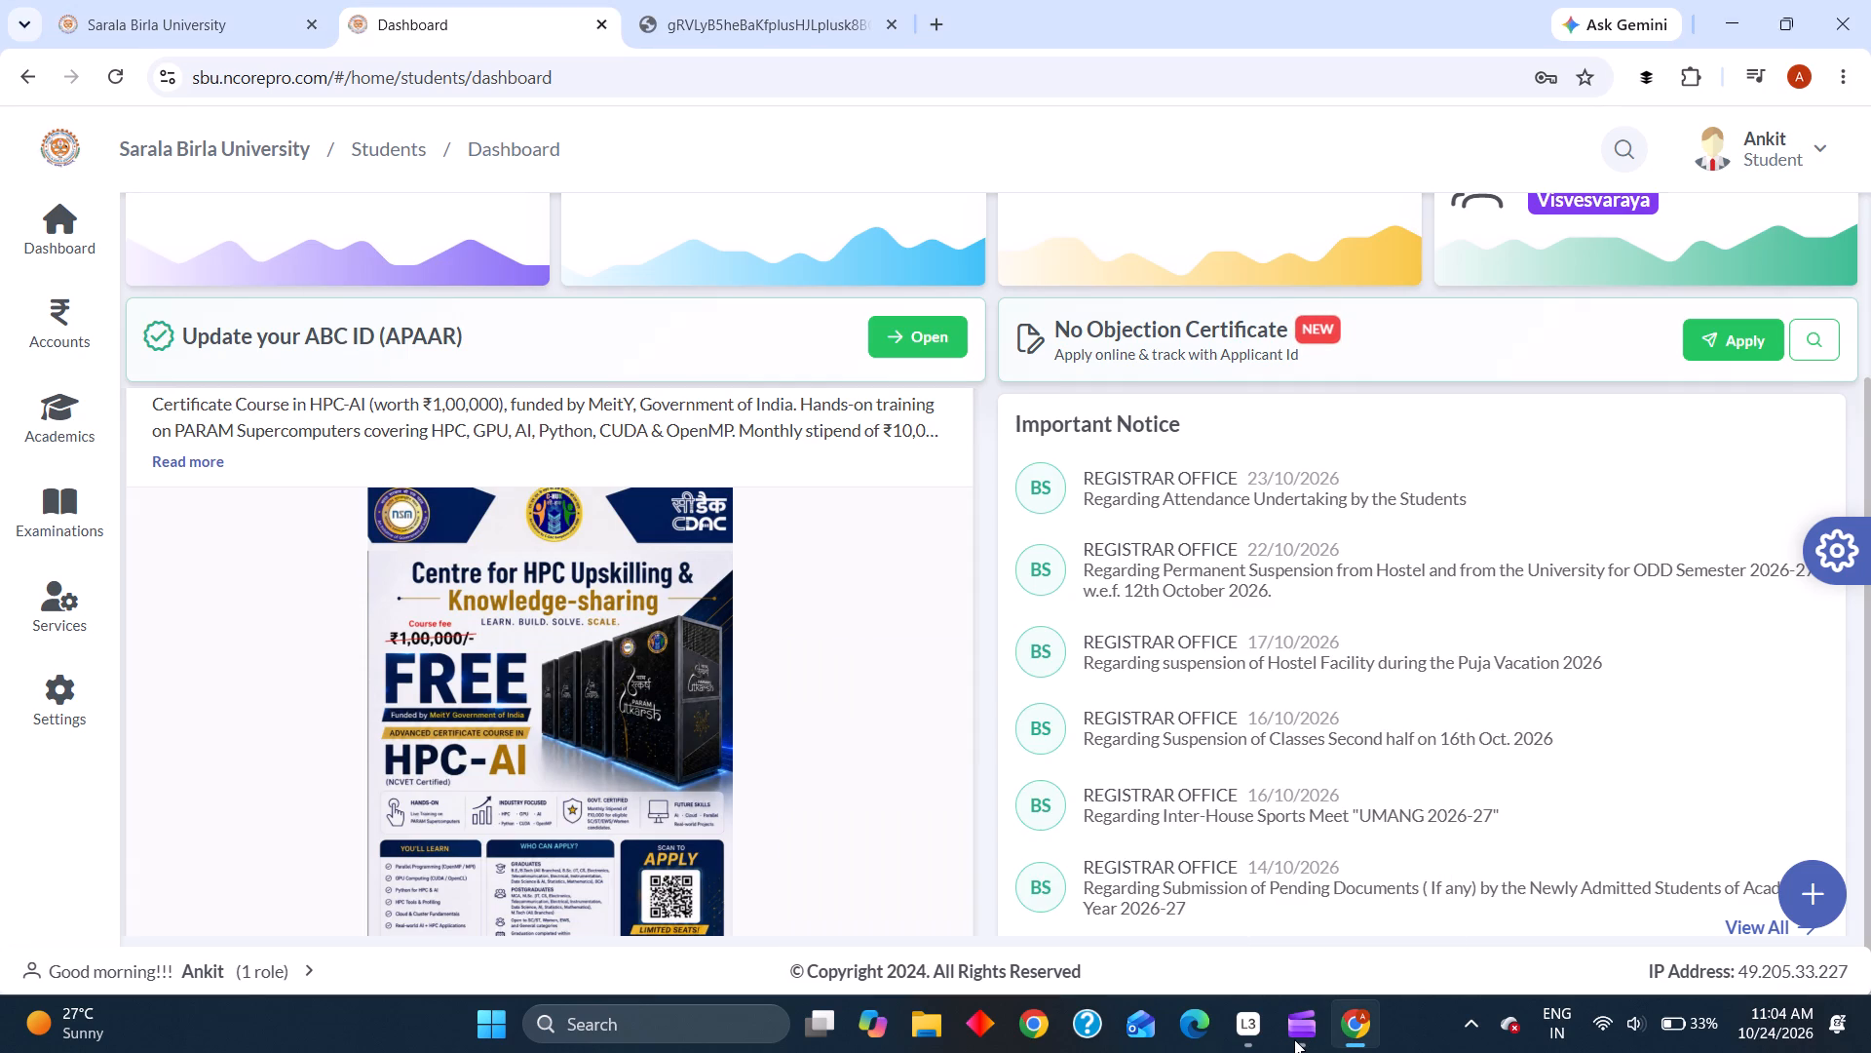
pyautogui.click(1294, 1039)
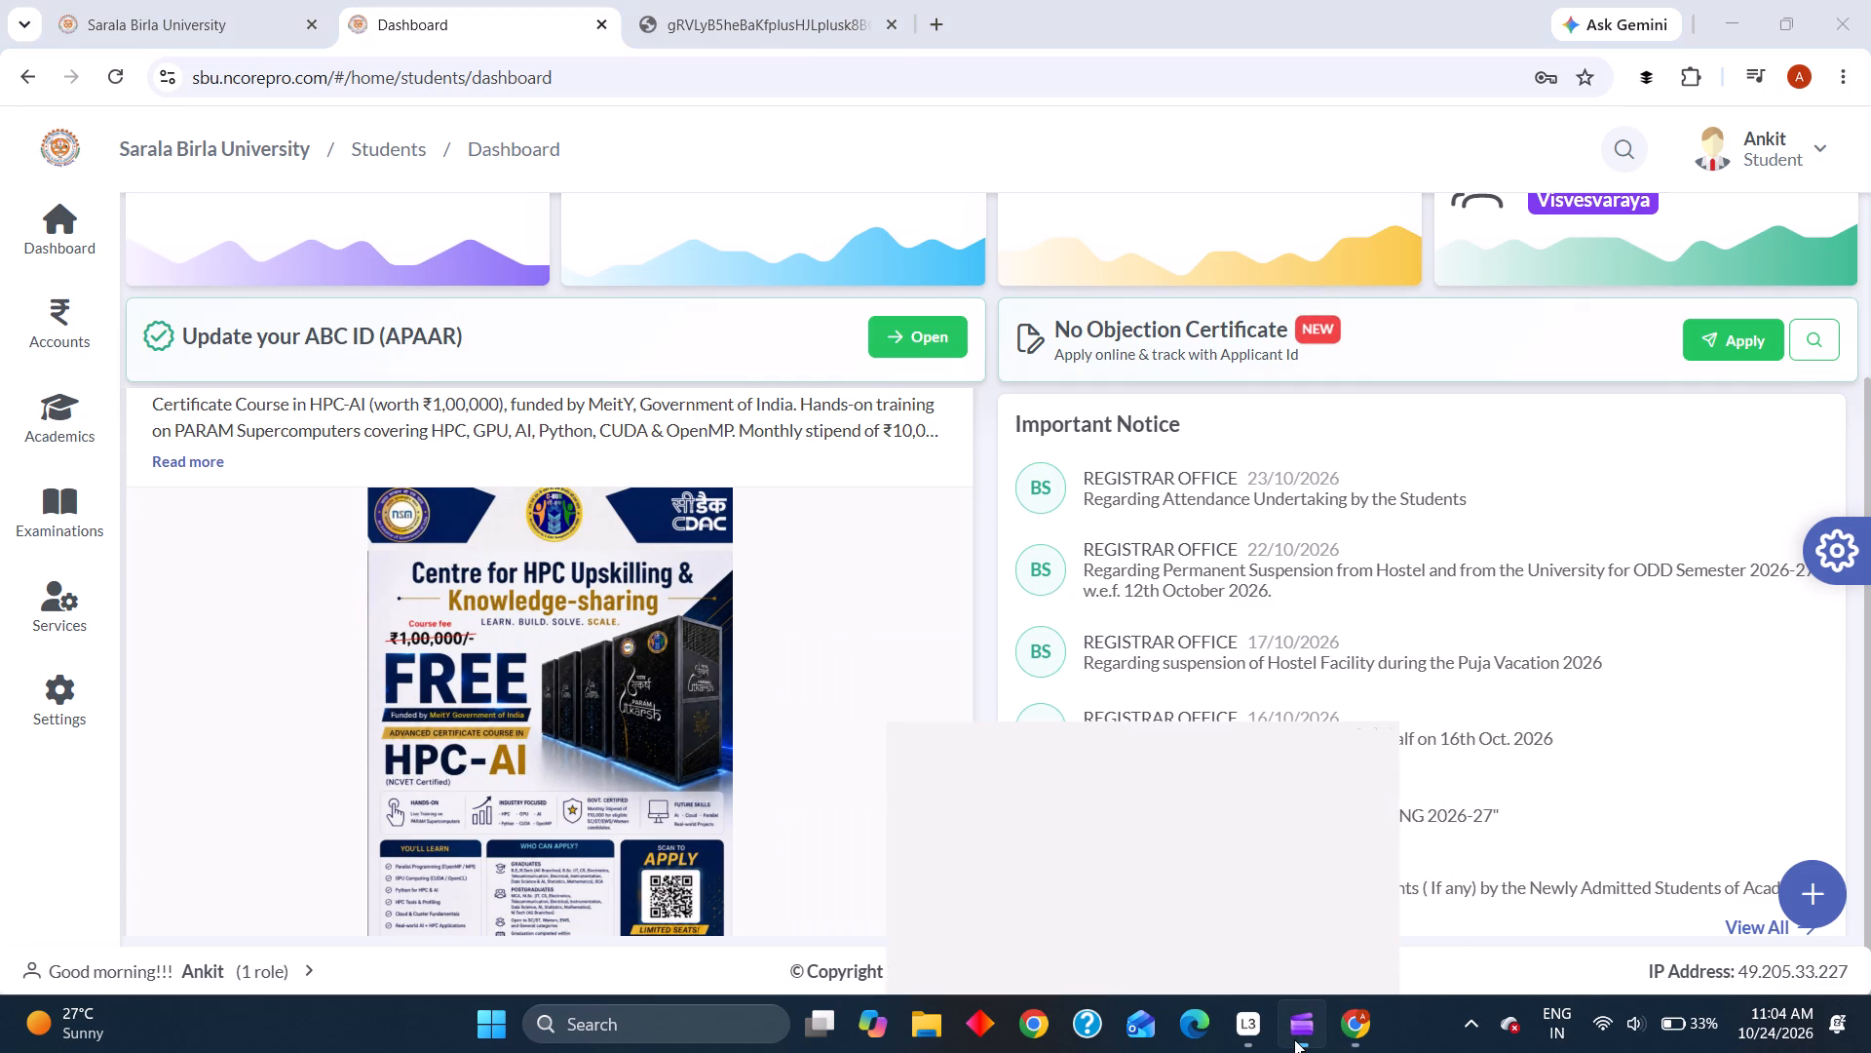